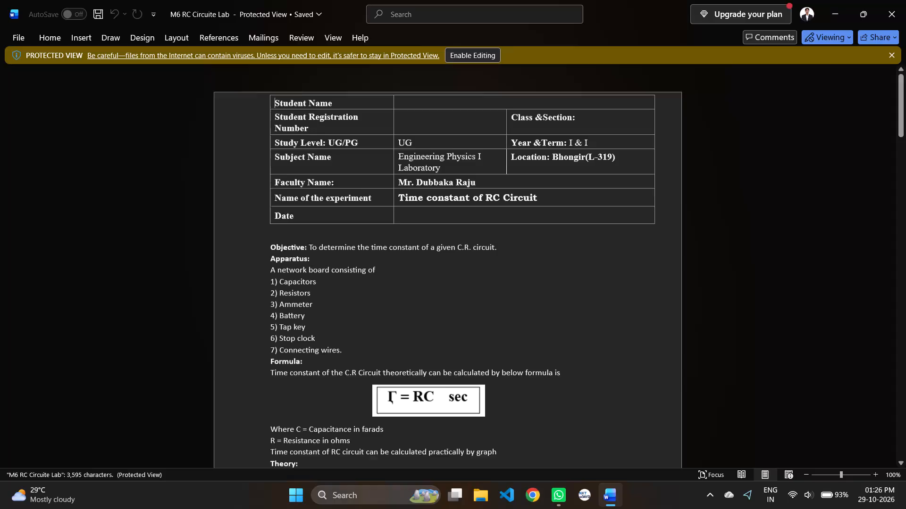
Enable editing of the protected RC circuit lab document.
click(471, 55)
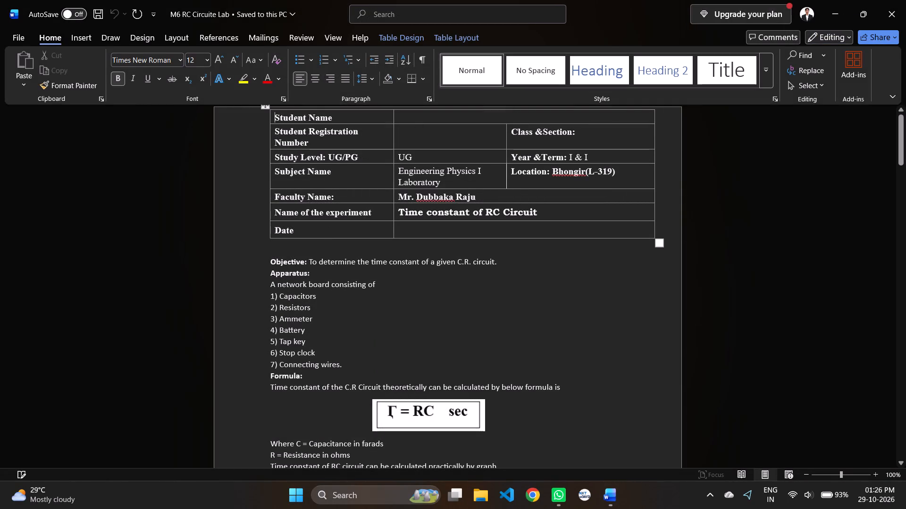
Enter the student's full name in capitals in the empty Student Name cell of the header table.
click(416, 119)
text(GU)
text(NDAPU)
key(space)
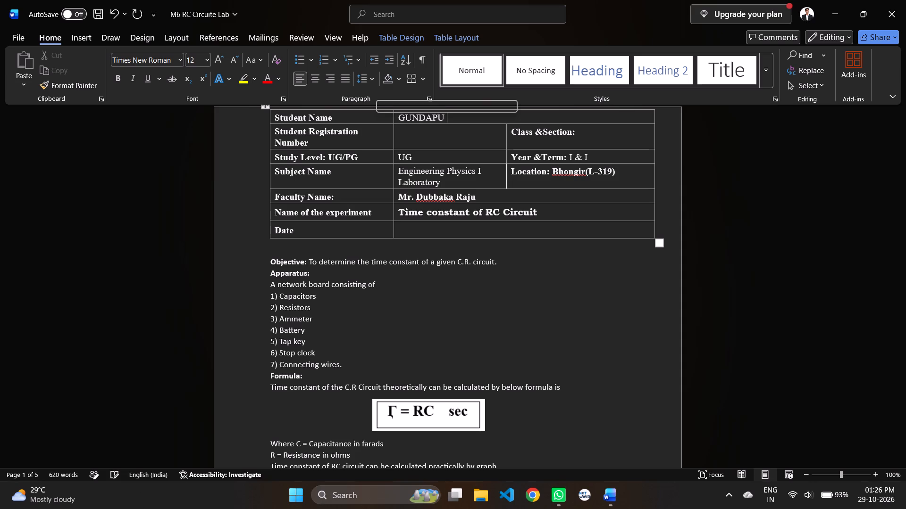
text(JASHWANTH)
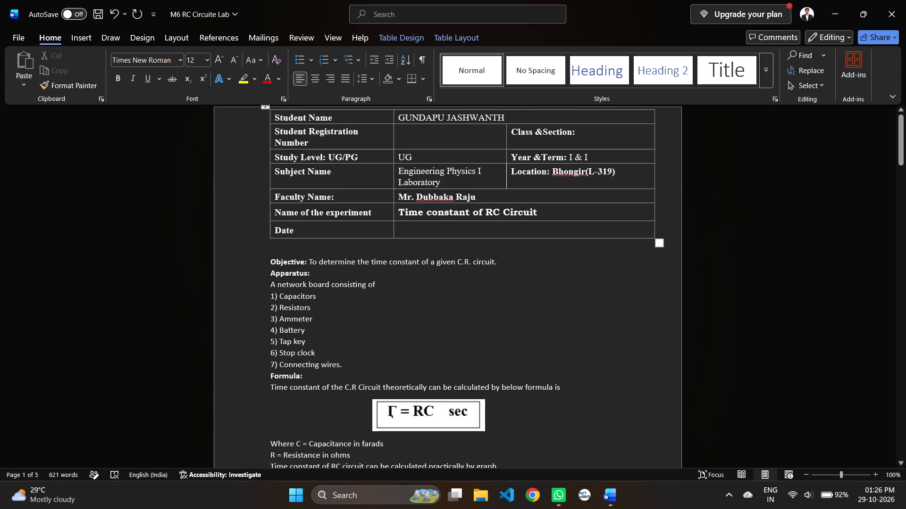
Enter AIML/1A after the Class & Section label in the header table.
click(599, 131)
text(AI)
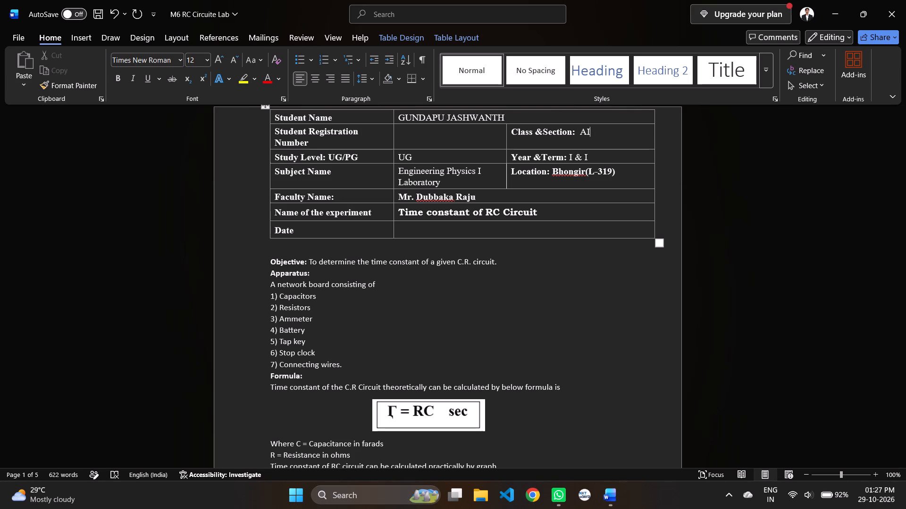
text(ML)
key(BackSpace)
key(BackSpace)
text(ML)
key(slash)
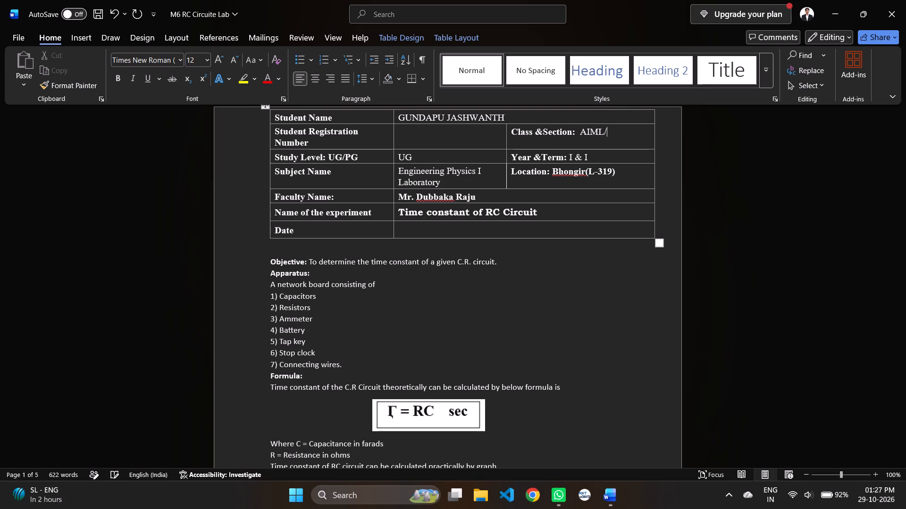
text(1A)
Enter the student's registration number in the empty cell beside Student Registration Number.
drag(599, 131, 662, 74)
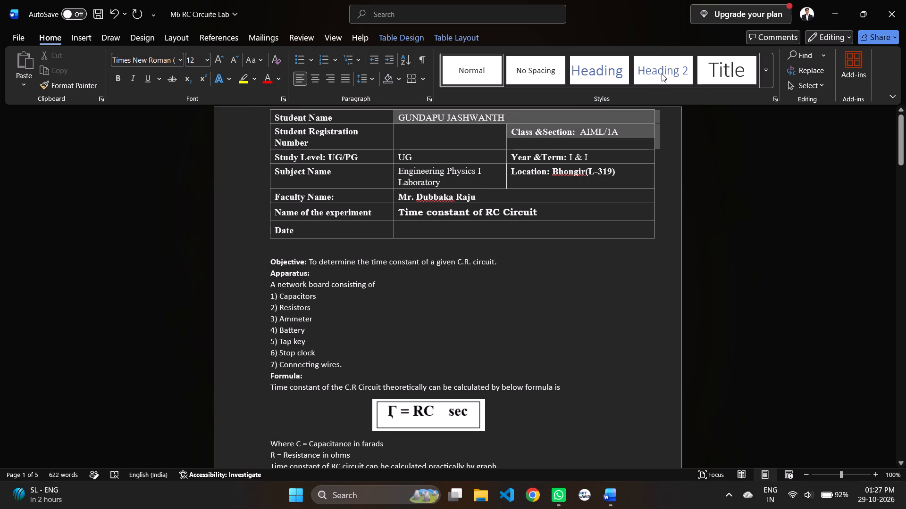
drag(662, 74, 499, 140)
drag(499, 140, 444, 131)
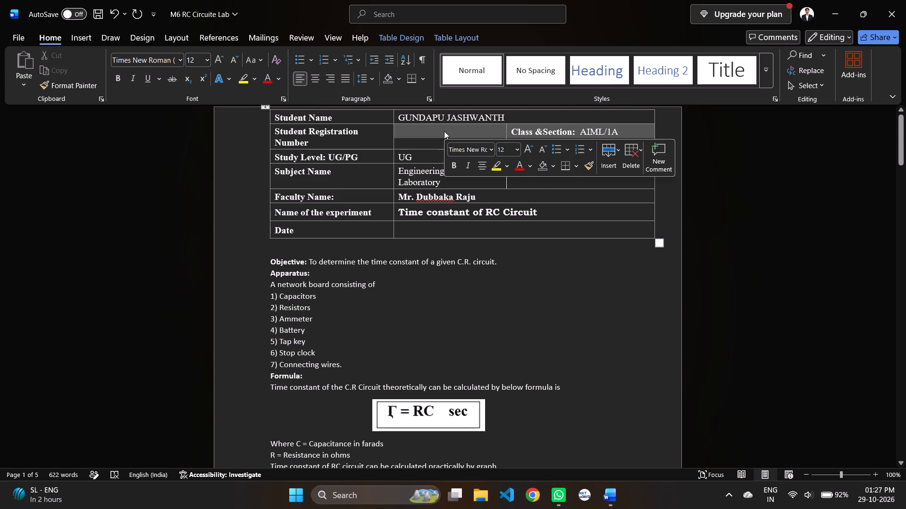
click(444, 131)
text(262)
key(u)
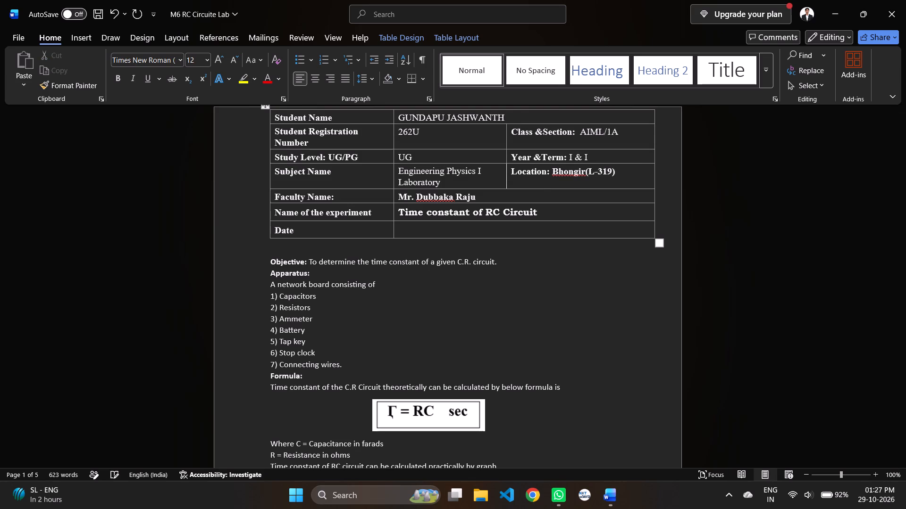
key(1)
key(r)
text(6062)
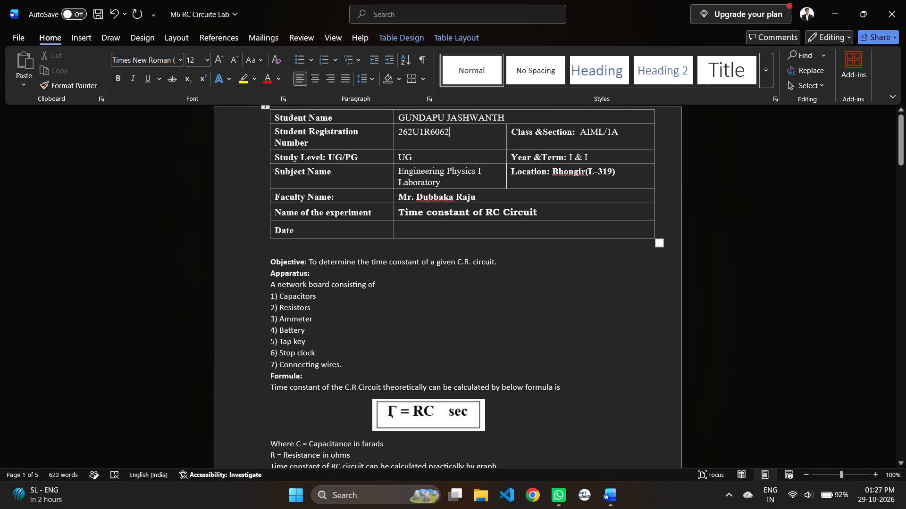
Enter the experiment date in the empty Date cell of the header table, beginning with day 29 and a hyphen.
scroll(441, 248, right, 1)
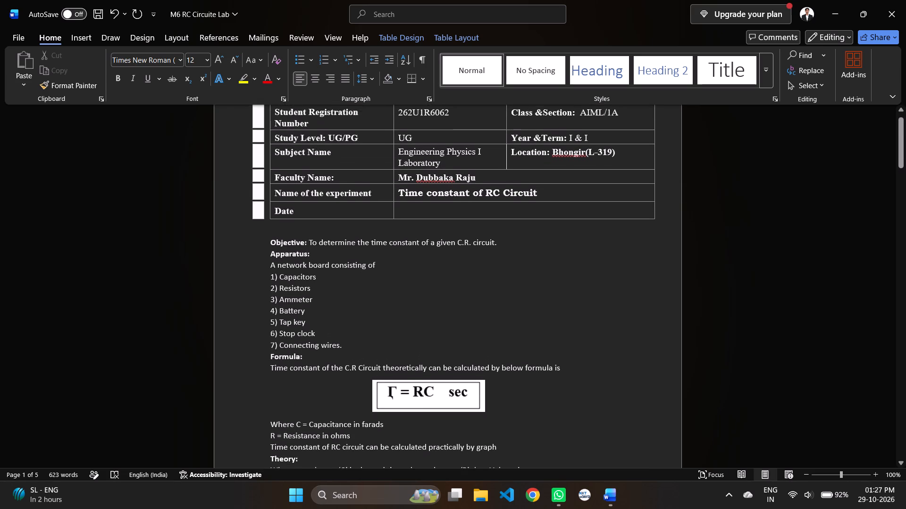
scroll(441, 248, right, 1)
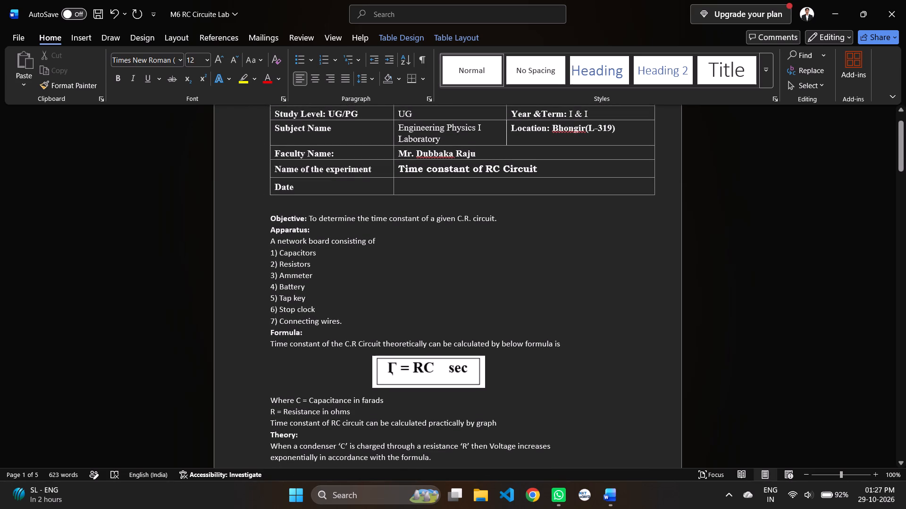
click(426, 184)
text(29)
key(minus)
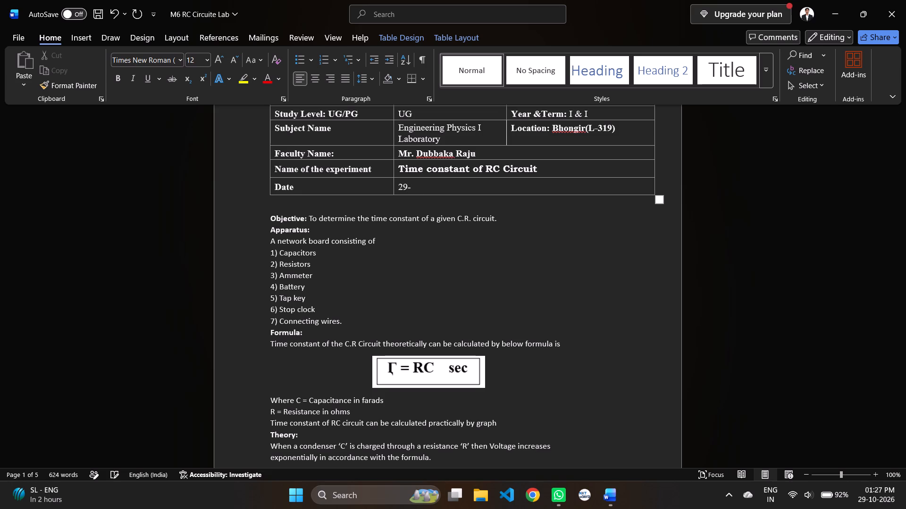
Complete the date in the header table's Date cell with month 10 and year 2026, giving 29-10-2026.
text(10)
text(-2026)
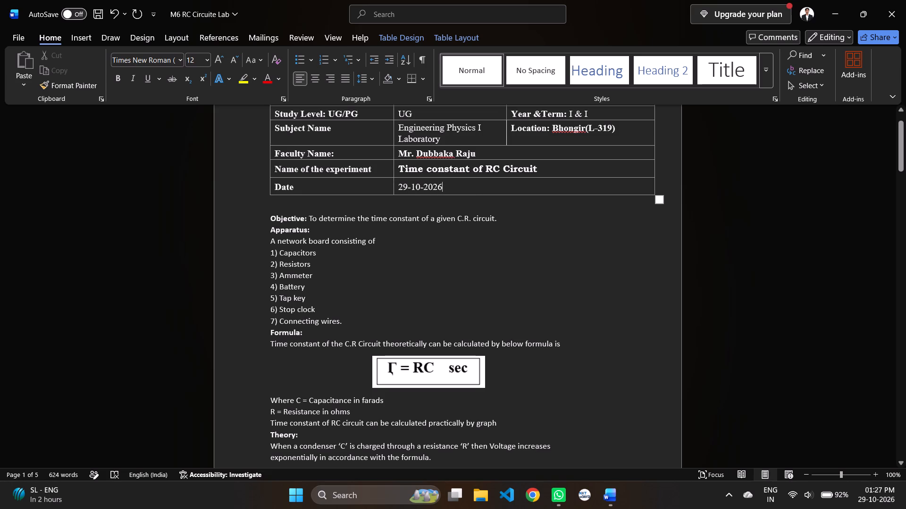
Look through the lab report's theory, reading tables, graph sections, result section and viva questions to see what needs filling in.
scroll(511, 248, down, 7)
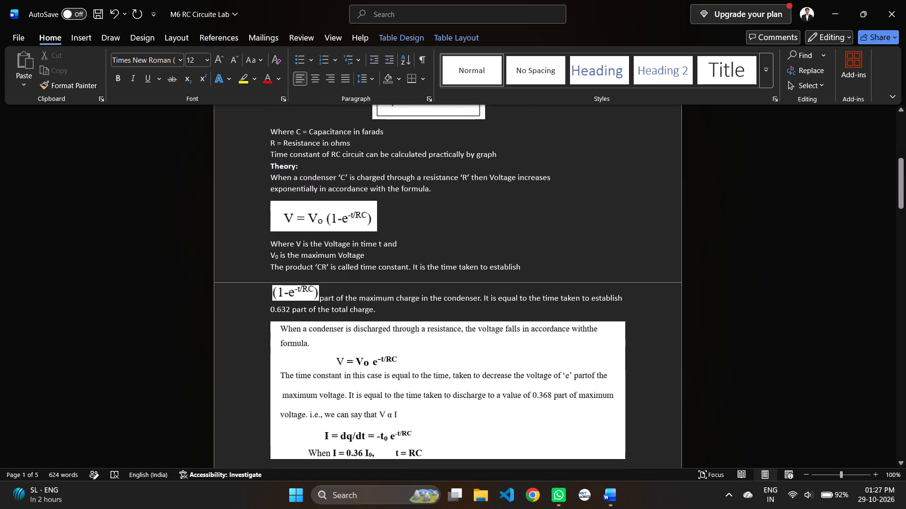
scroll(511, 248, down, 19)
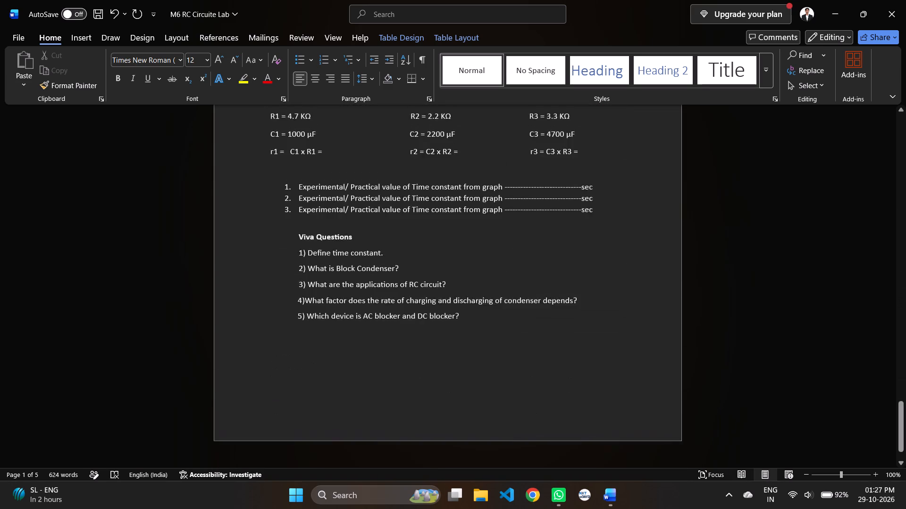
scroll(511, 248, up, 6)
scroll(511, 248, right, 1)
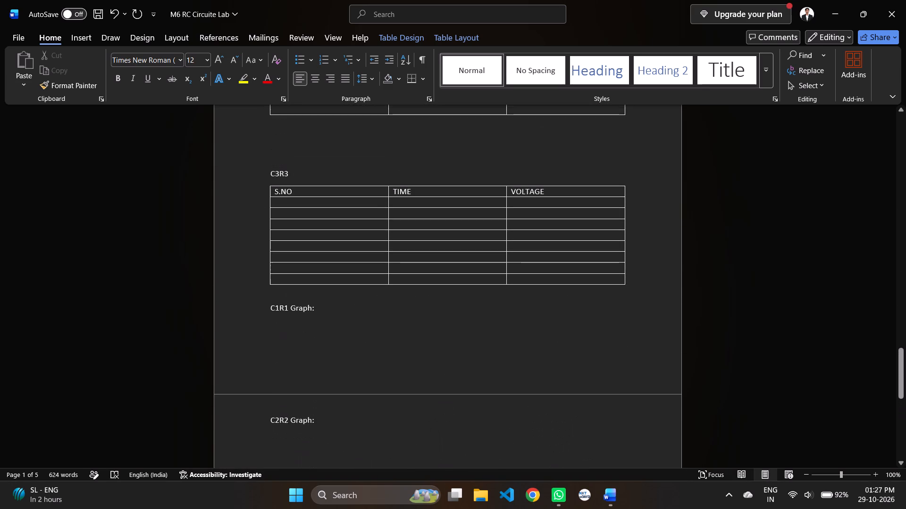
scroll(511, 248, right, 1)
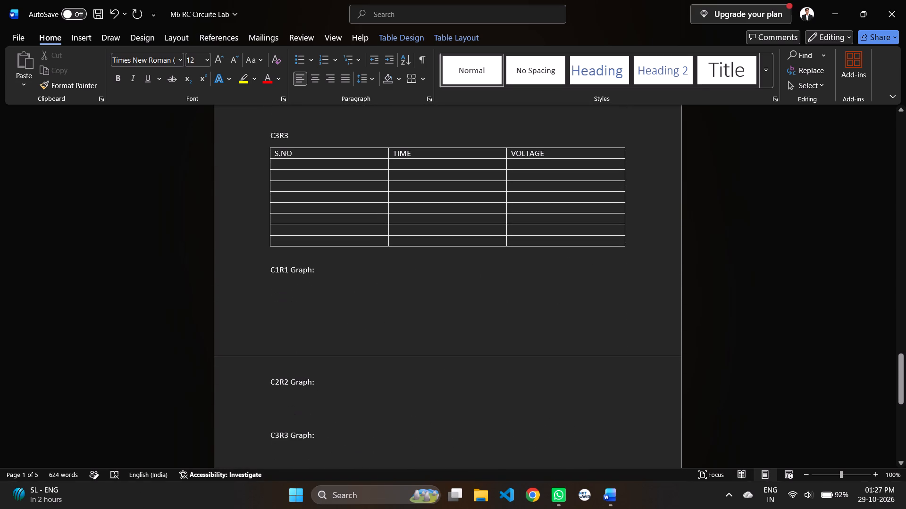
scroll(511, 248, right, 2)
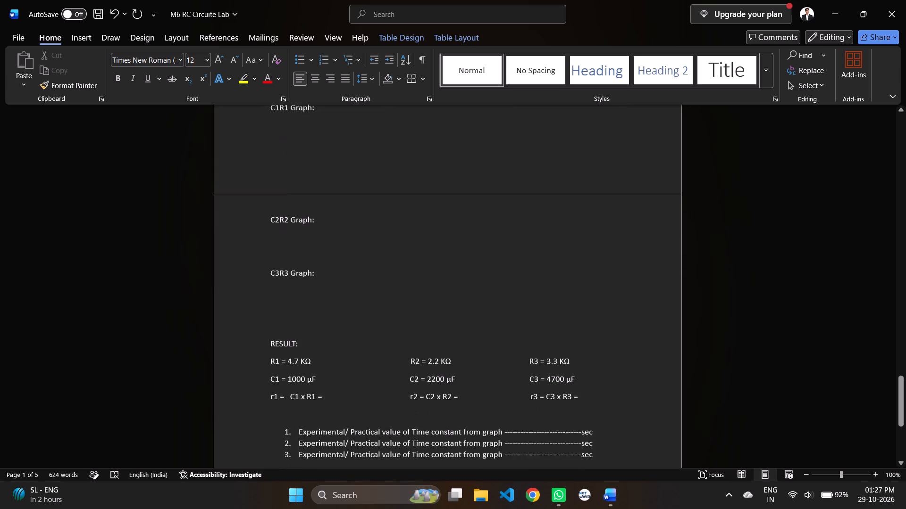
scroll(511, 248, right, 1)
scroll(511, 248, down, 2)
scroll(511, 248, up, 1)
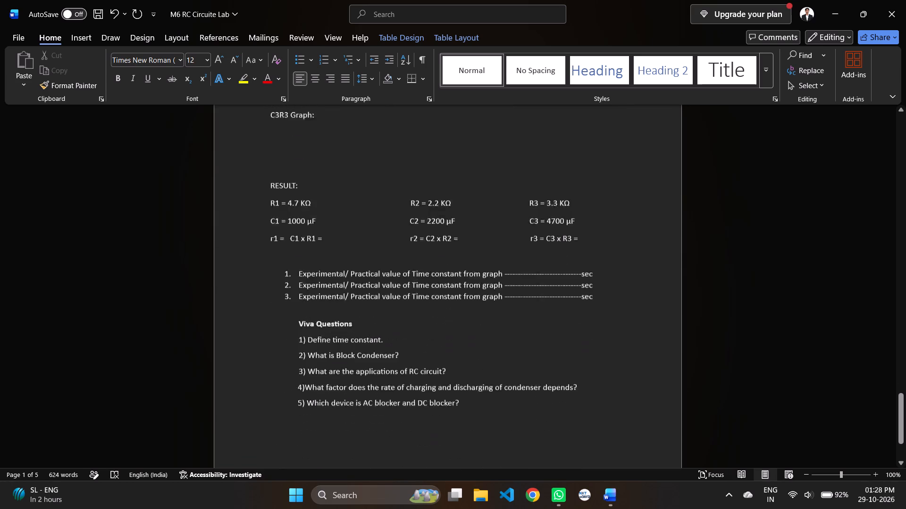
scroll(511, 248, up, 10)
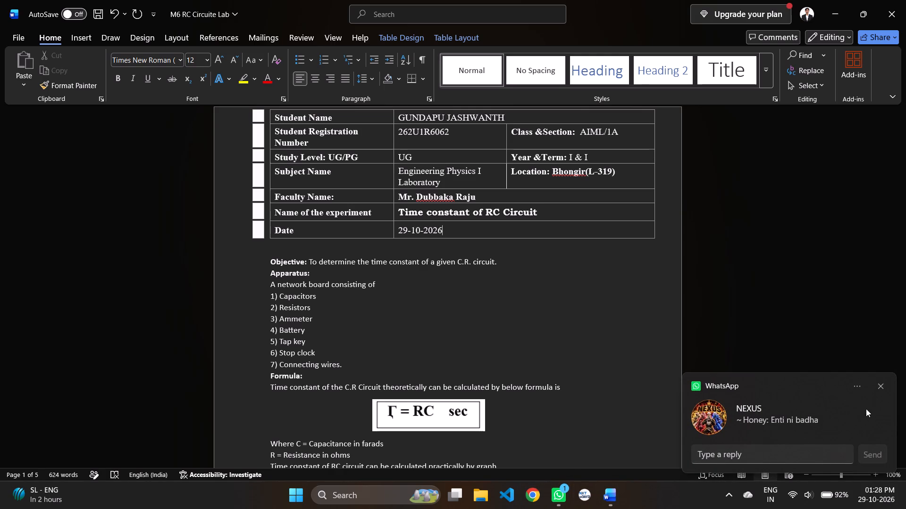
Dismiss the incoming WhatsApp notifications covering the document.
click(881, 383)
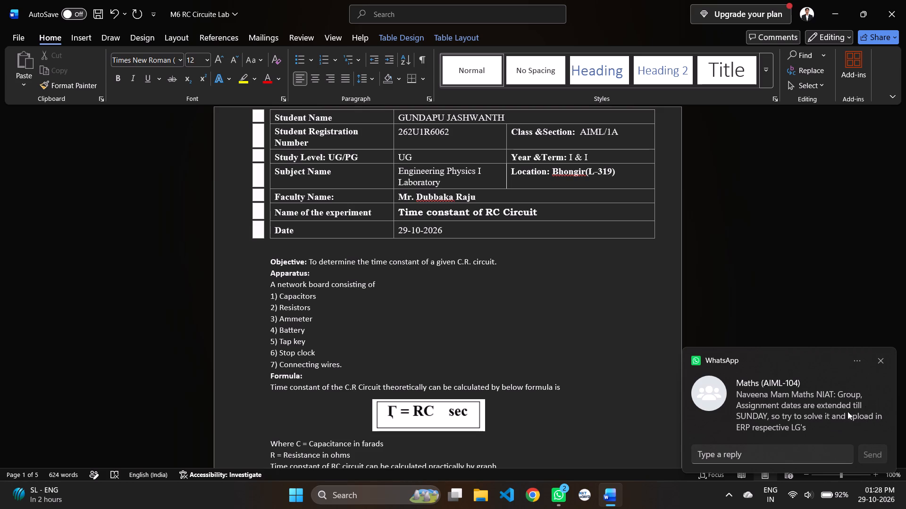
click(881, 362)
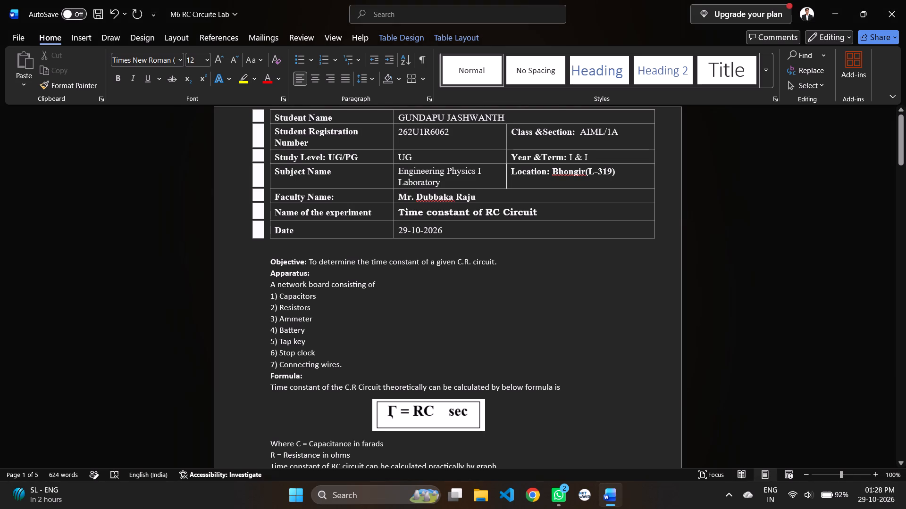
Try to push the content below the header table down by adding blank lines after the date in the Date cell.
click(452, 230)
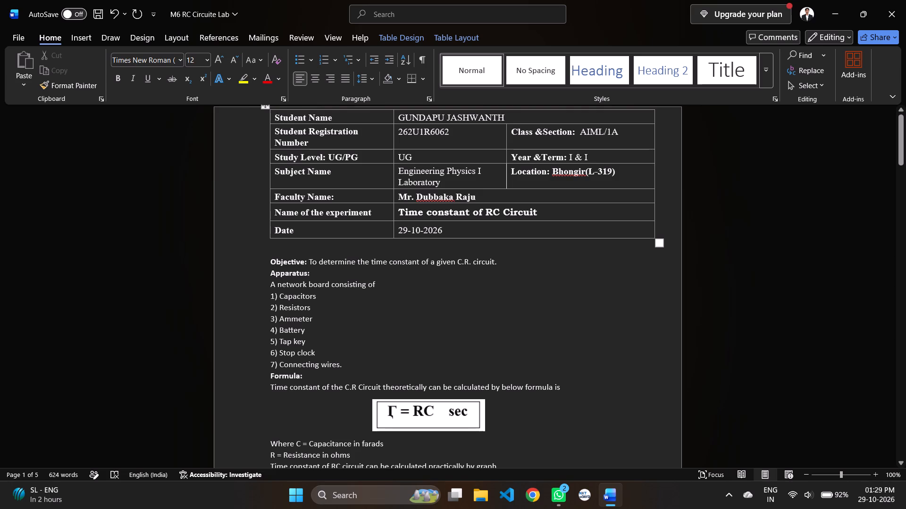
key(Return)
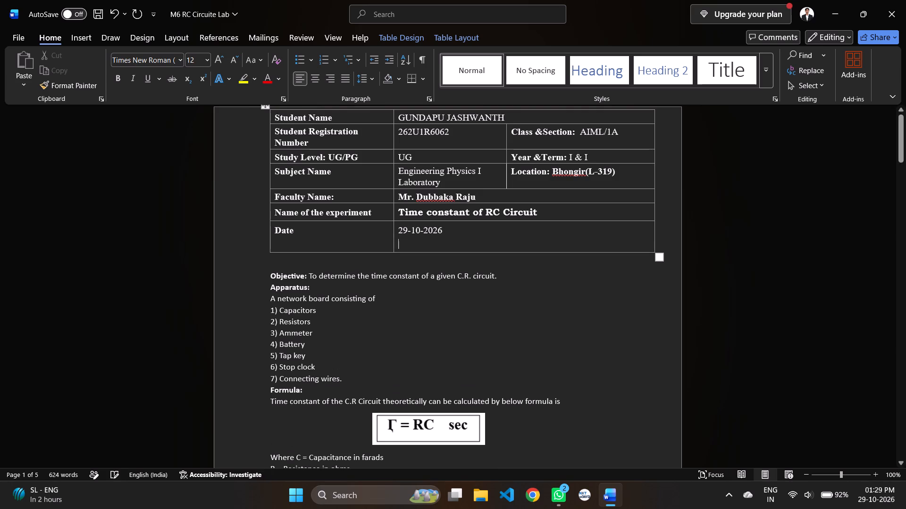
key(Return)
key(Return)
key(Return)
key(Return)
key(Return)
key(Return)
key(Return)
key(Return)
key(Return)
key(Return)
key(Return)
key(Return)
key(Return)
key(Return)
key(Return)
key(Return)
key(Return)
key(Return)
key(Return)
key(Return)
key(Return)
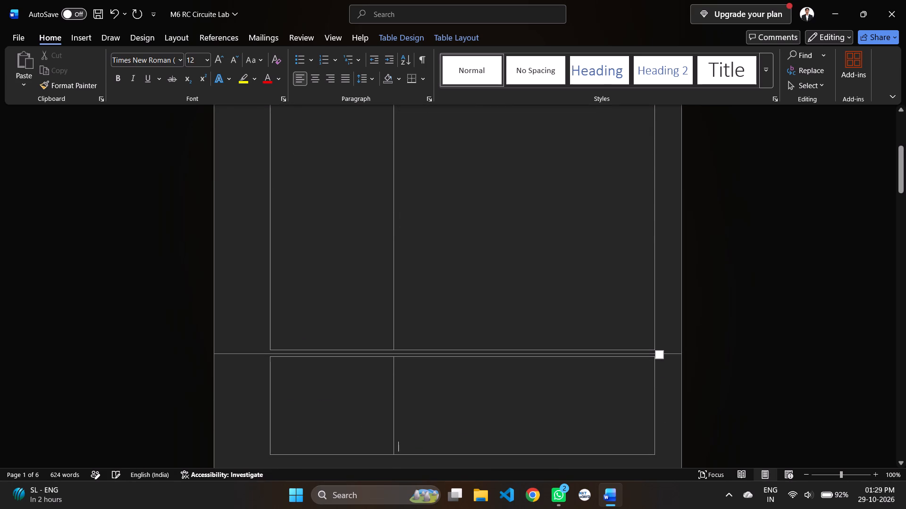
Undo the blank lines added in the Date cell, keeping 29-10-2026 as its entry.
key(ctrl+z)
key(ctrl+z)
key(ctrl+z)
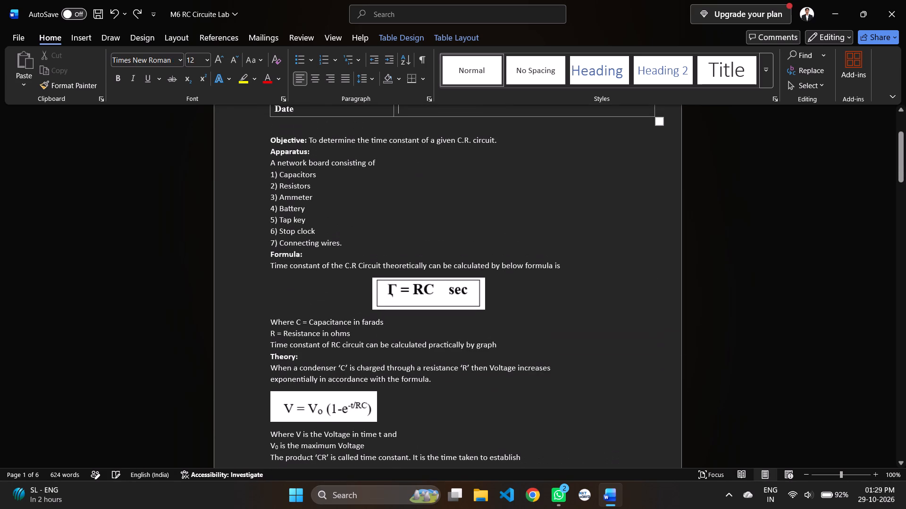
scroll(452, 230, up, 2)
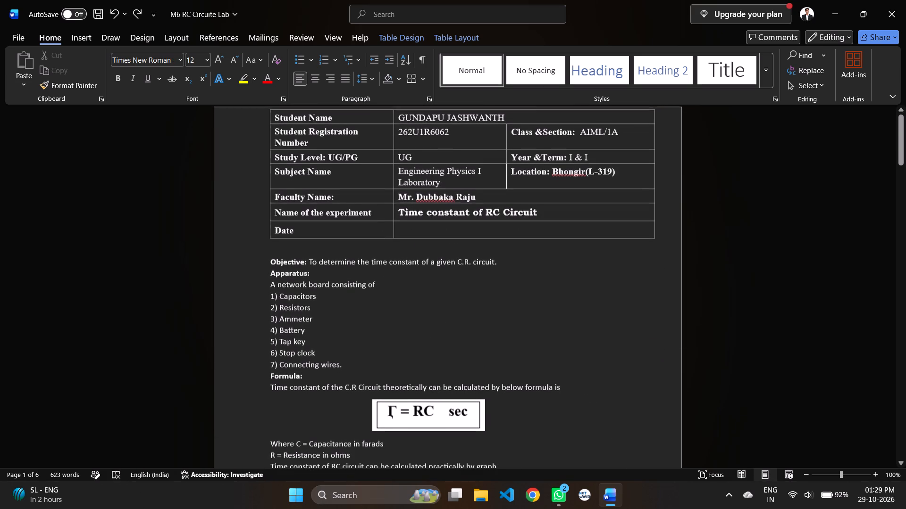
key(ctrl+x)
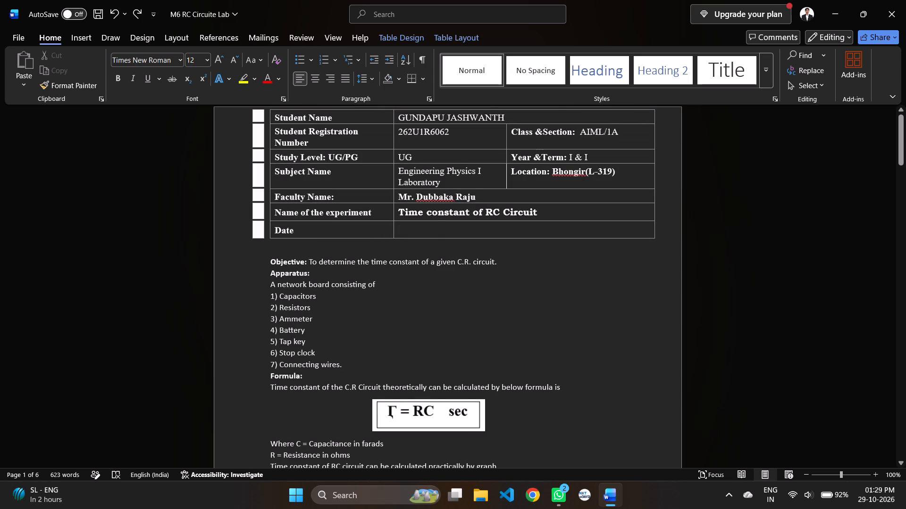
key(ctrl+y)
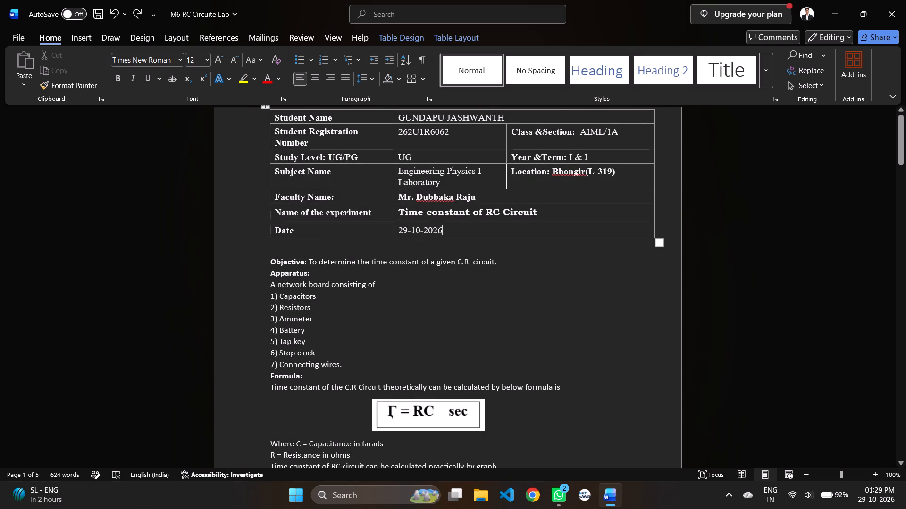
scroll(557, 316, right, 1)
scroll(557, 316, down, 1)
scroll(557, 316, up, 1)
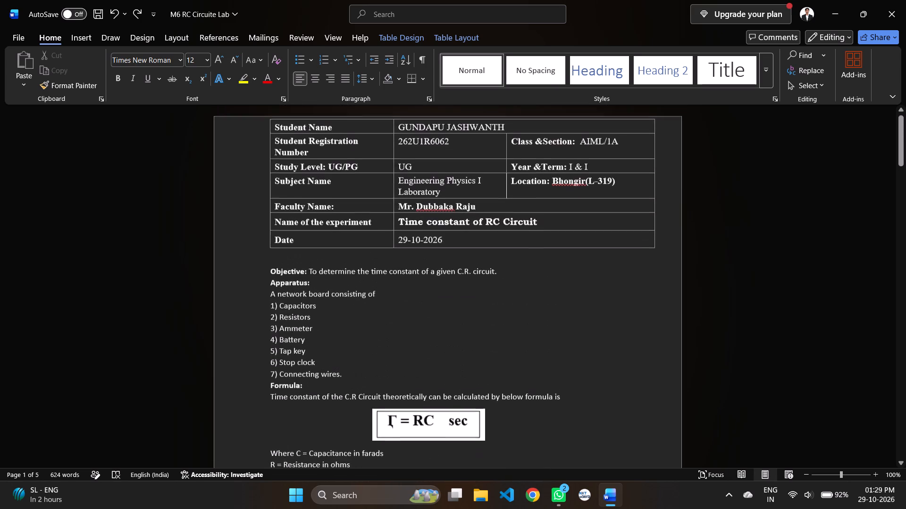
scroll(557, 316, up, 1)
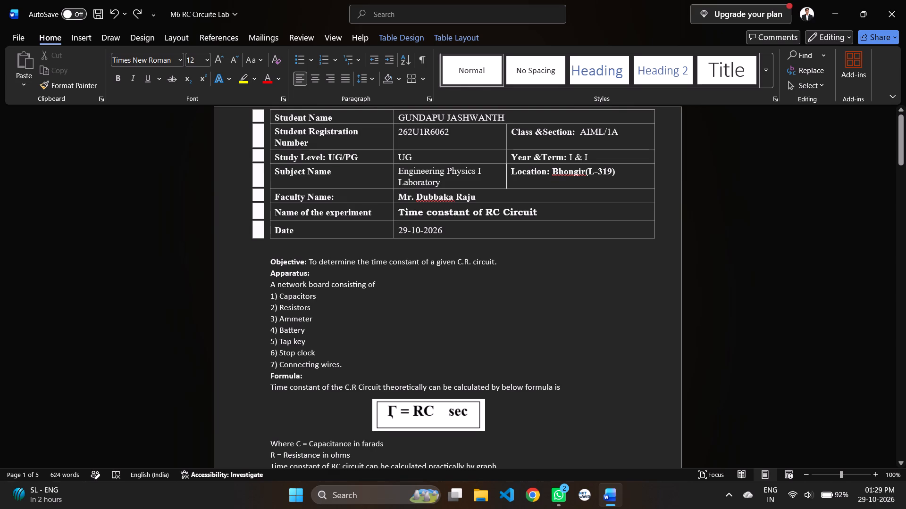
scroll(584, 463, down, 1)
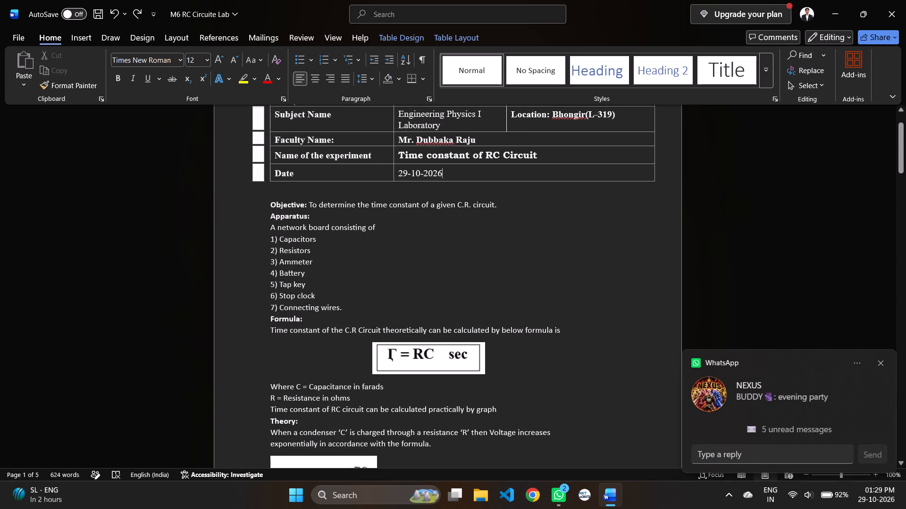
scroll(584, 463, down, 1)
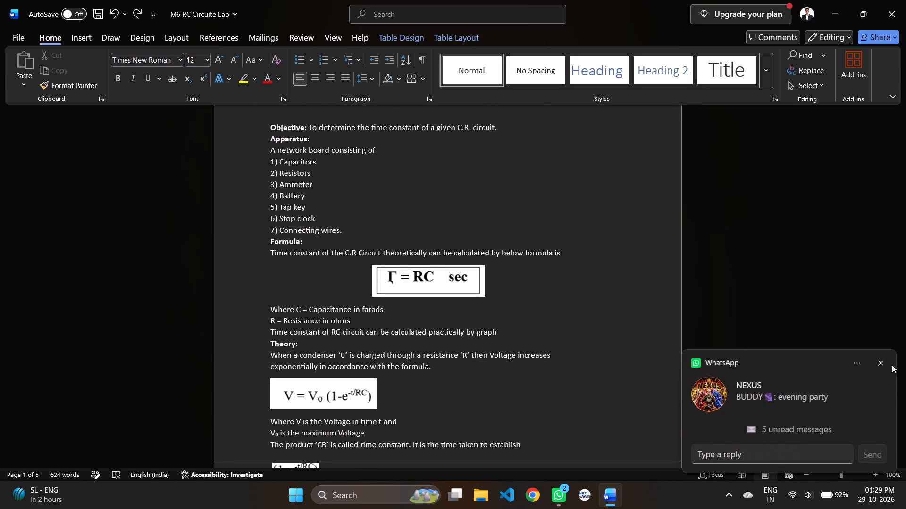
Dismiss the WhatsApp group notification covering the document.
click(881, 361)
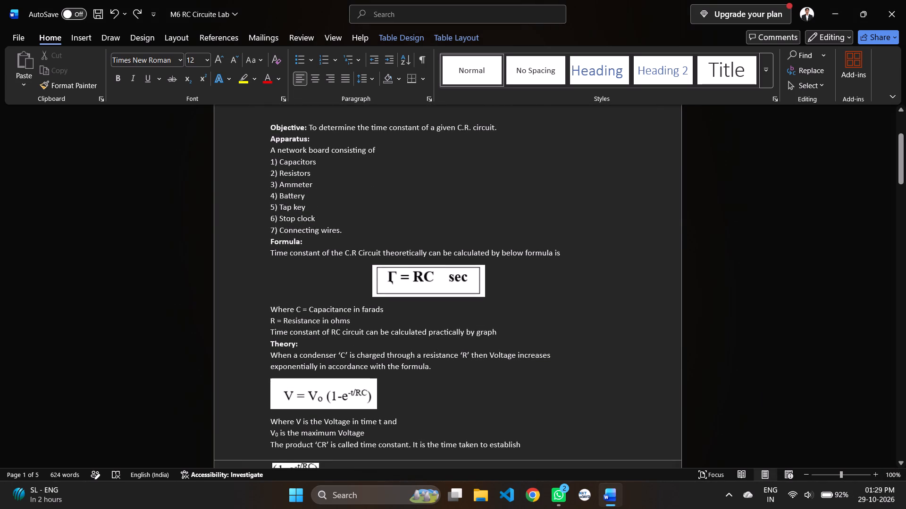
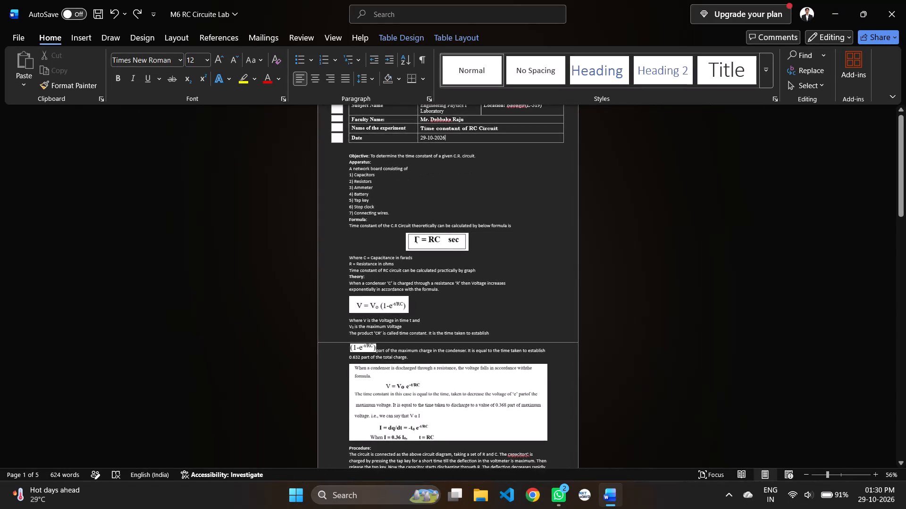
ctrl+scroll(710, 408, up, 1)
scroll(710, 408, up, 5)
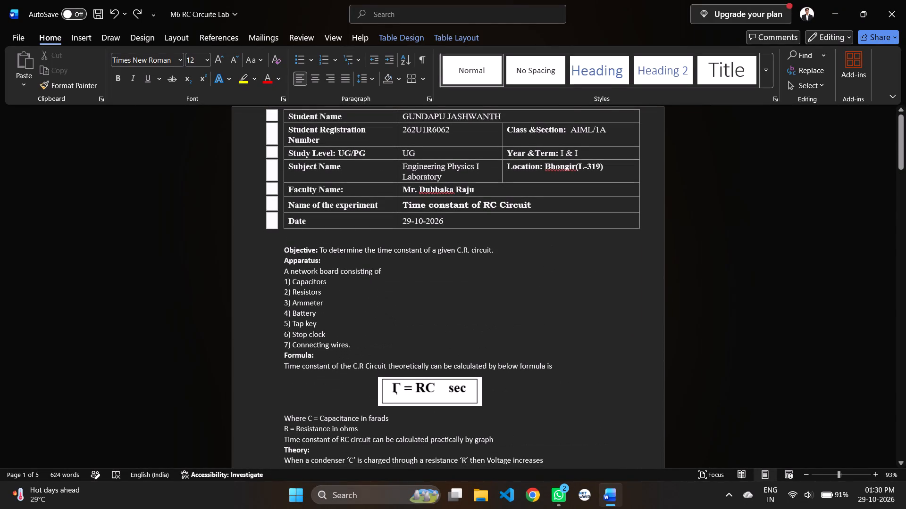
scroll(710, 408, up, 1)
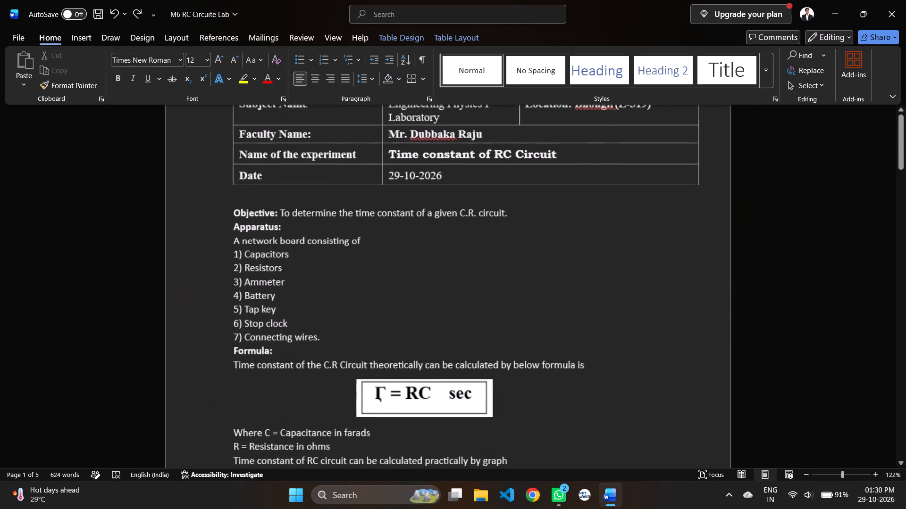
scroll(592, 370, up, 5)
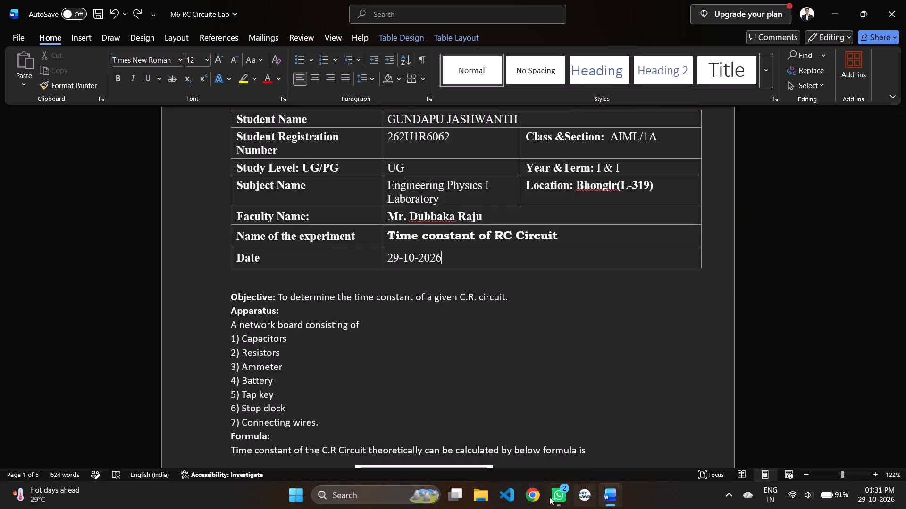
Switch to Google Chrome and open the Gradebook in the Assessments section of the Aurora ERP portal.
click(529, 495)
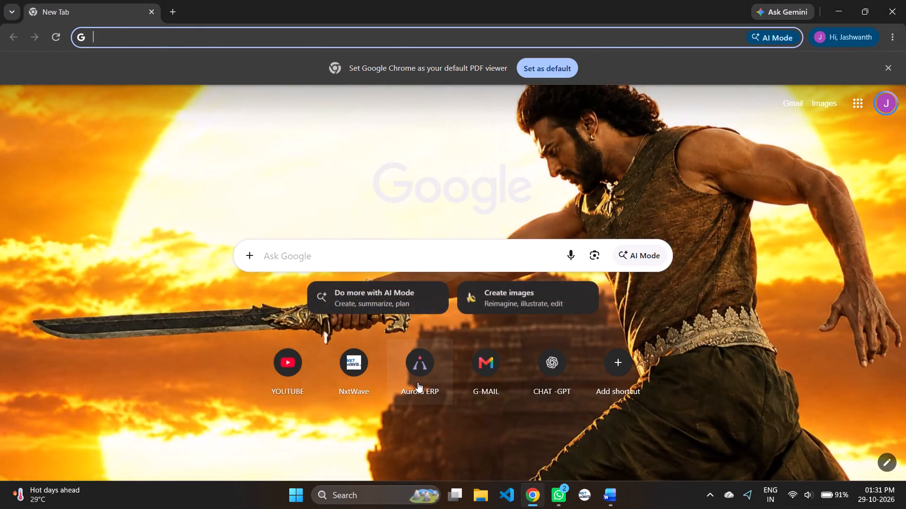
click(418, 382)
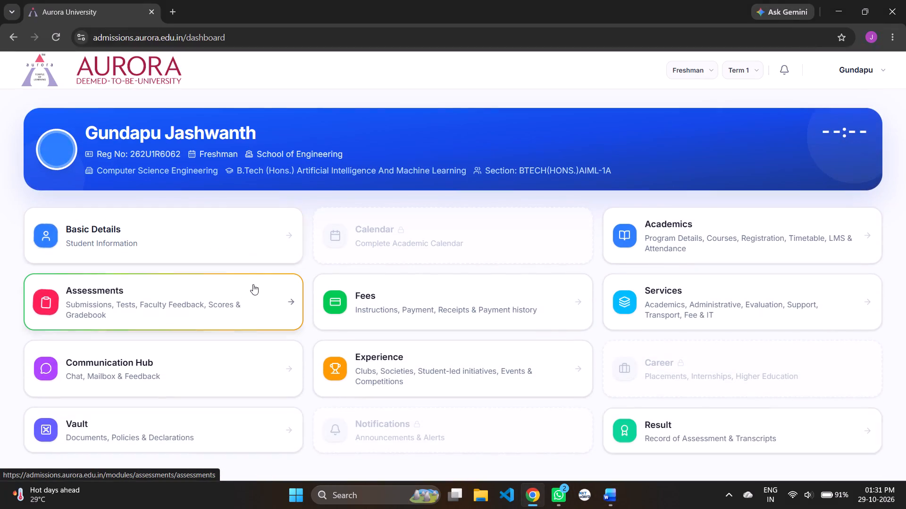
click(262, 286)
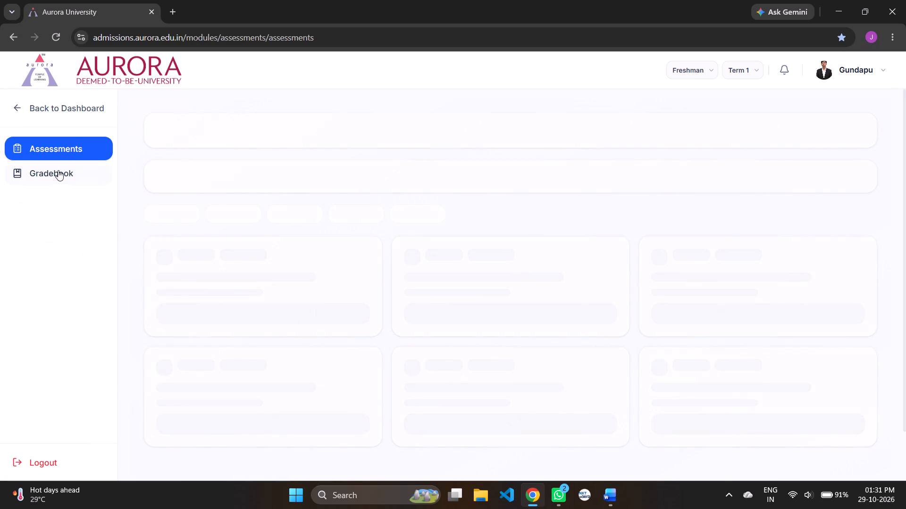
click(59, 172)
Examine the Engineering Physics marks across the gradebook's theory, lab, project and result columns.
scroll(653, 354, left, 1)
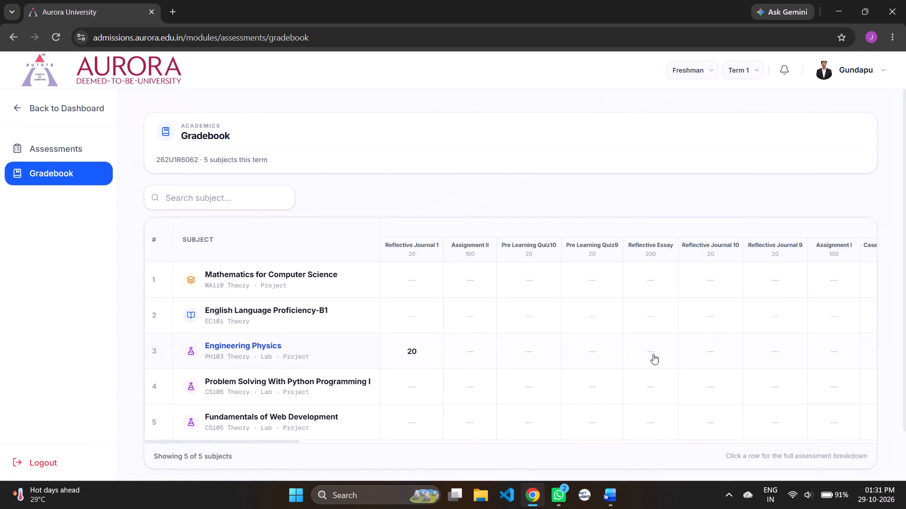
scroll(653, 354, left, 10)
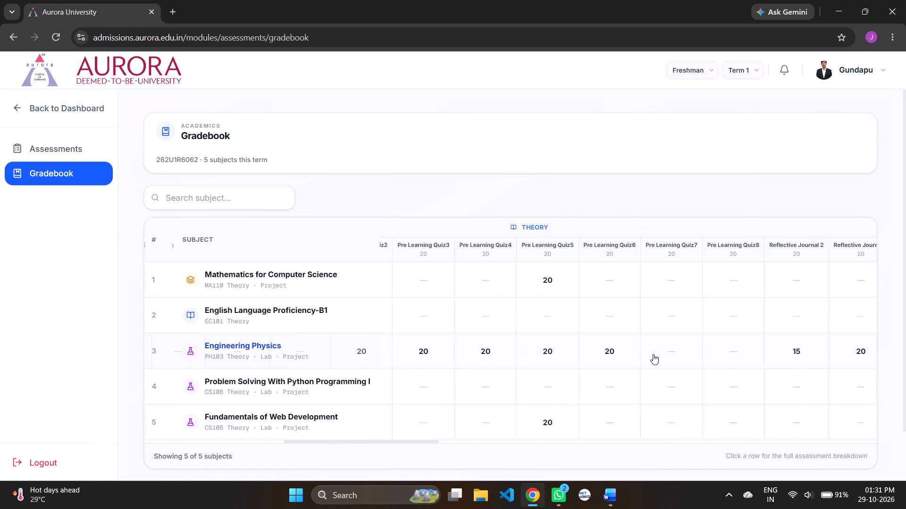
scroll(653, 354, left, 5)
click(418, 370)
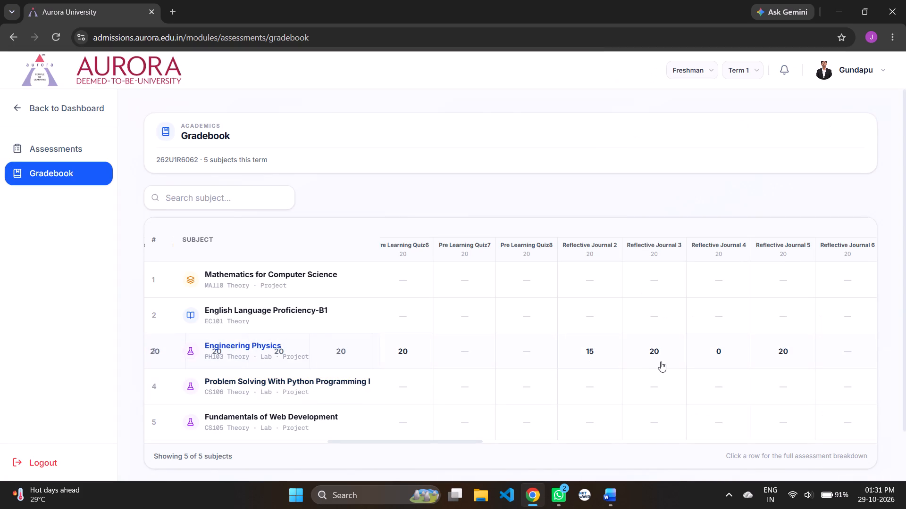
scroll(657, 360, left, 3)
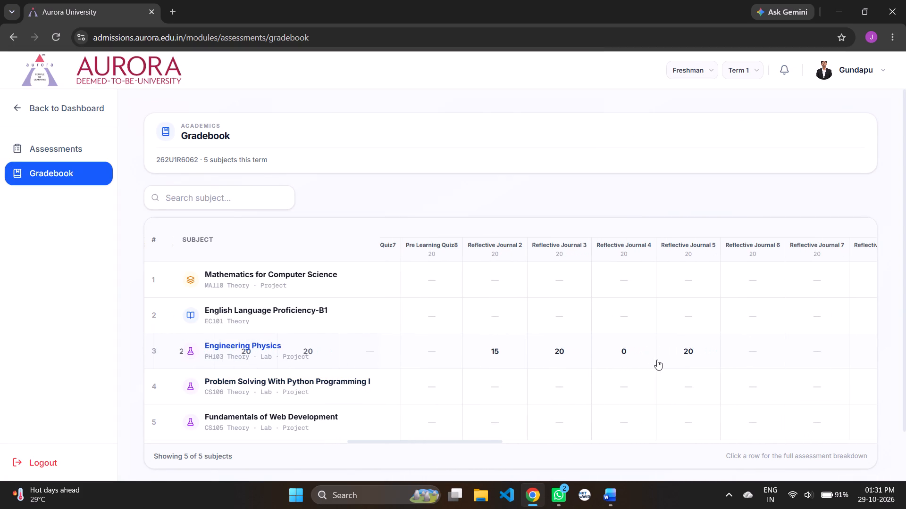
scroll(748, 362, left, 13)
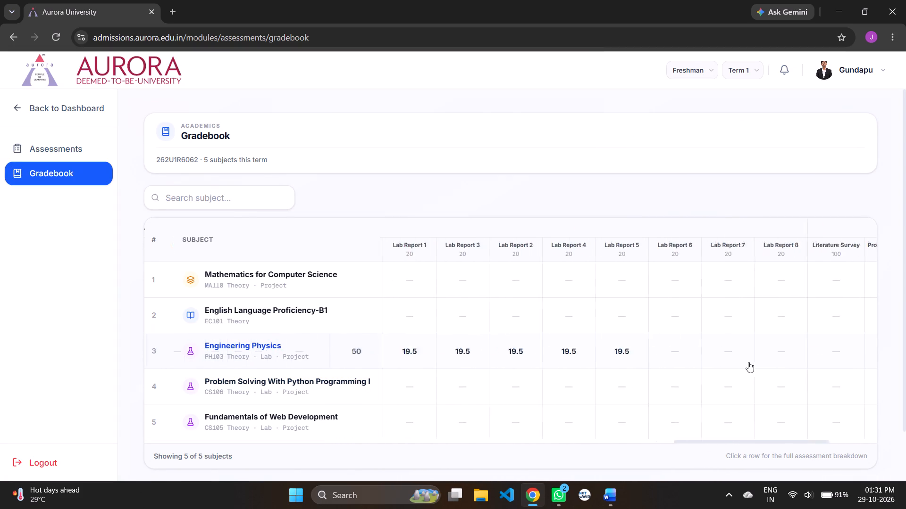
scroll(748, 362, right, 5)
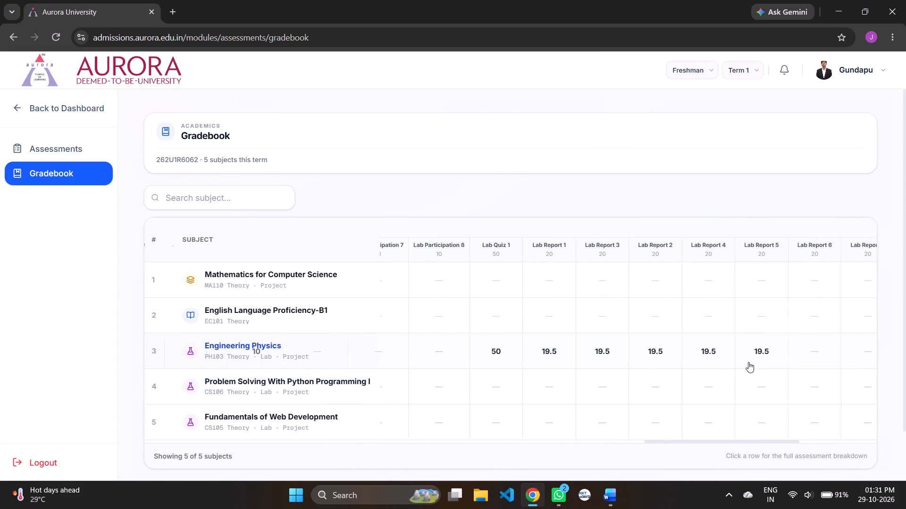
scroll(748, 362, right, 2)
scroll(748, 362, left, 1)
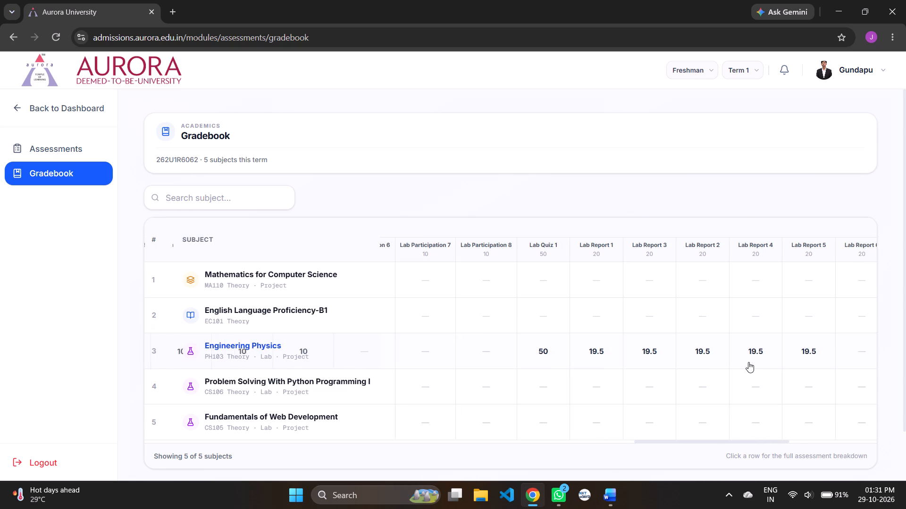
scroll(748, 362, left, 11)
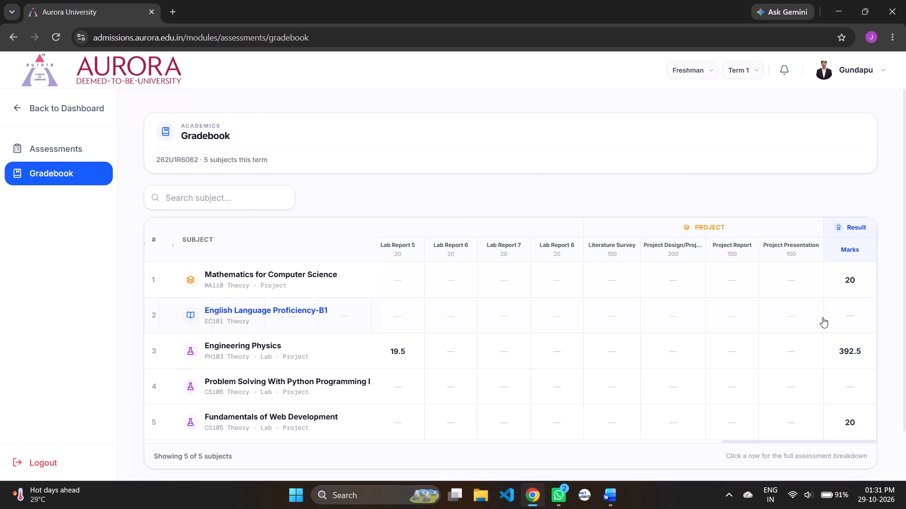
click(822, 317)
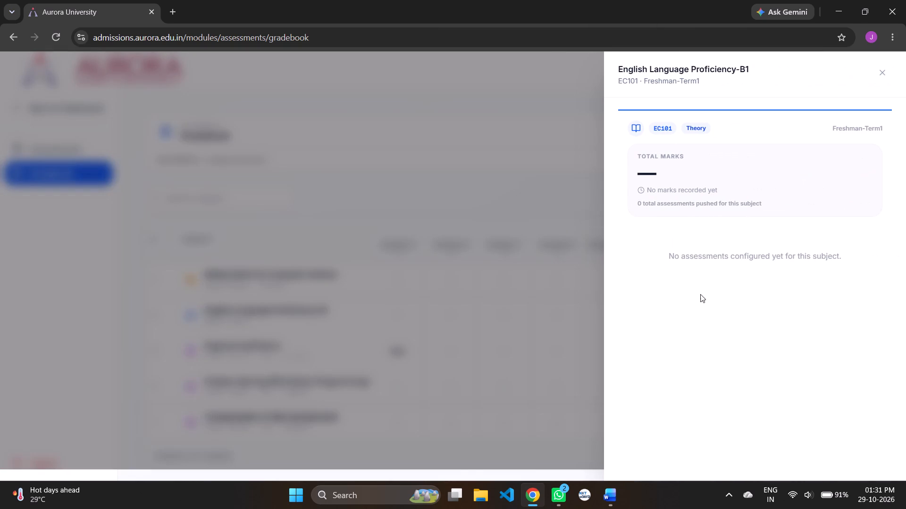
Close the English Language Proficiency-B1 breakdown and examine the Engineering Physics lab report, quiz and participation marks in the gradebook.
click(524, 398)
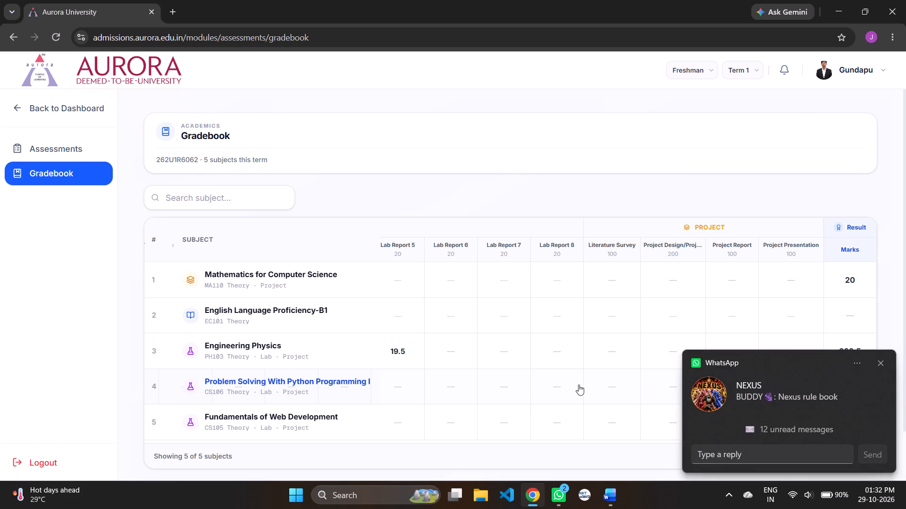
click(881, 358)
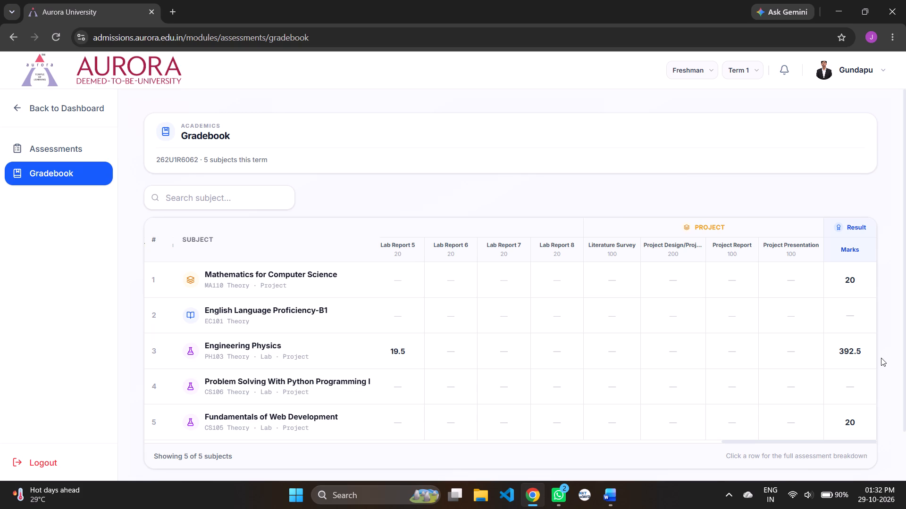
scroll(625, 353, right, 3)
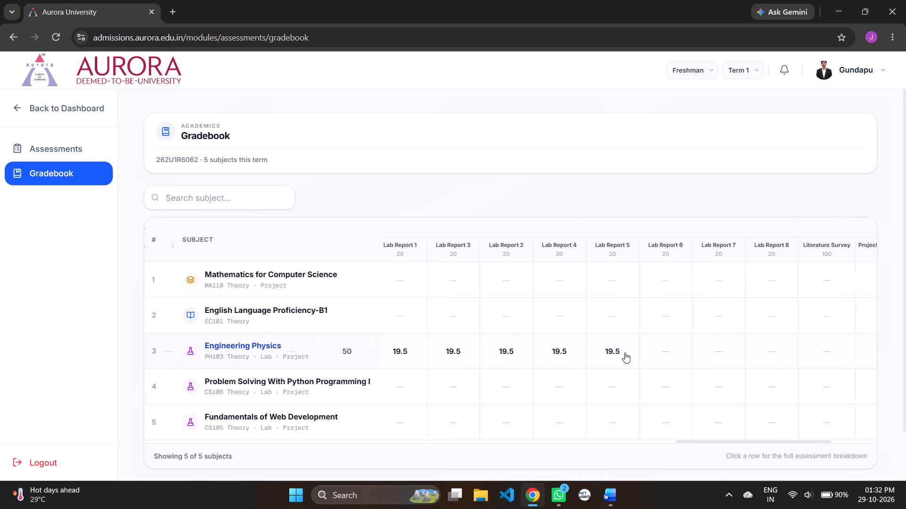
scroll(625, 353, right, 3)
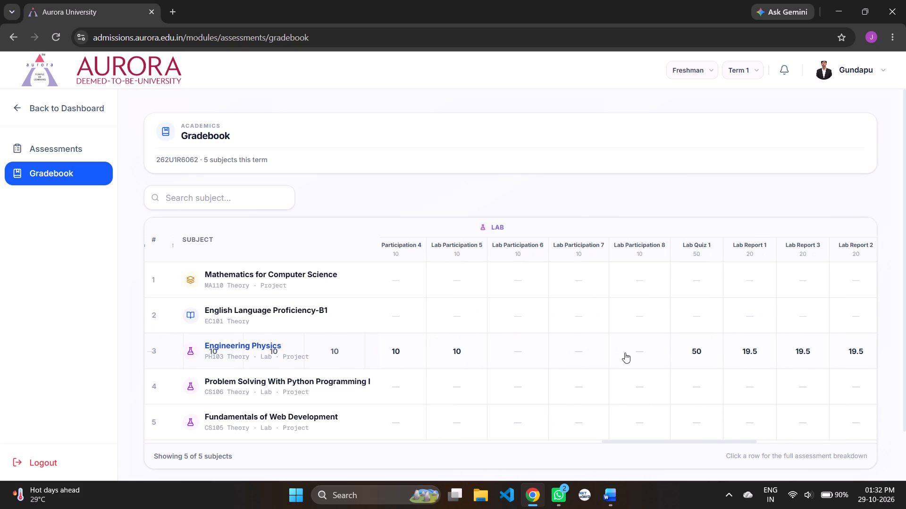
Review the Engineering Physics lab report and reflective journal marks again, comparing graded and ungraded assessments in the gradebook.
scroll(625, 353, left, 5)
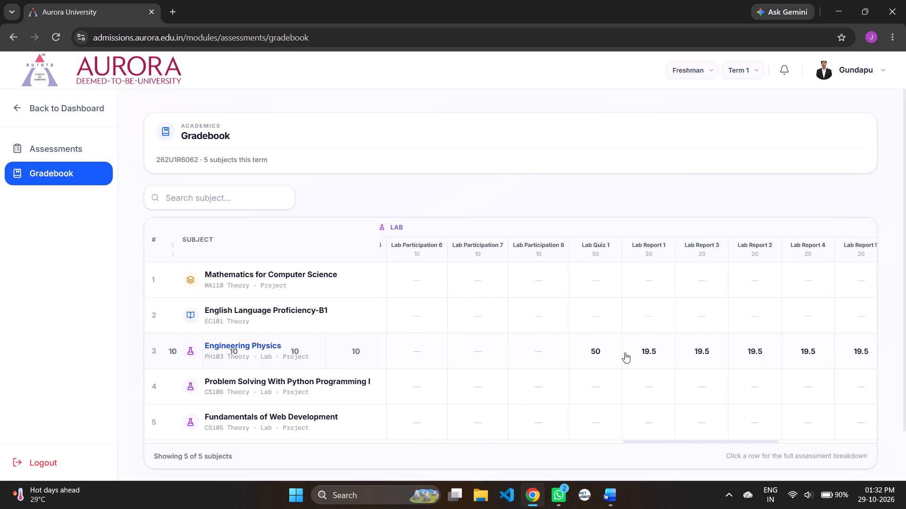
scroll(625, 353, left, 3)
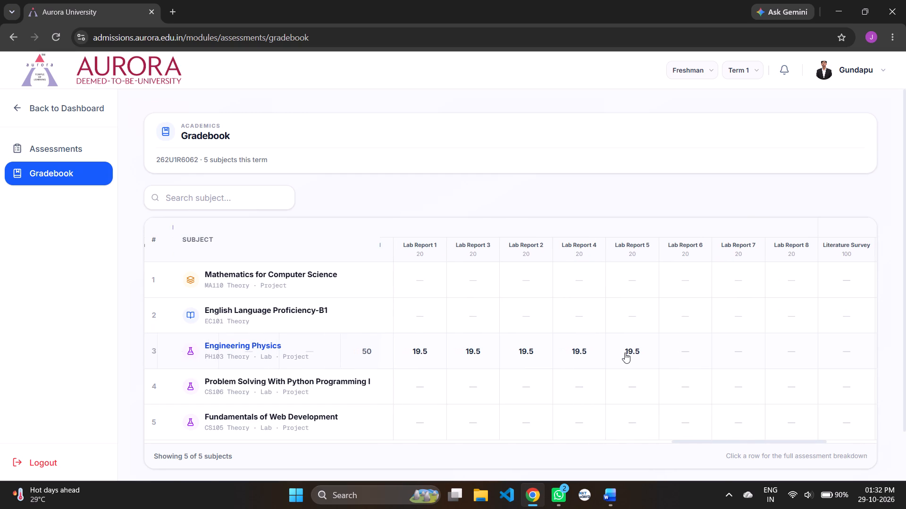
scroll(625, 353, left, 1)
scroll(625, 353, right, 15)
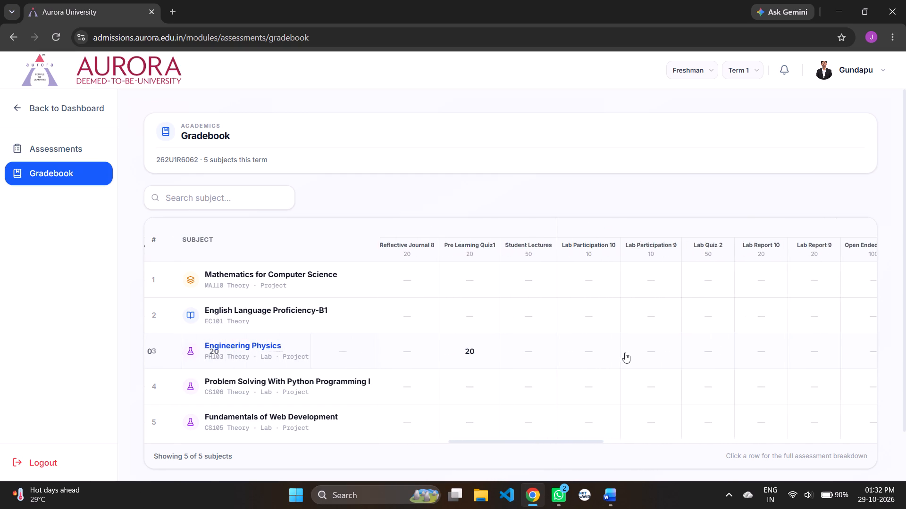
scroll(625, 353, right, 3)
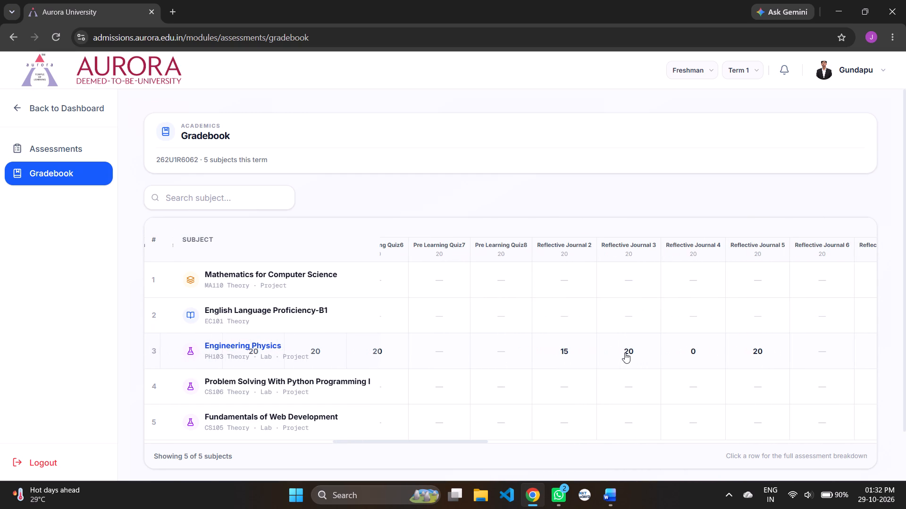
scroll(625, 353, right, 1)
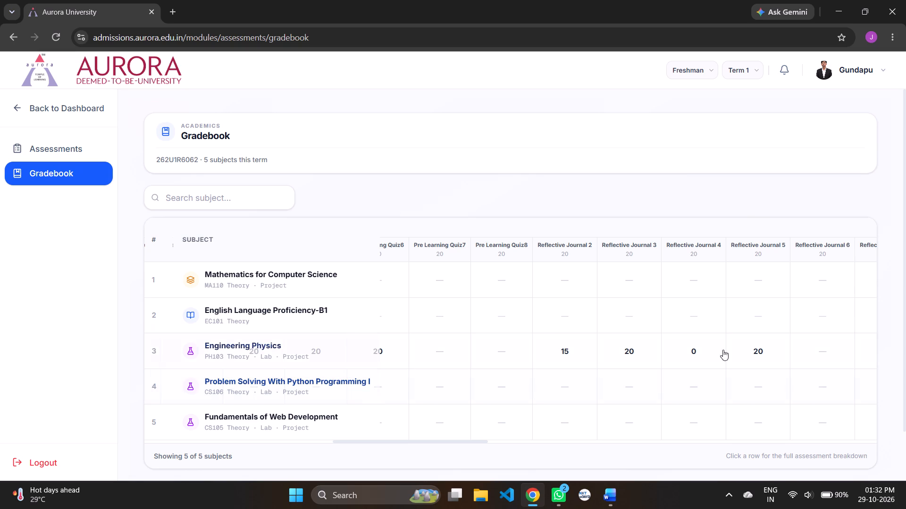
scroll(474, 337, left, 1)
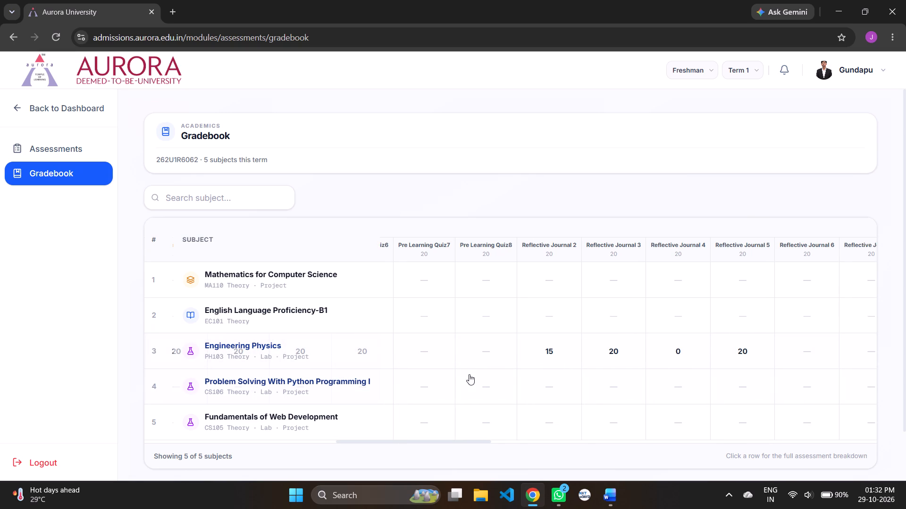
scroll(527, 355, right, 11)
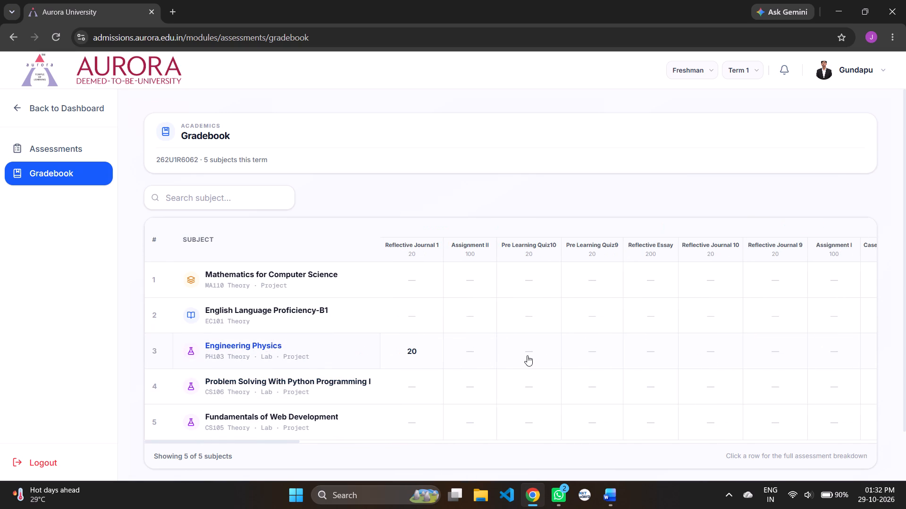
scroll(527, 355, left, 19)
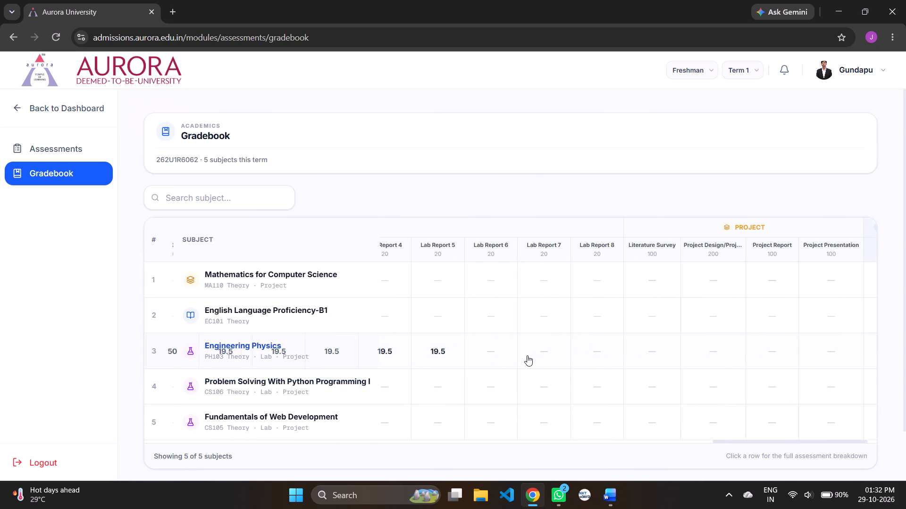
scroll(527, 355, right, 12)
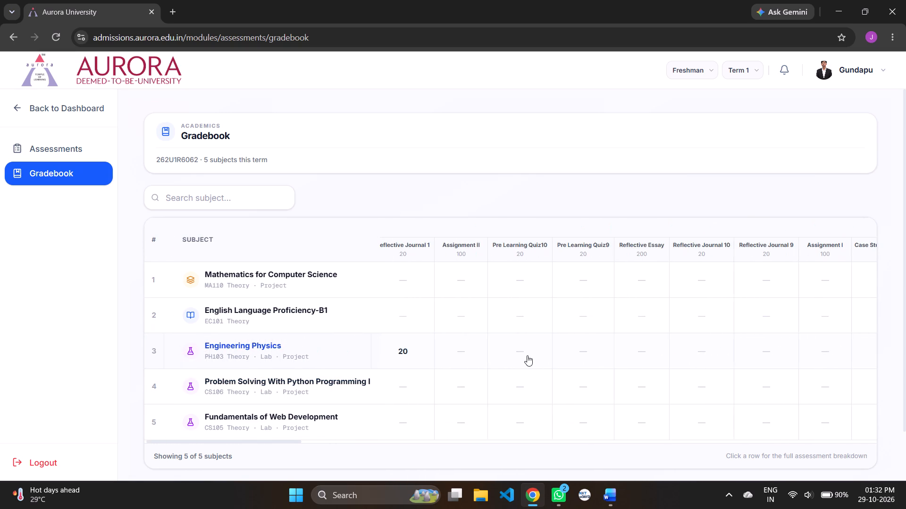
scroll(527, 355, left, 16)
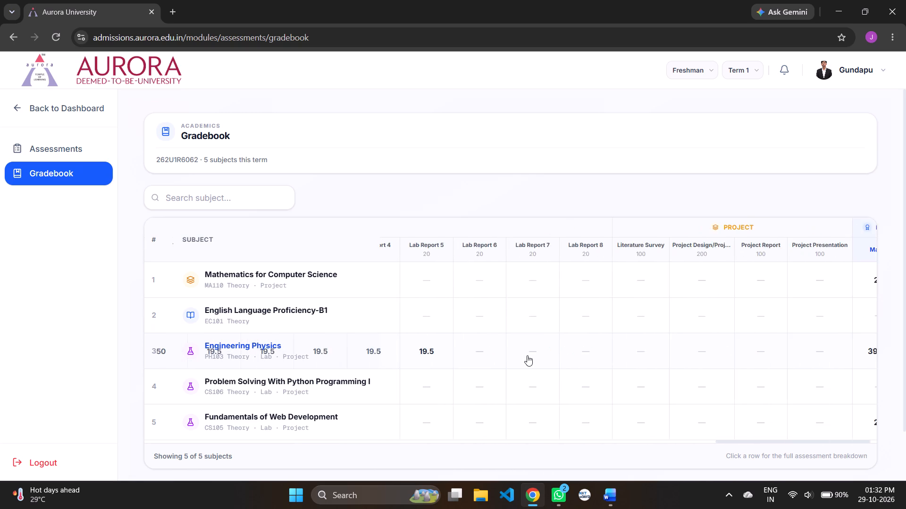
Examine the Engineering Physics row of the gradebook again, from the lab report and project columns back to Reflective Journal 1.
scroll(527, 355, right, 20)
scroll(527, 355, right, 3)
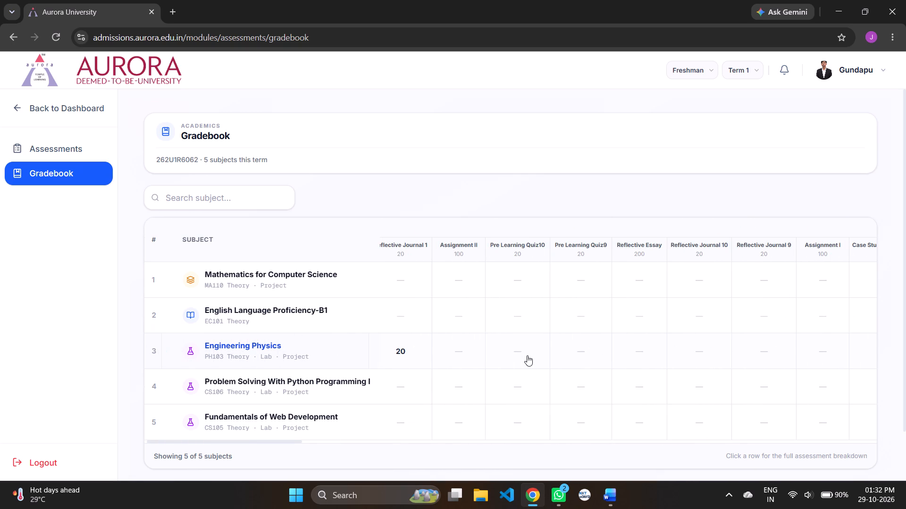
scroll(602, 159, up, 1)
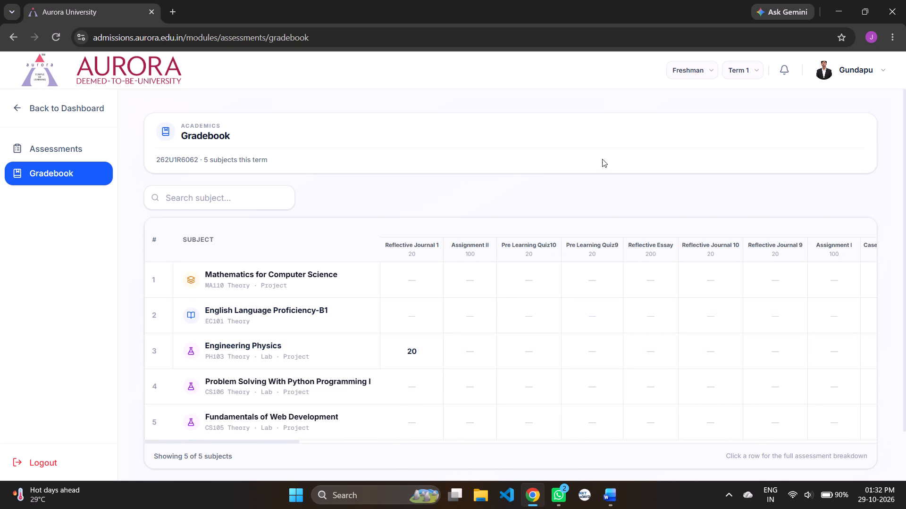
scroll(602, 159, up, 1)
click(817, 71)
click(746, 107)
scroll(746, 107, right, 1)
Close Google Chrome and return to the header table of the RC circuit lab report in Word.
click(884, 4)
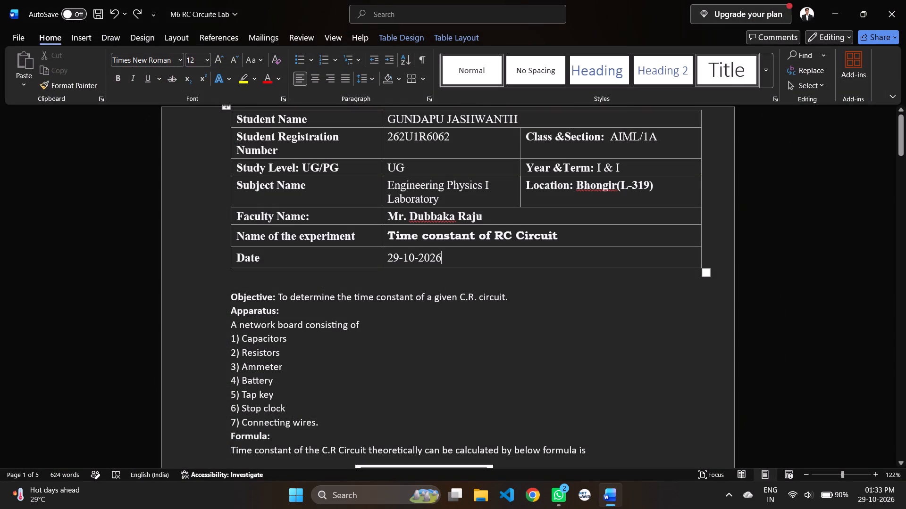
scroll(689, 177, up, 1)
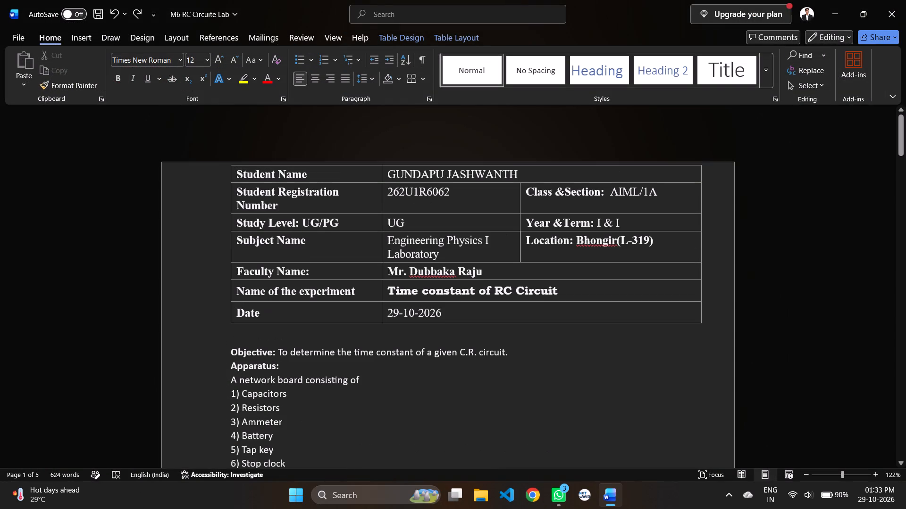
scroll(689, 177, up, 1)
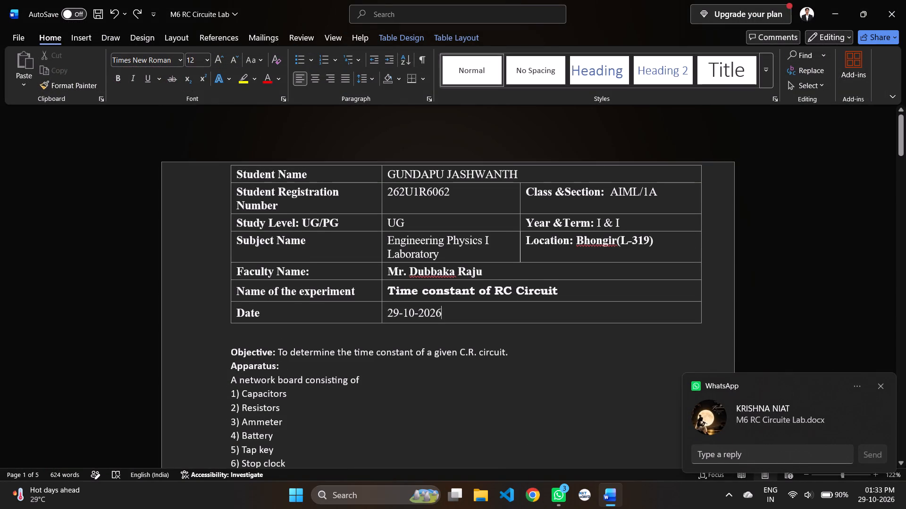
scroll(689, 177, up, 1)
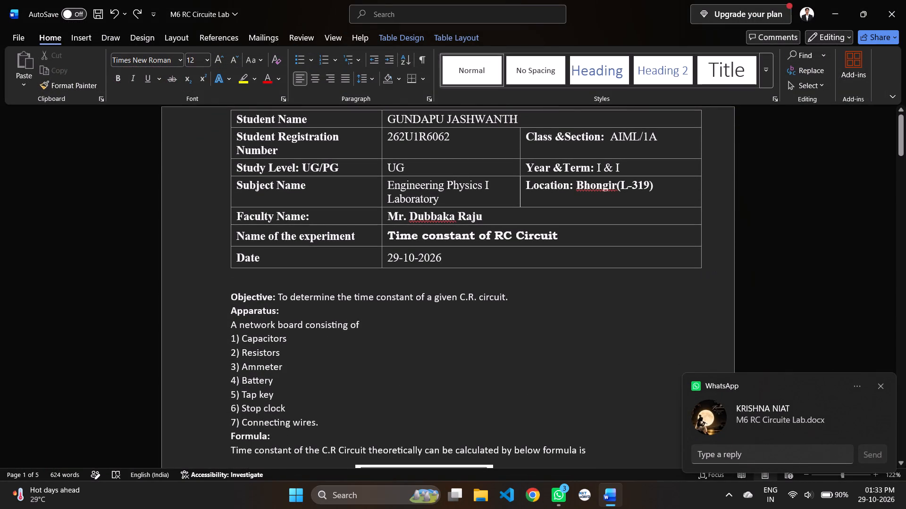
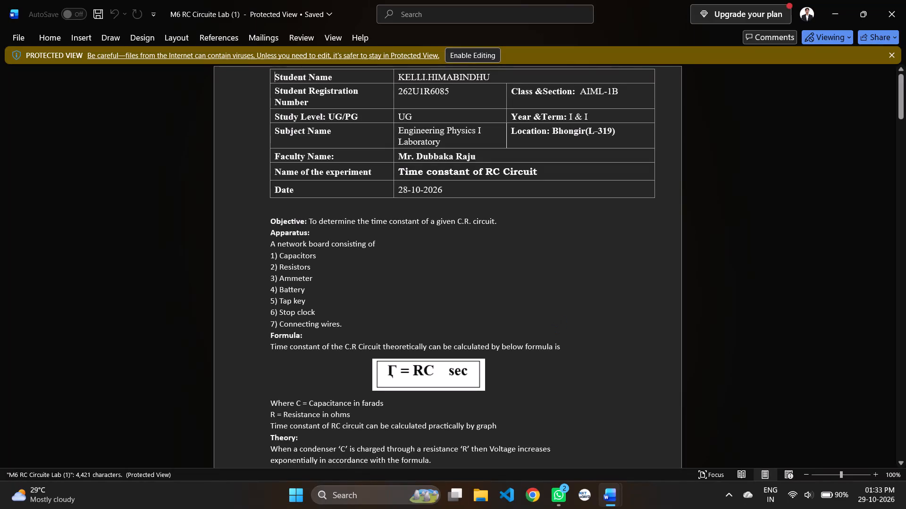
Examine the completed M6 RC Circuite Lab (1) reference report, including its procedure, reading tables, graphs, results and viva answers.
scroll(553, 321, down, 2)
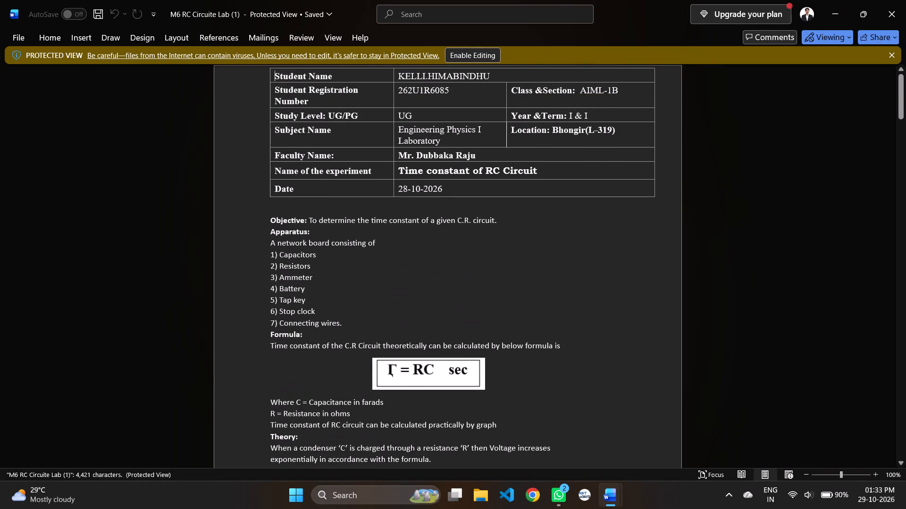
scroll(553, 321, down, 1)
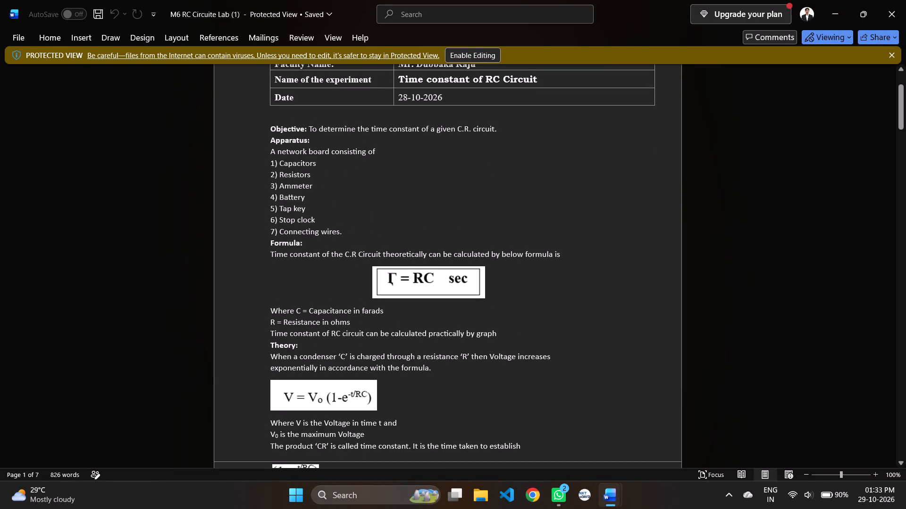
scroll(553, 321, right, 2)
scroll(553, 321, down, 4)
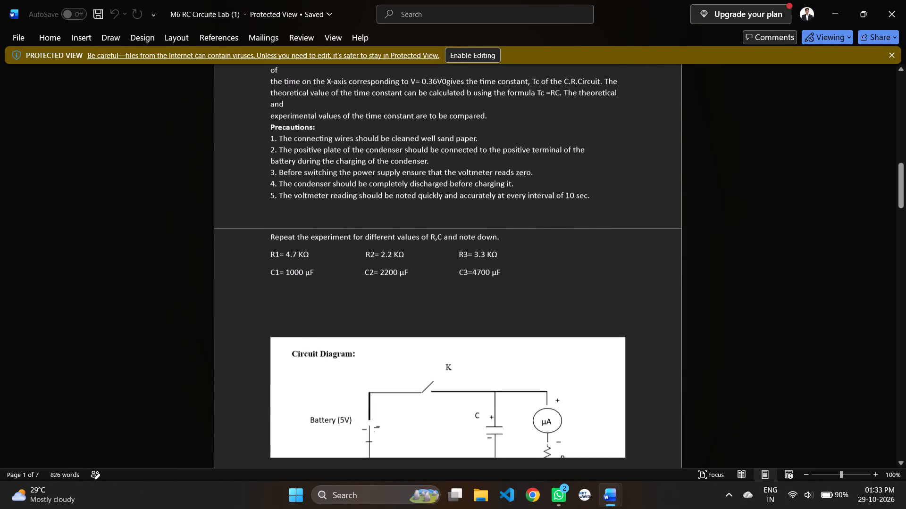
scroll(553, 321, down, 7)
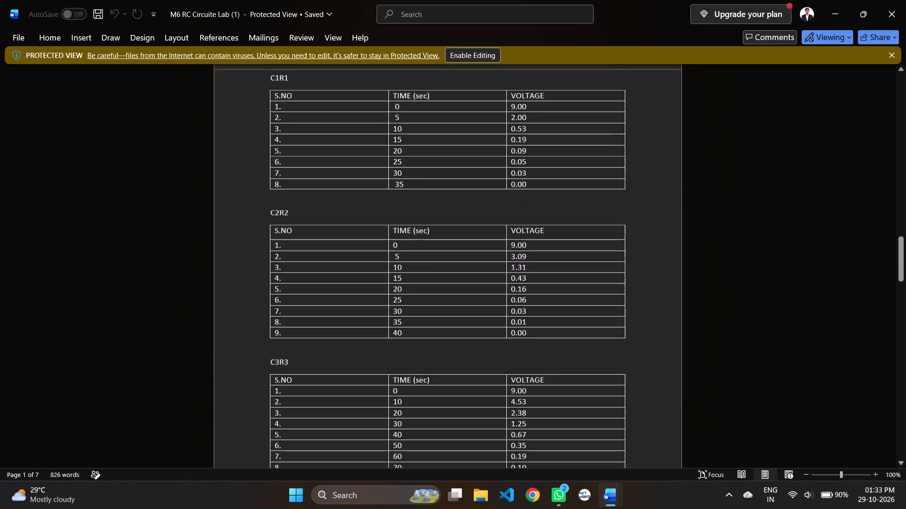
scroll(553, 321, down, 6)
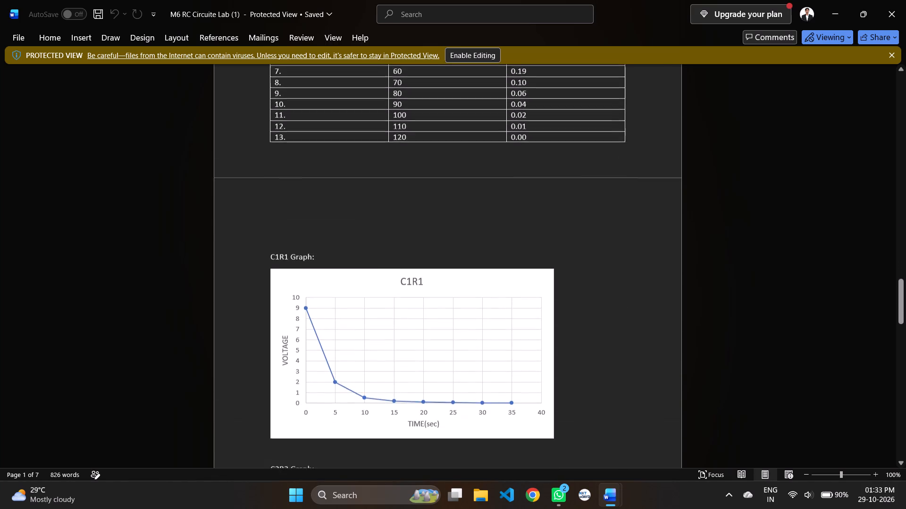
scroll(553, 321, down, 10)
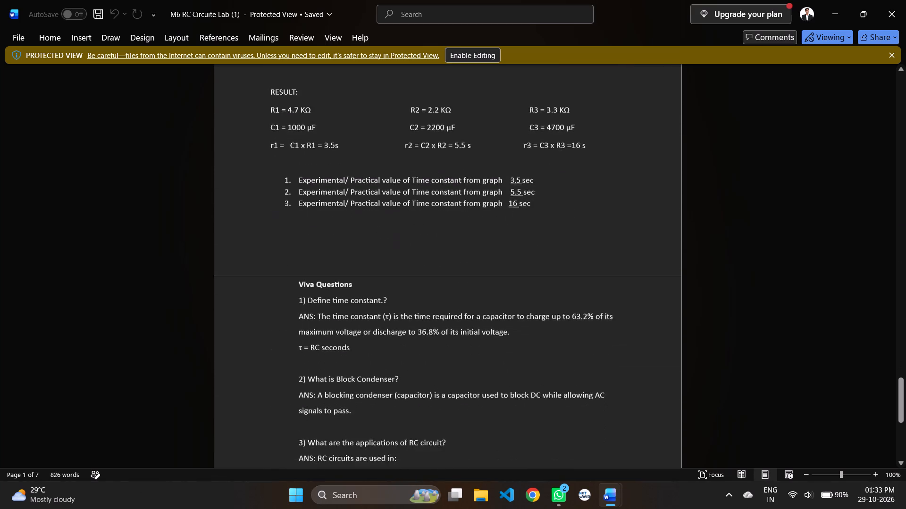
scroll(553, 321, down, 10)
scroll(553, 321, up, 10)
scroll(553, 321, up, 14)
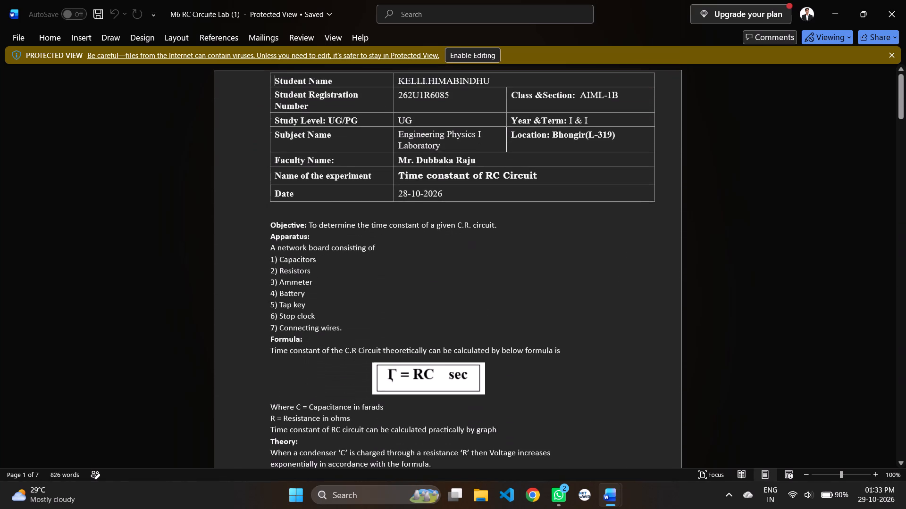
Put the reference report away and return to the editable M6 RC Circuite Lab document to look over its first page.
click(831, 19)
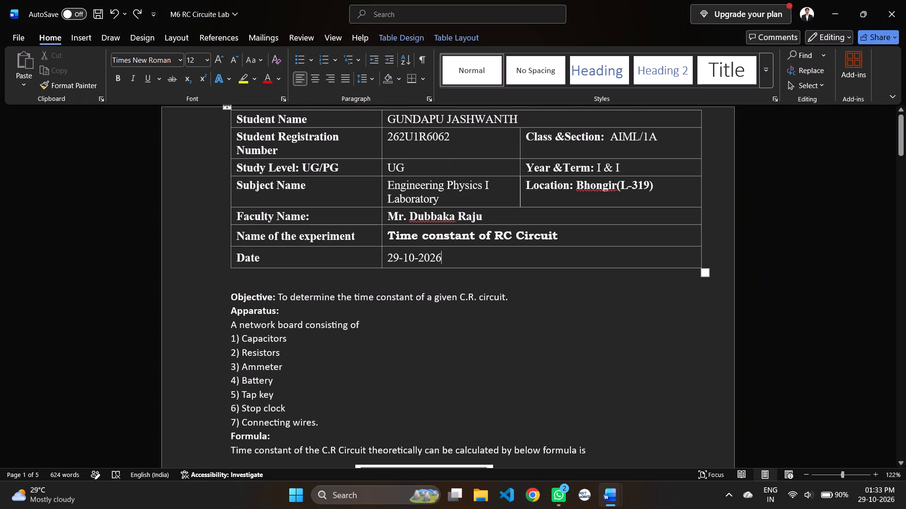
scroll(702, 287, down, 1)
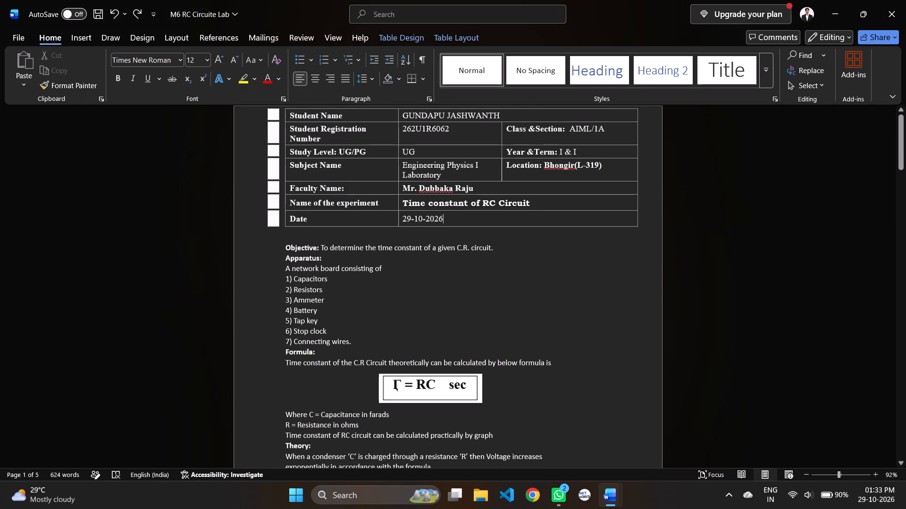
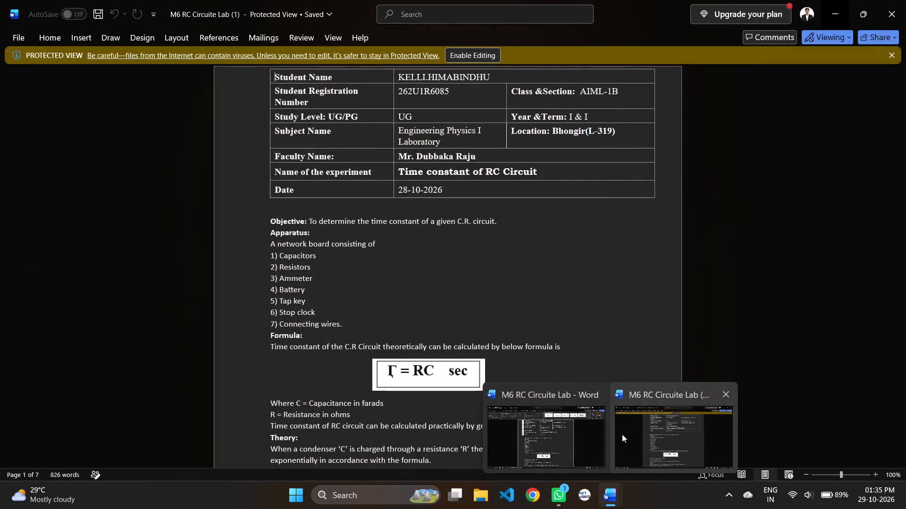
Switch to the M6 RC Circuite Lab report being filled in, leaving the protected reference copy.
click(586, 441)
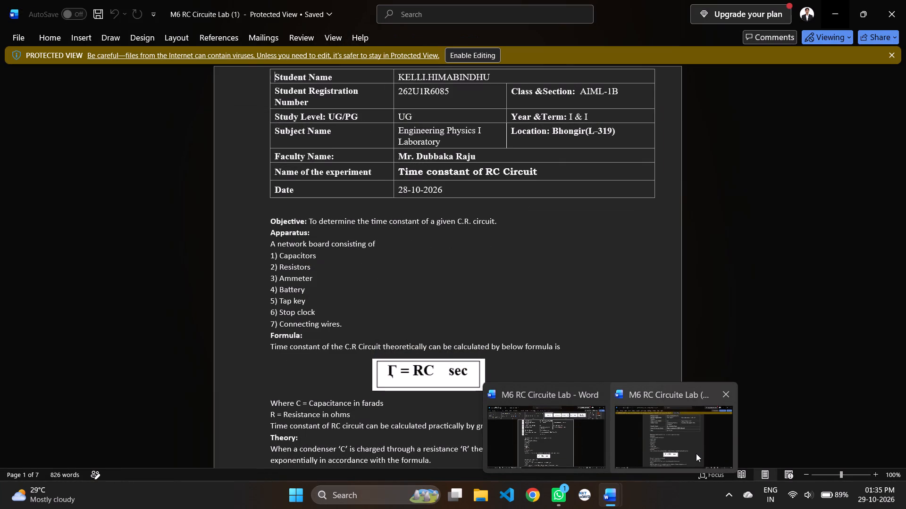
Close the protected-view copy M6 RC Circuite Lab (1) and return to the top of the M6 RC Circuite Lab document.
click(723, 397)
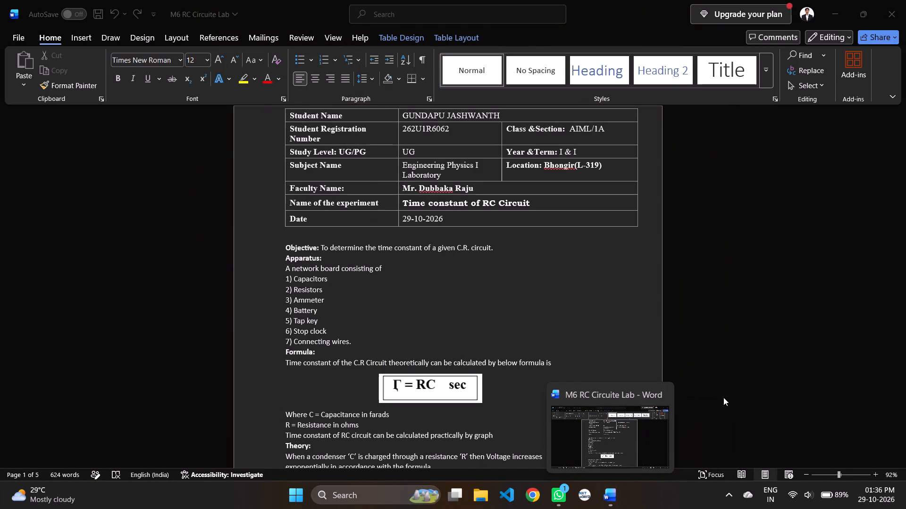
click(734, 322)
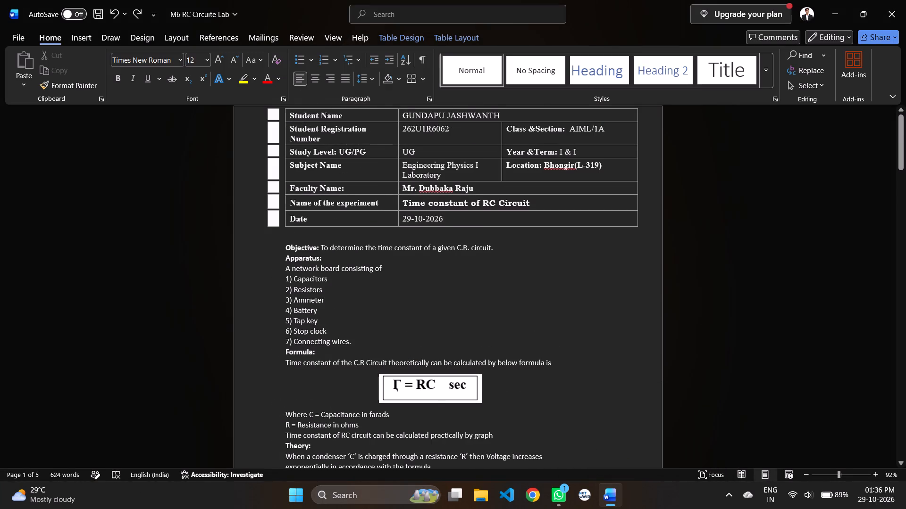
scroll(581, 358, up, 1)
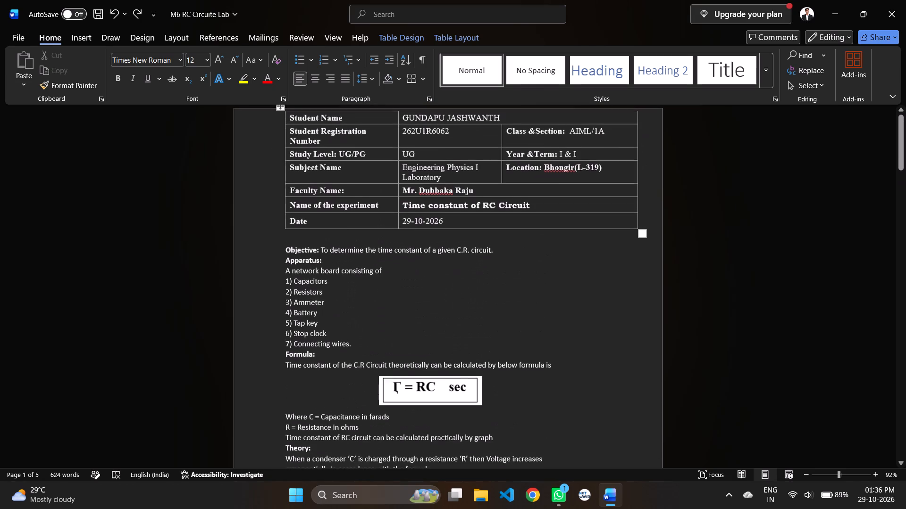
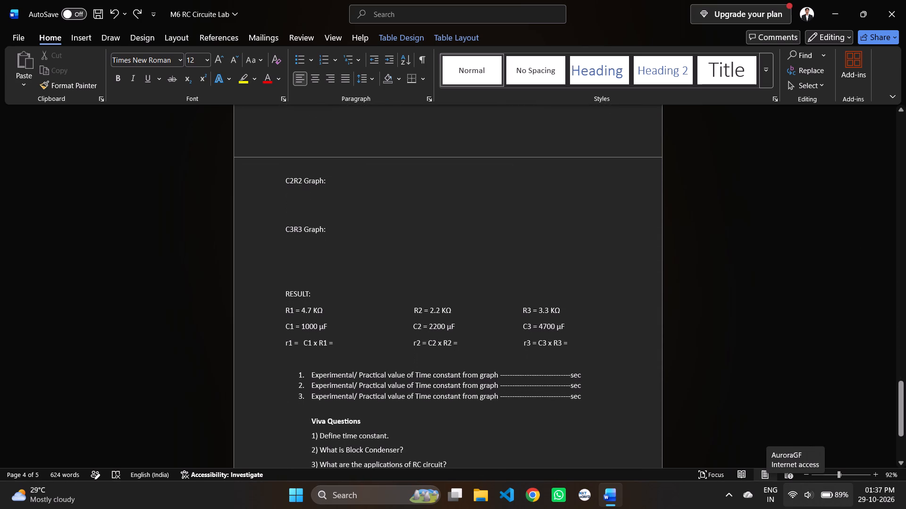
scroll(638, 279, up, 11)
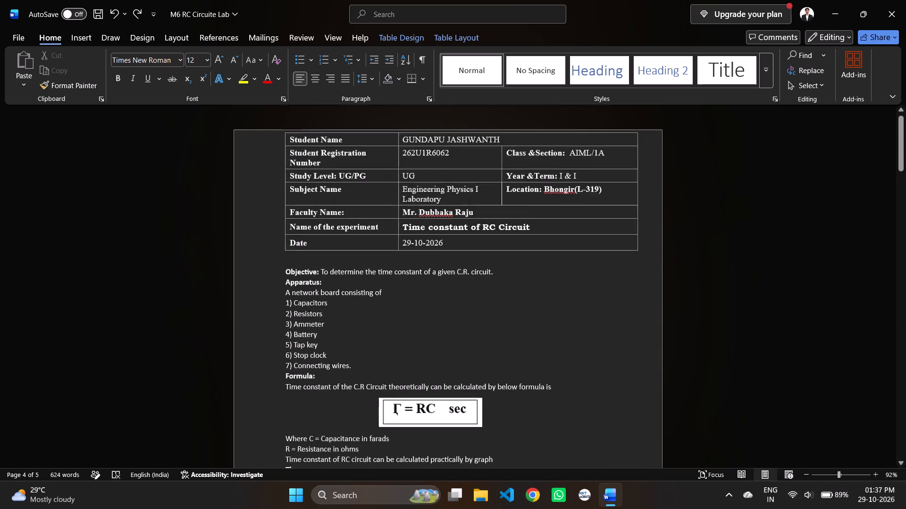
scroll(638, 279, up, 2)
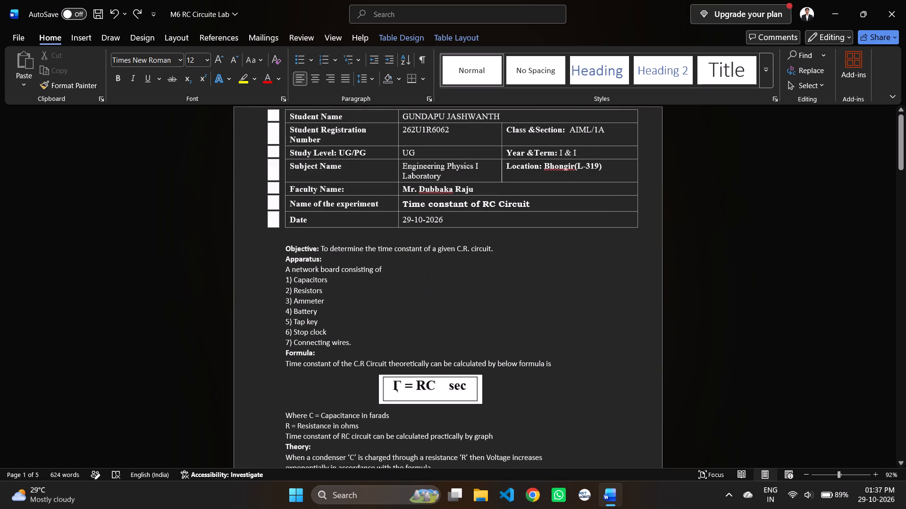
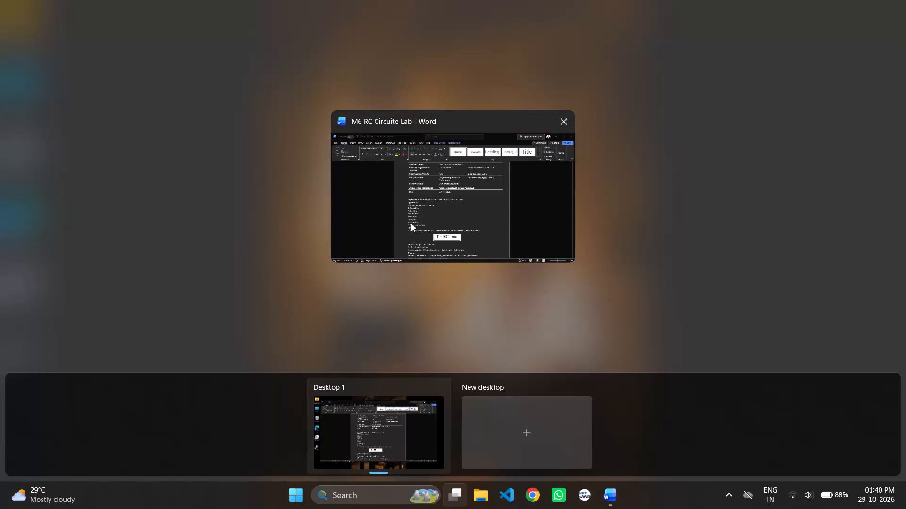
Switch to the M6 RC Circuite Lab document in Word.
click(417, 213)
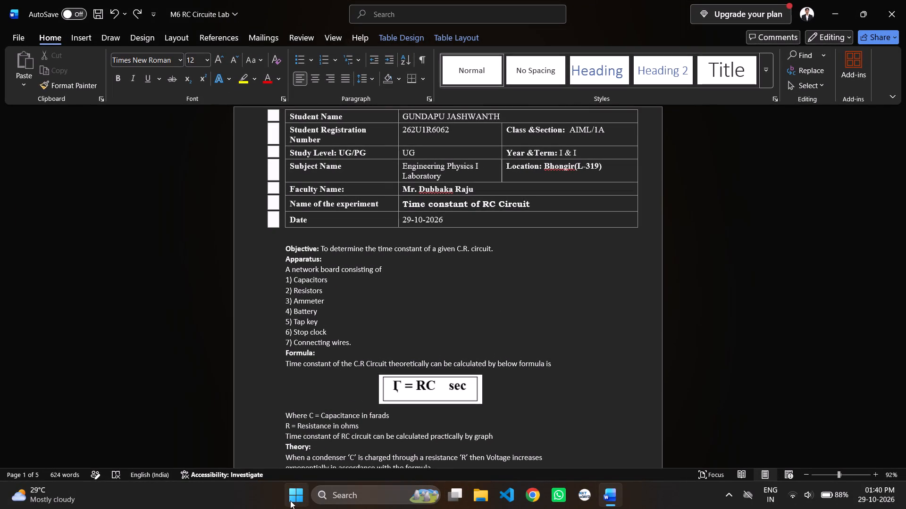
Search Windows for "ab" and open the About your PC system settings.
click(289, 500)
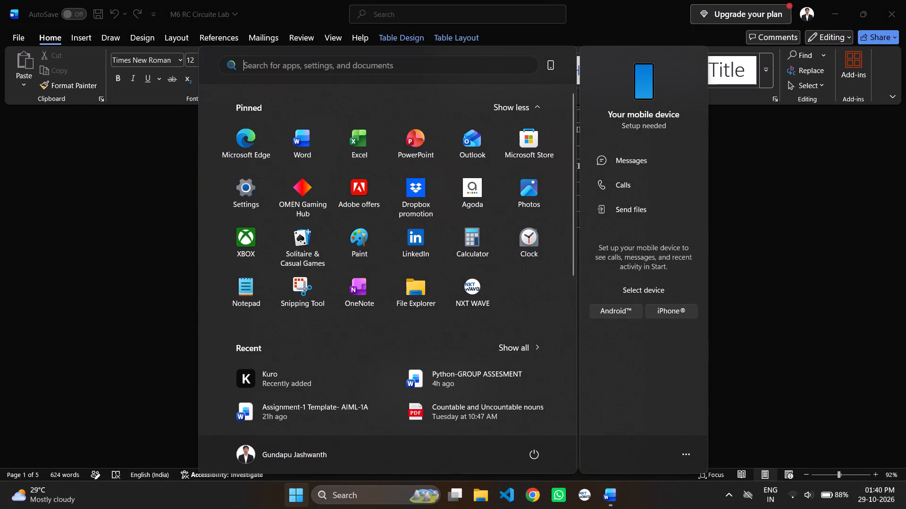
click(339, 71)
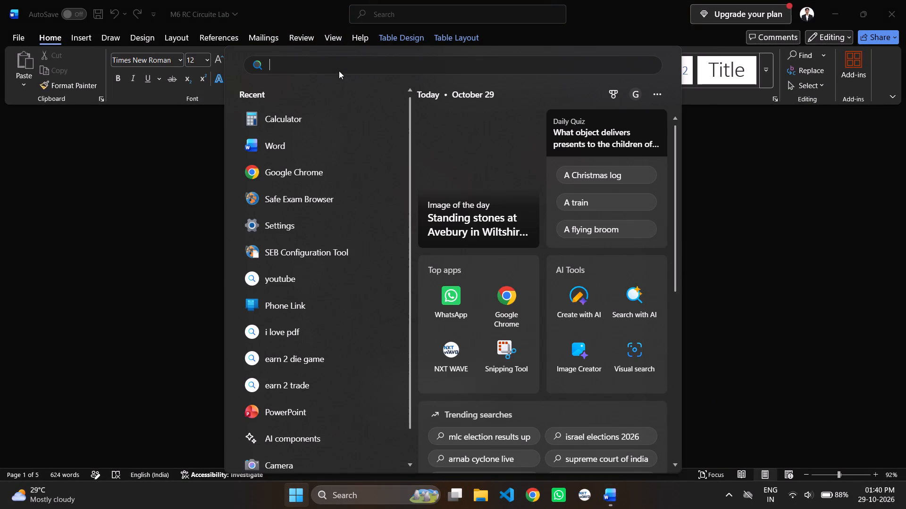
key(a)
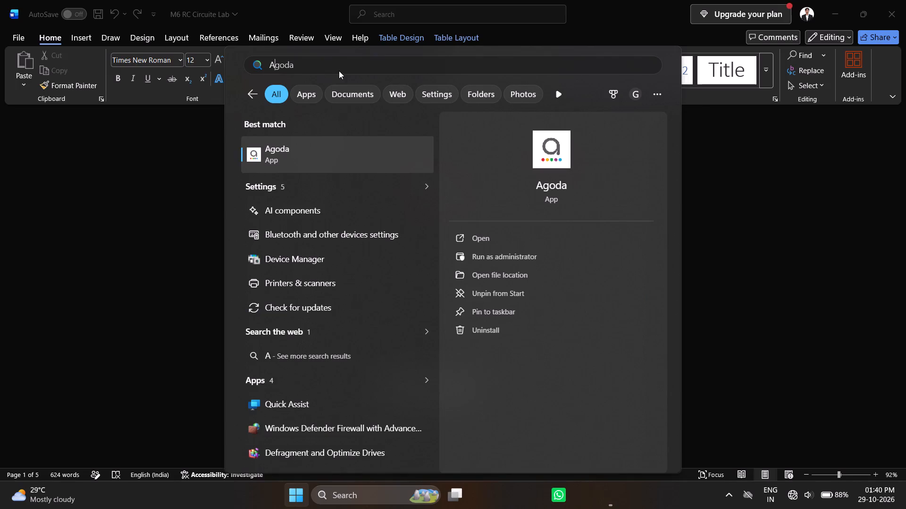
key(b)
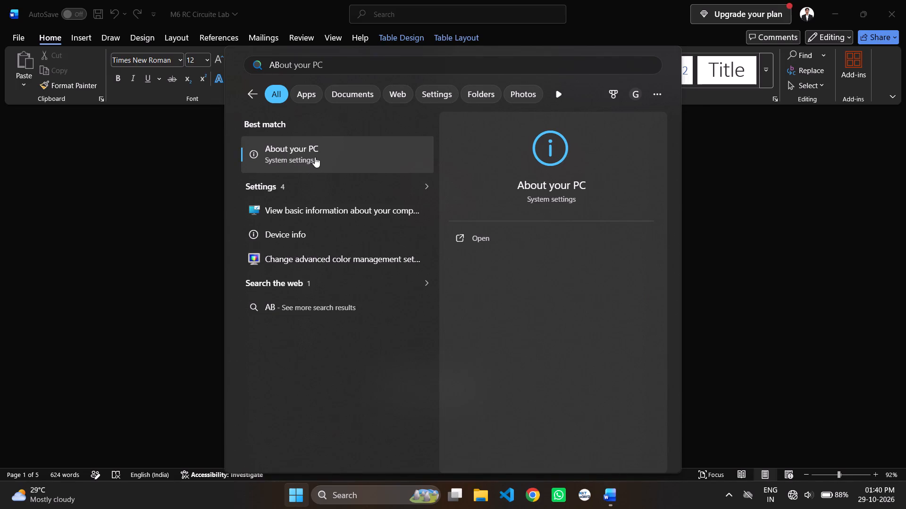
click(315, 155)
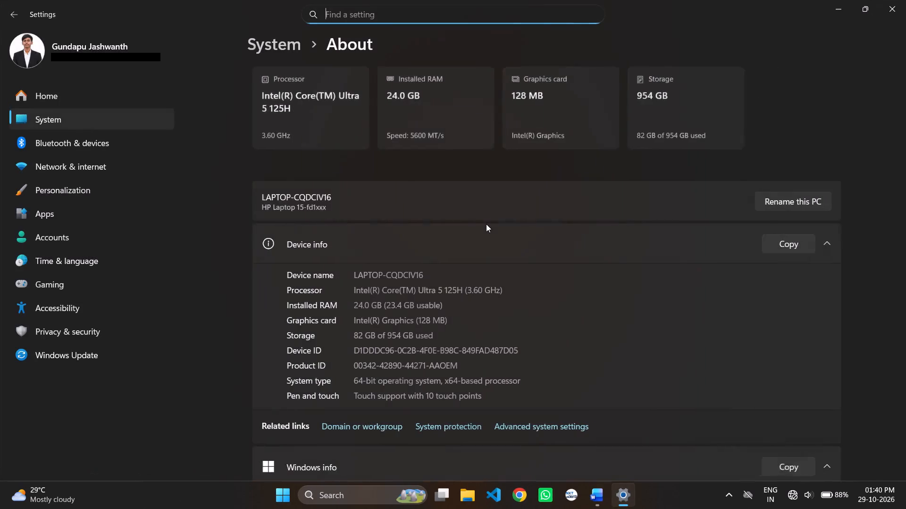
Examine the device, Windows and support information and the related options on the About page, and close Settings.
scroll(486, 224, down, 1)
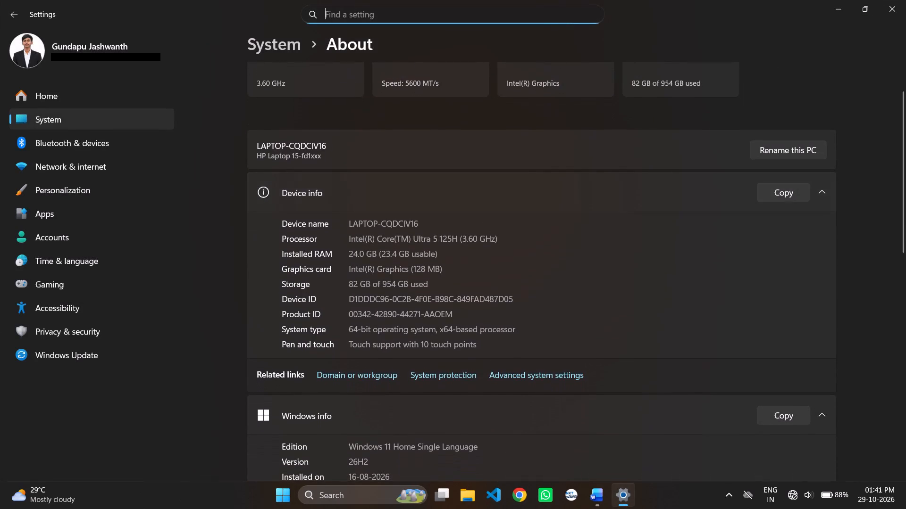
scroll(486, 224, down, 1)
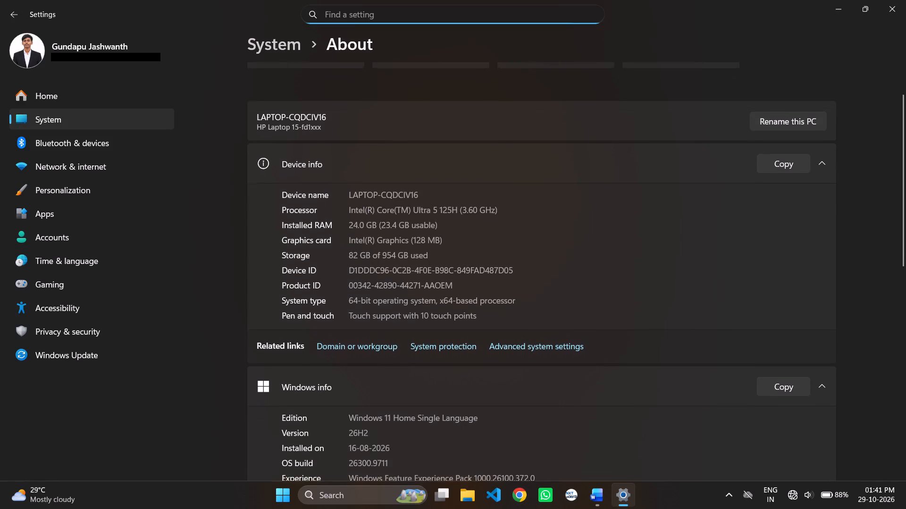
scroll(486, 224, down, 2)
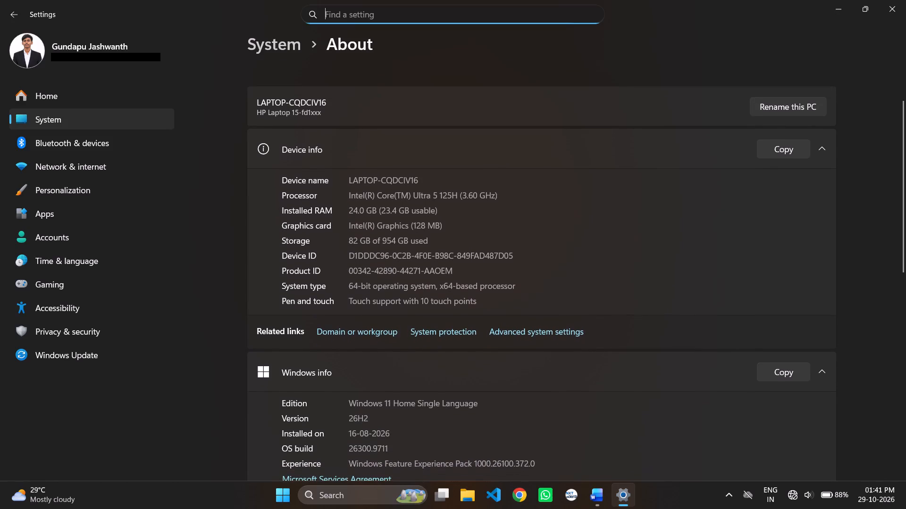
scroll(486, 224, down, 2)
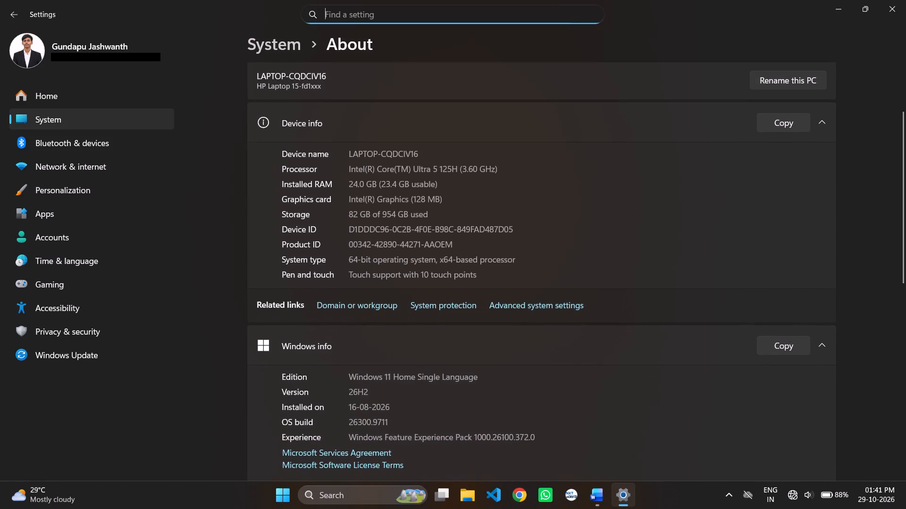
scroll(486, 224, down, 1)
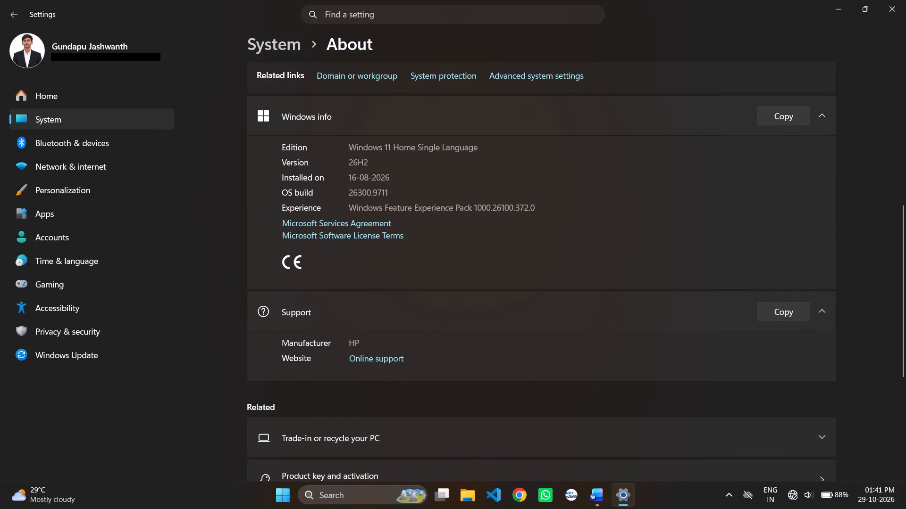
scroll(420, 265, up, 2)
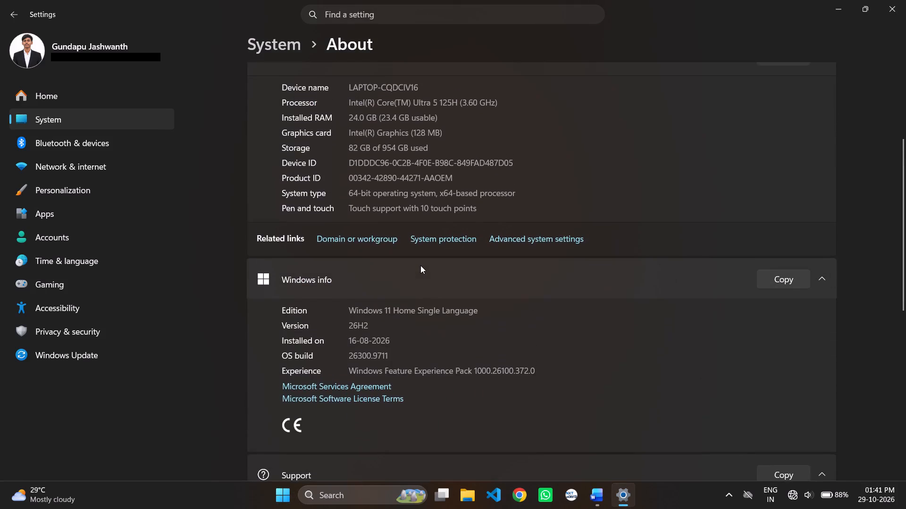
scroll(420, 265, up, 1)
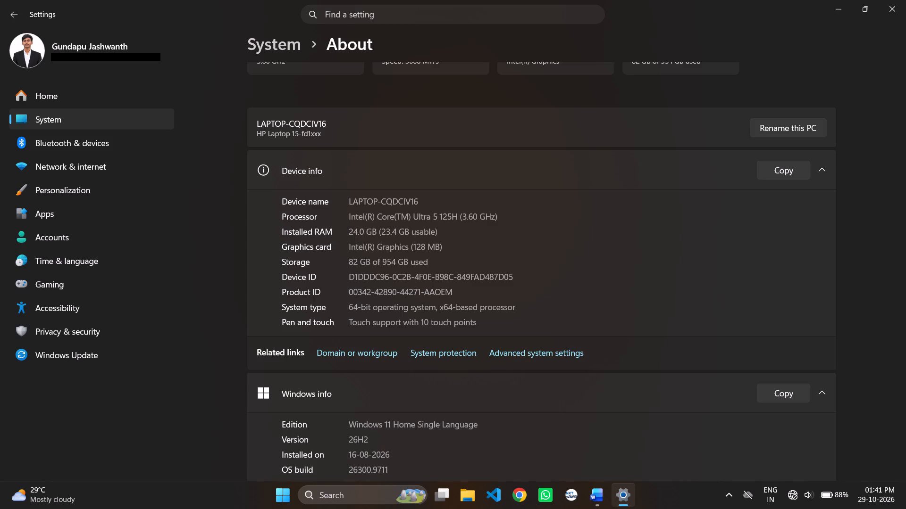
scroll(420, 265, down, 4)
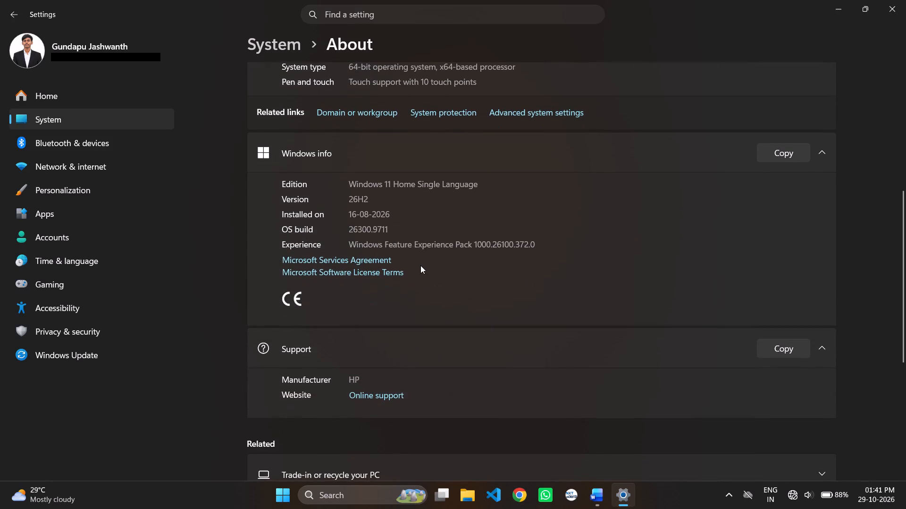
scroll(420, 265, down, 3)
scroll(420, 265, up, 1)
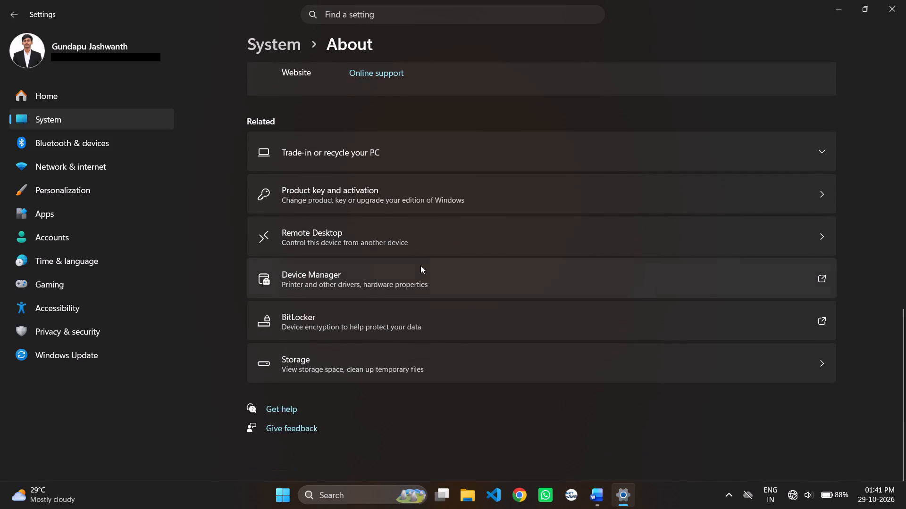
scroll(420, 265, up, 5)
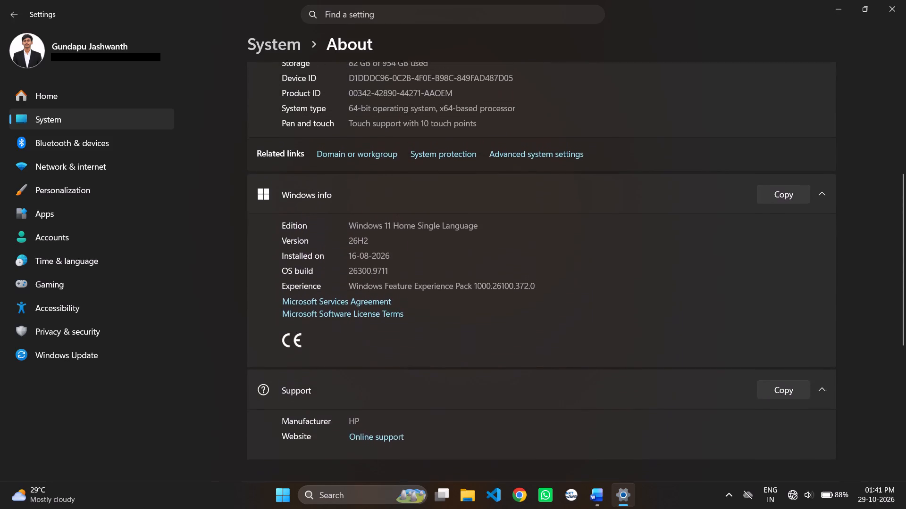
scroll(420, 265, up, 2)
click(905, 1)
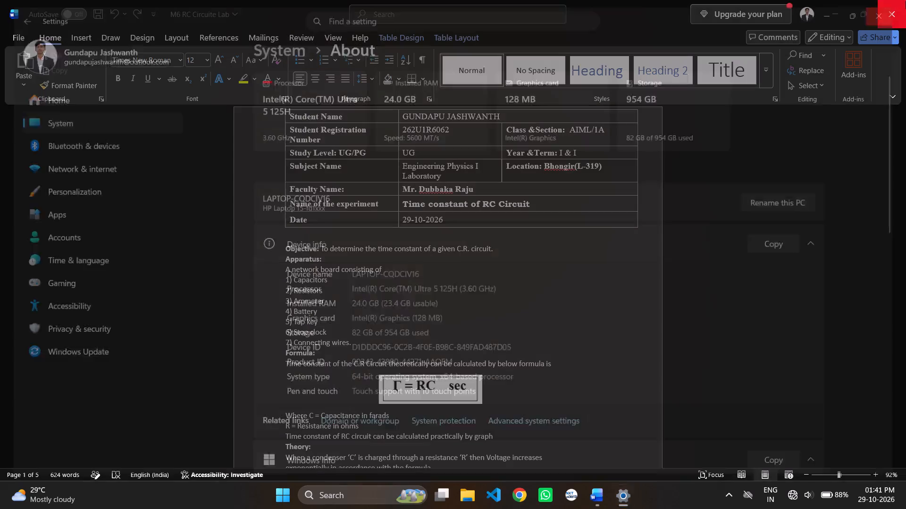
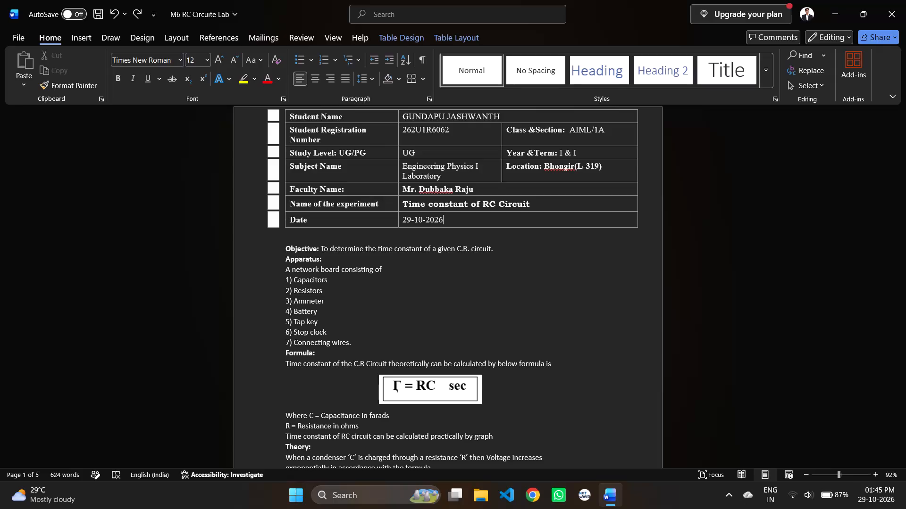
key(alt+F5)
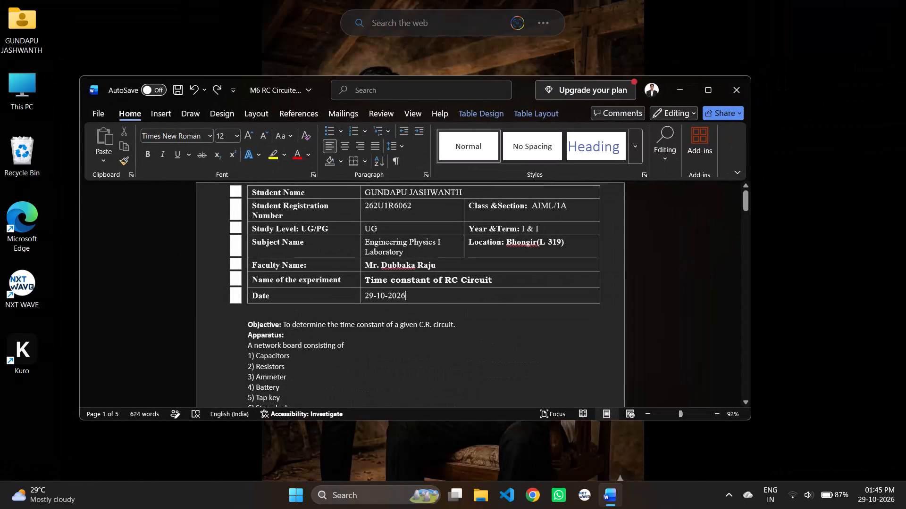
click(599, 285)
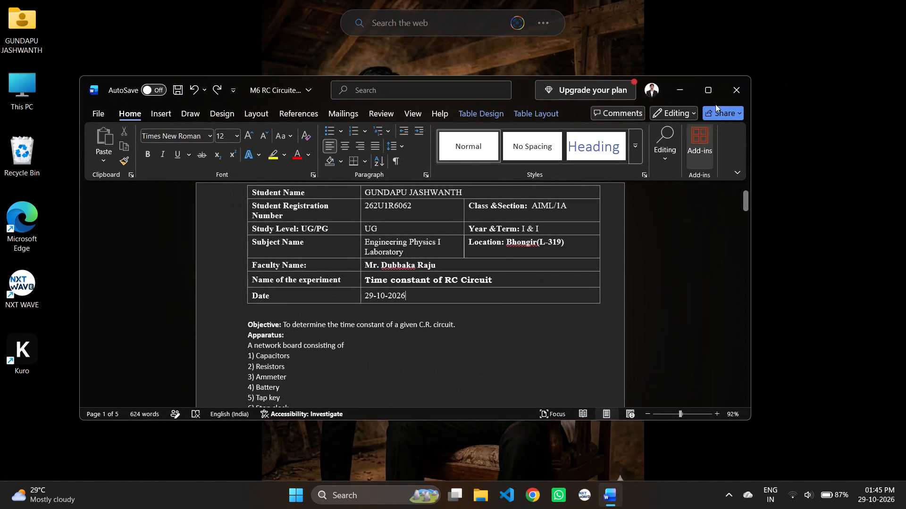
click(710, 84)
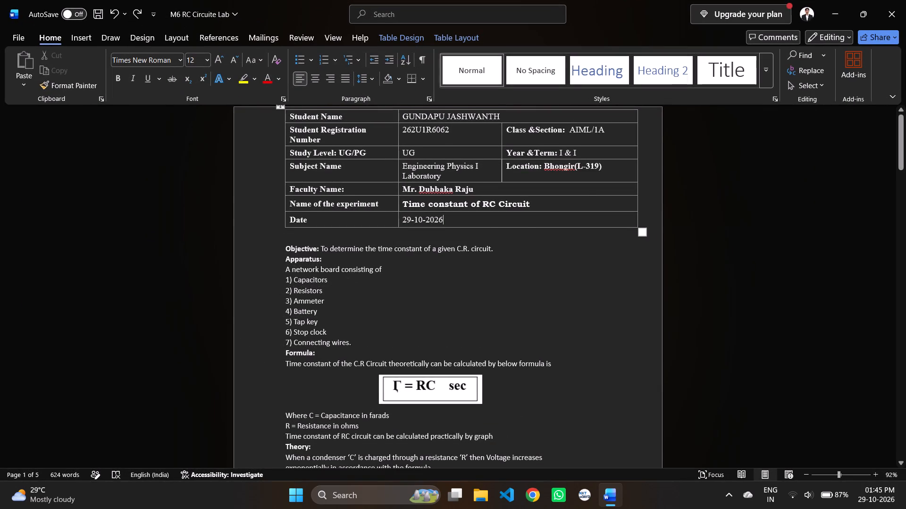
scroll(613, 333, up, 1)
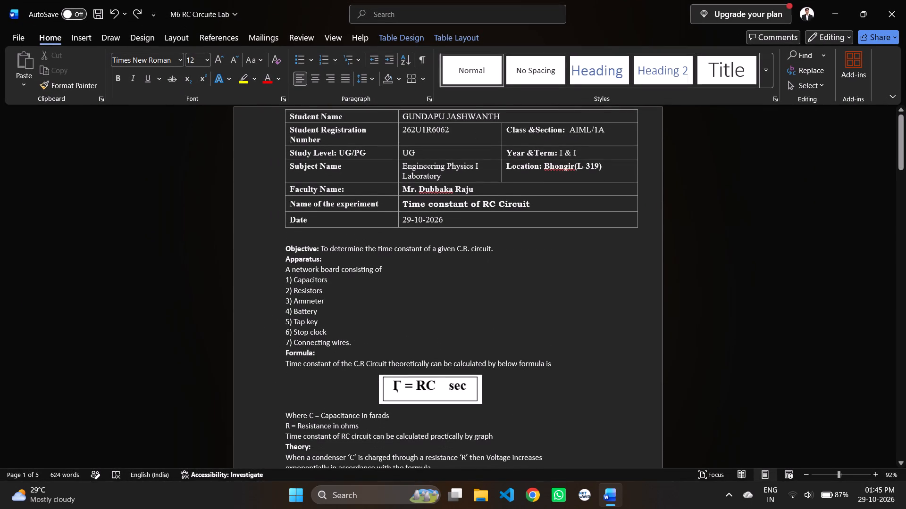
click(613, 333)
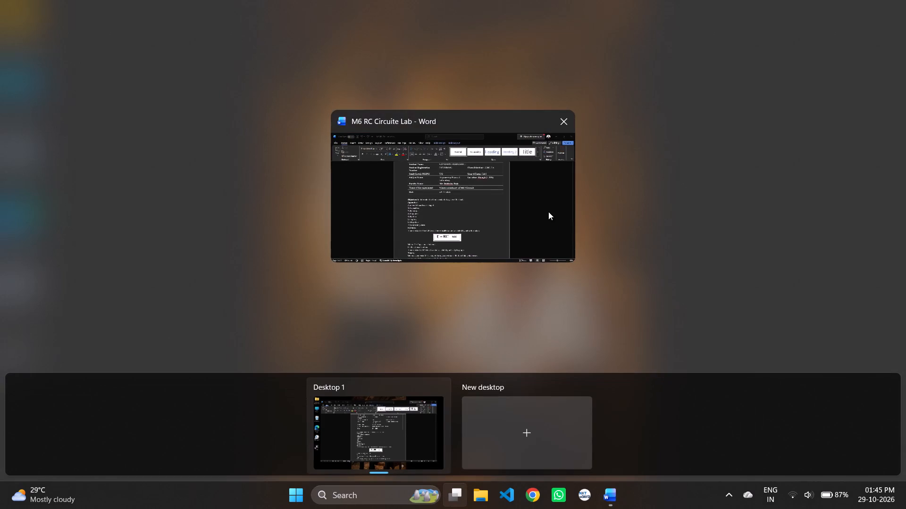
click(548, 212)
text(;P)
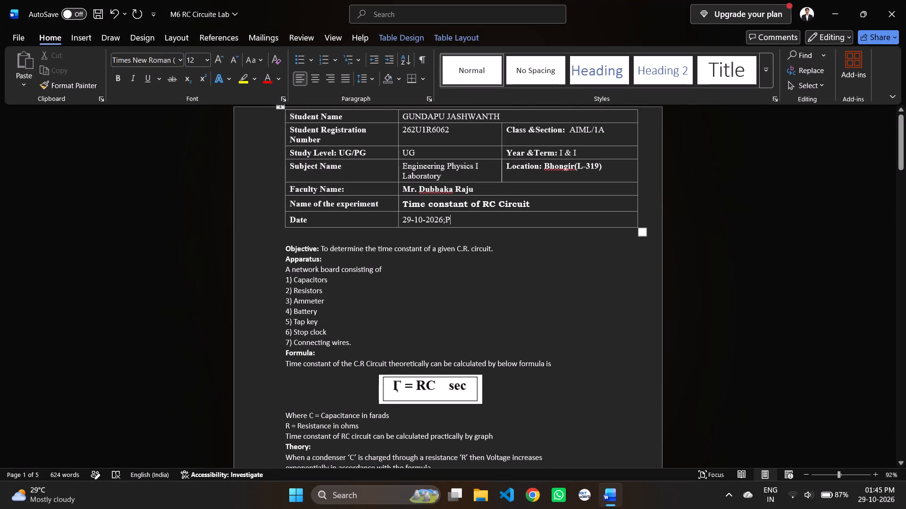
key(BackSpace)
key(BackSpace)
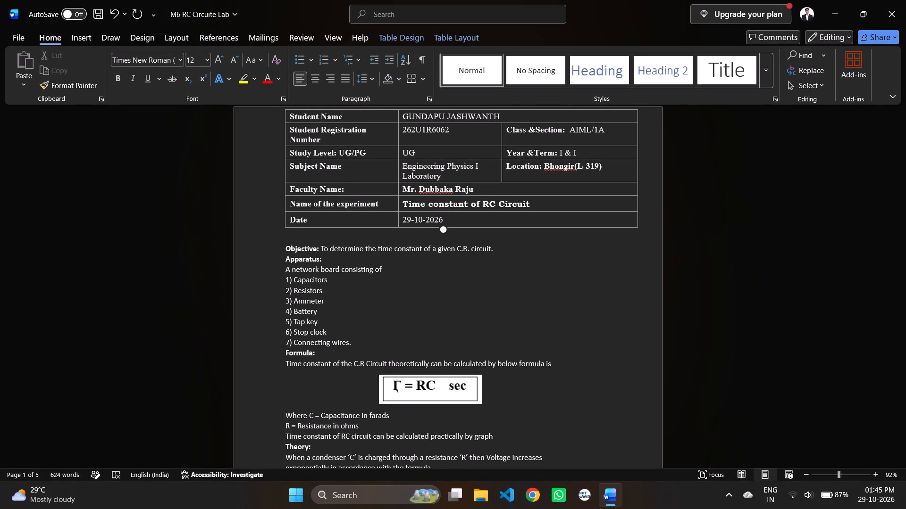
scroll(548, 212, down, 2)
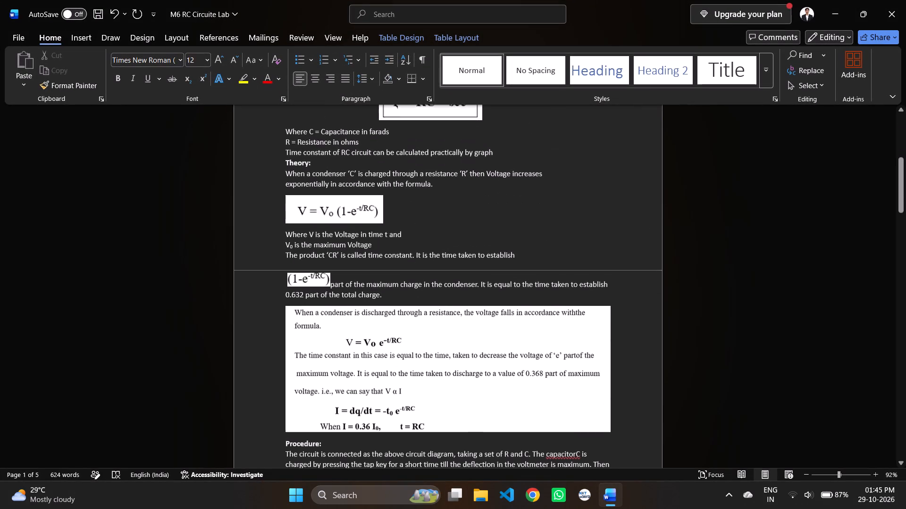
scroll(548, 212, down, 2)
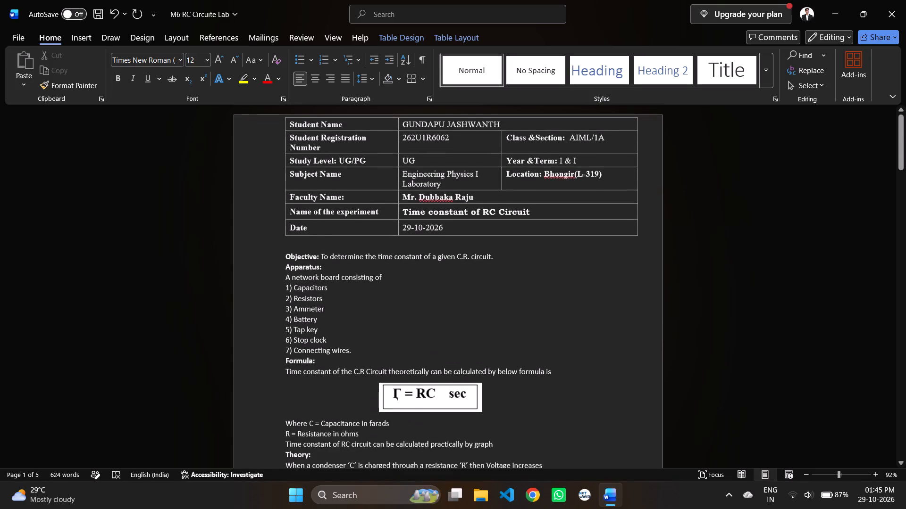
Check the details of the Microsoft account signed in to Word, and close the account information.
click(812, 8)
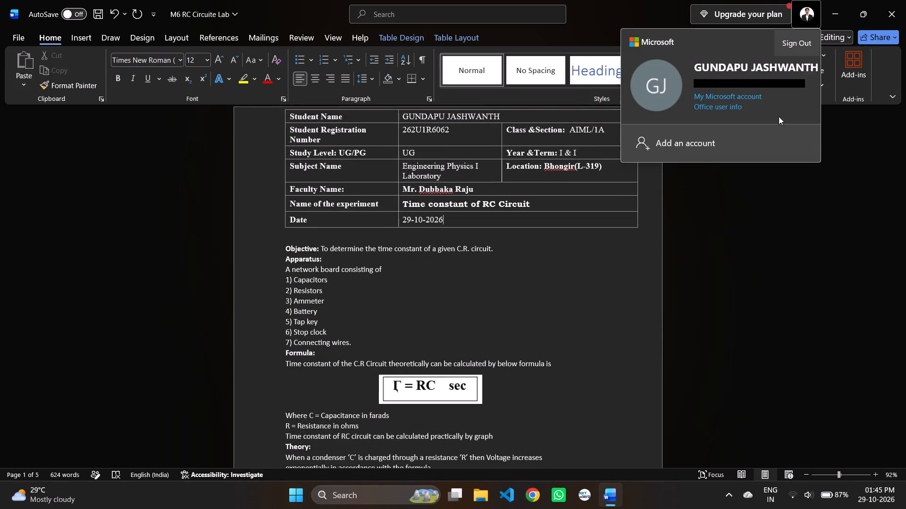
click(810, 11)
click(813, 8)
click(664, 79)
click(828, 181)
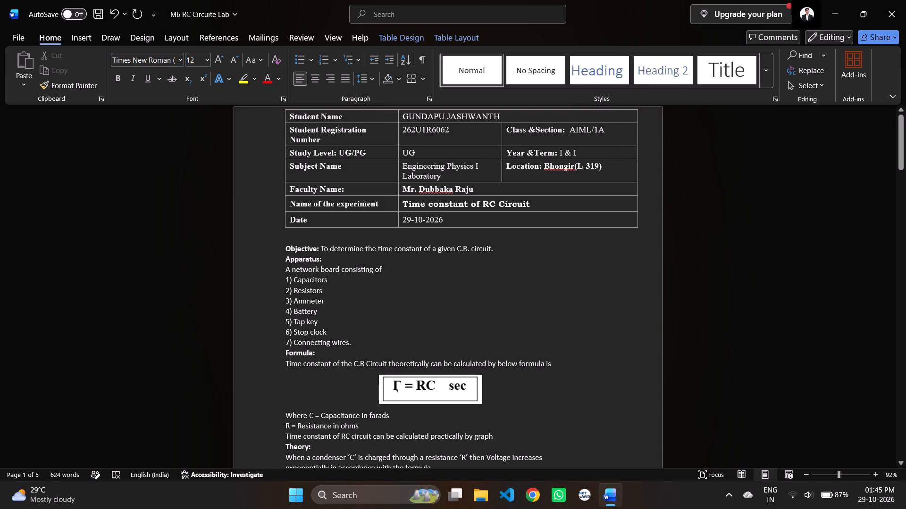
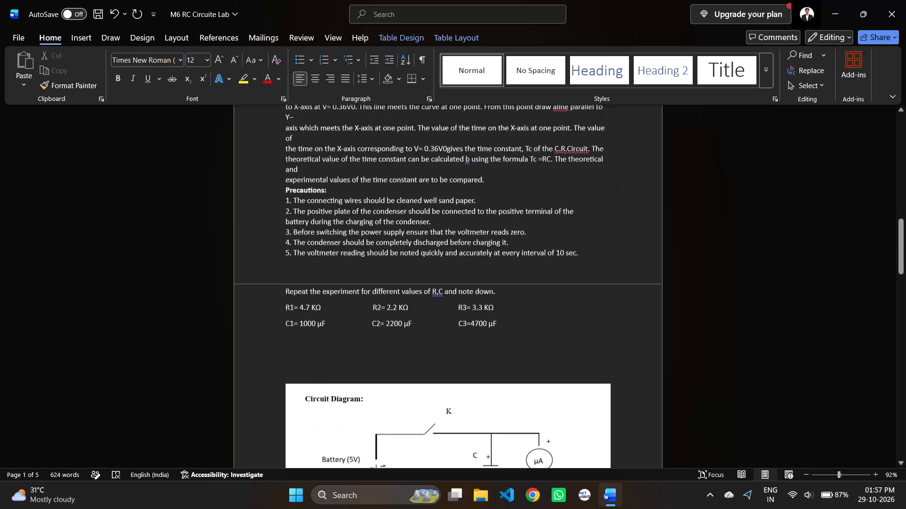
Change the label above the first S.NO/TIME/VOLTAGE observation table from C1R1 to R1C1.
scroll(554, 373, down, 5)
scroll(554, 373, up, 1)
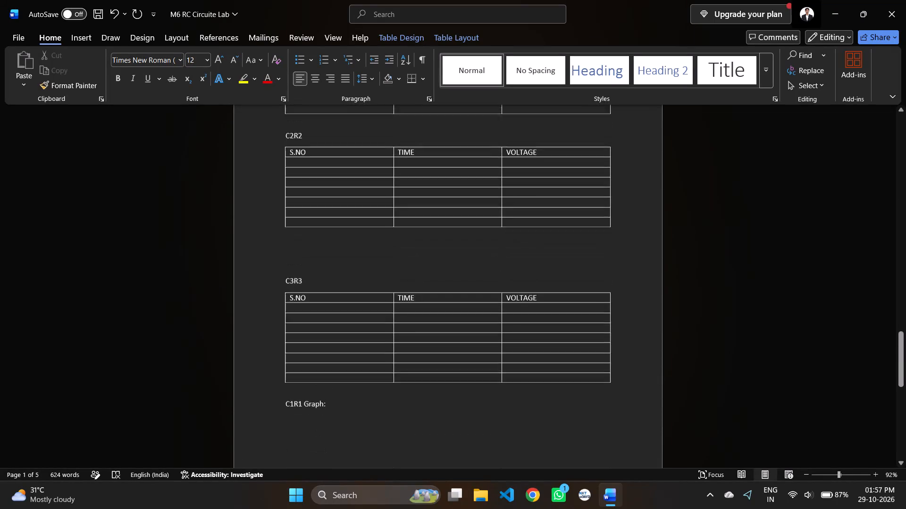
scroll(554, 373, up, 4)
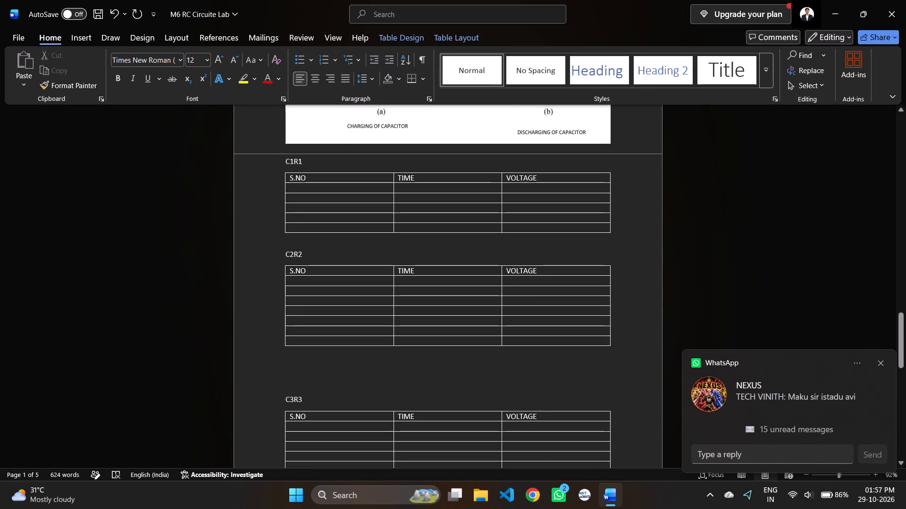
click(307, 161)
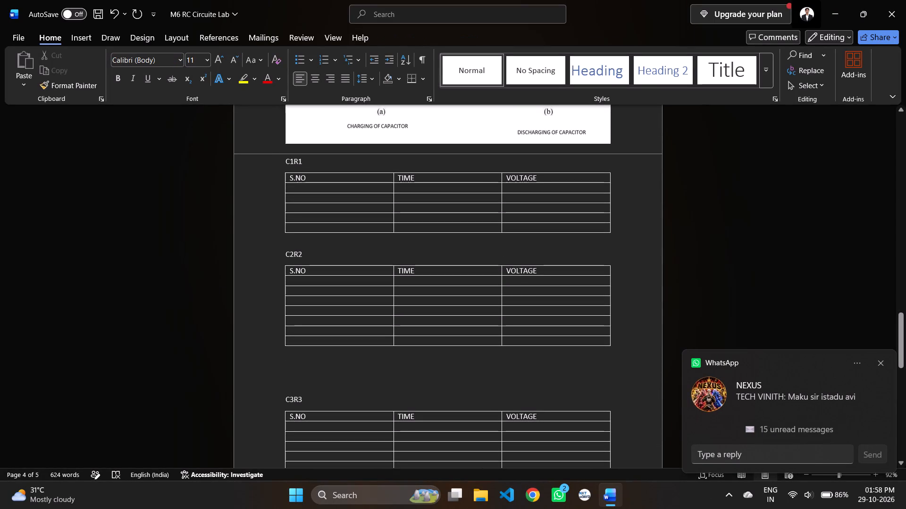
key(BackSpace)
key(BackSpace)
key(BackSpace)
key(BackSpace)
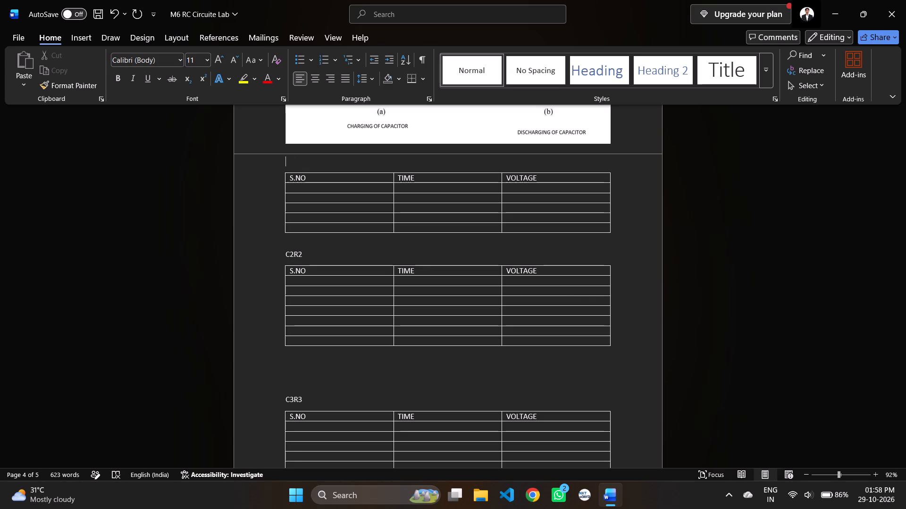
text(R1)
text(C1)
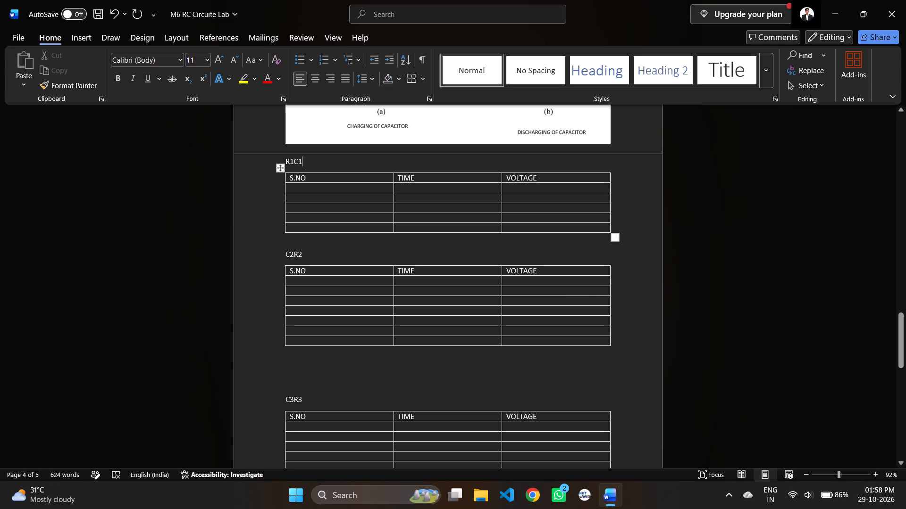
Replace the C2R2 label above the second observation table with R1C2.
click(308, 254)
key(BackSpace)
key(BackSpace)
key(BackSpace)
key(BackSpace)
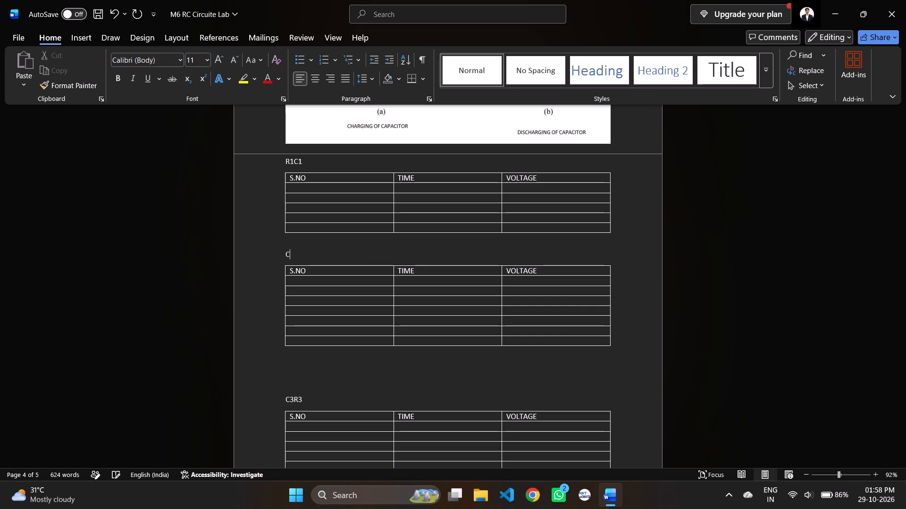
text(R1)
text(C2)
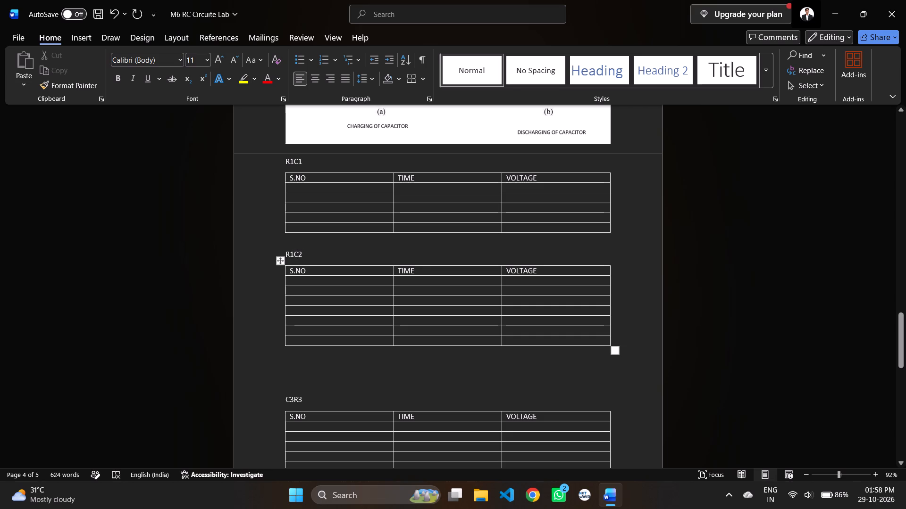
Replace the C3R3 label above the third observation table with R1C3.
click(309, 404)
key(BackSpace)
key(BackSpace)
key(BackSpace)
key(BackSpace)
text(R1C3)
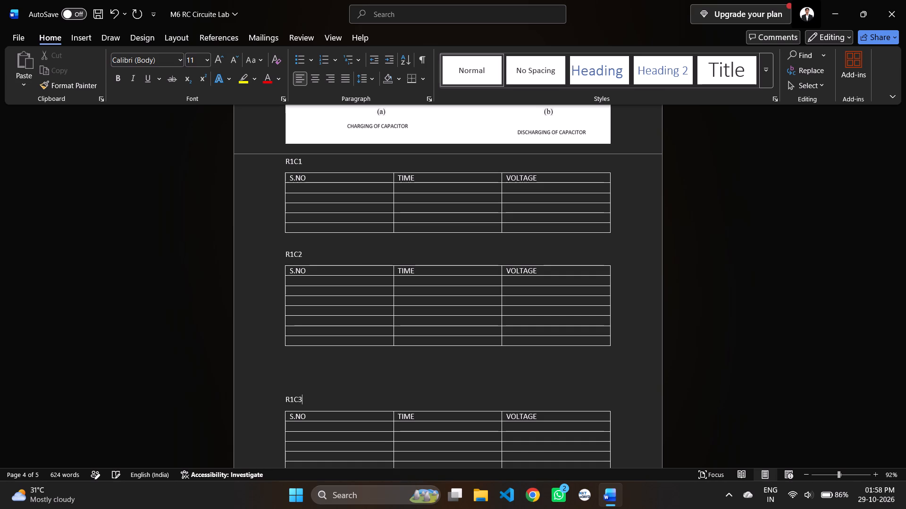
Rename the C1R1 Graph heading below the third observation table as R1C1 Graph.
scroll(427, 431, down, 6)
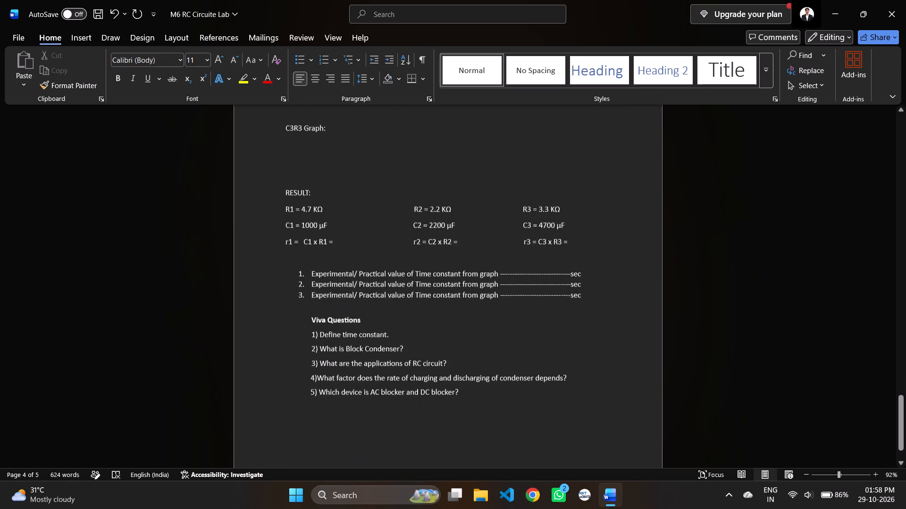
scroll(427, 431, down, 1)
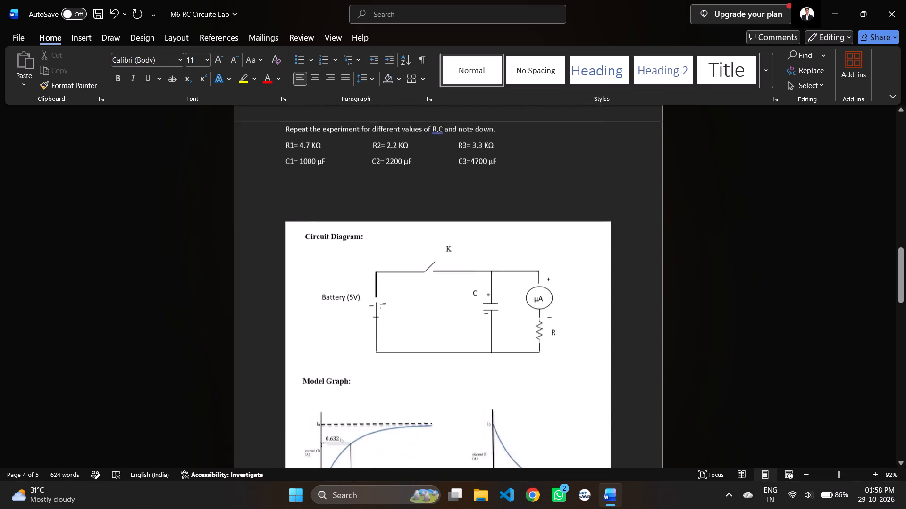
scroll(427, 431, down, 6)
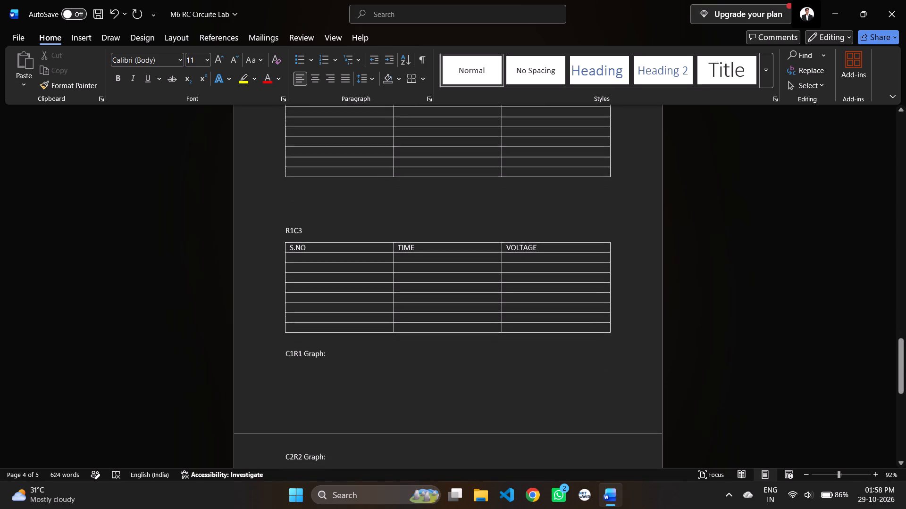
click(301, 353)
key(BackSpace)
key(BackSpace)
key(BackSpace)
key(BackSpace)
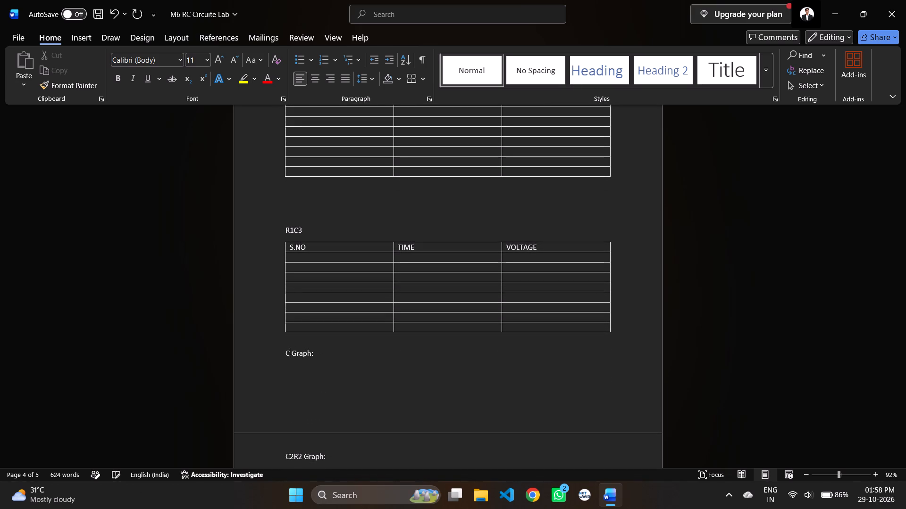
text(R1C1)
Rename the C2R2 Graph heading at the start of the last page as R1C2 Graph.
scroll(301, 353, down, 3)
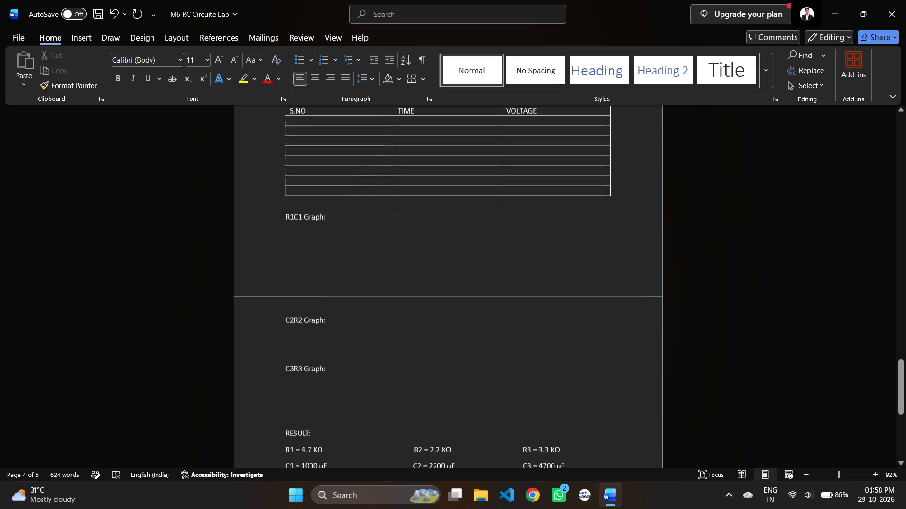
click(302, 321)
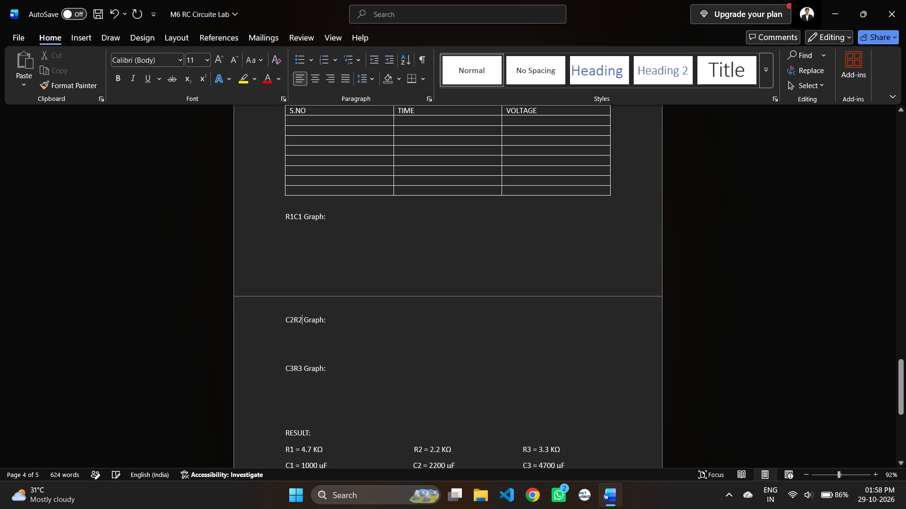
key(BackSpace)
key(BackSpace)
key(BackSpace)
key(BackSpace)
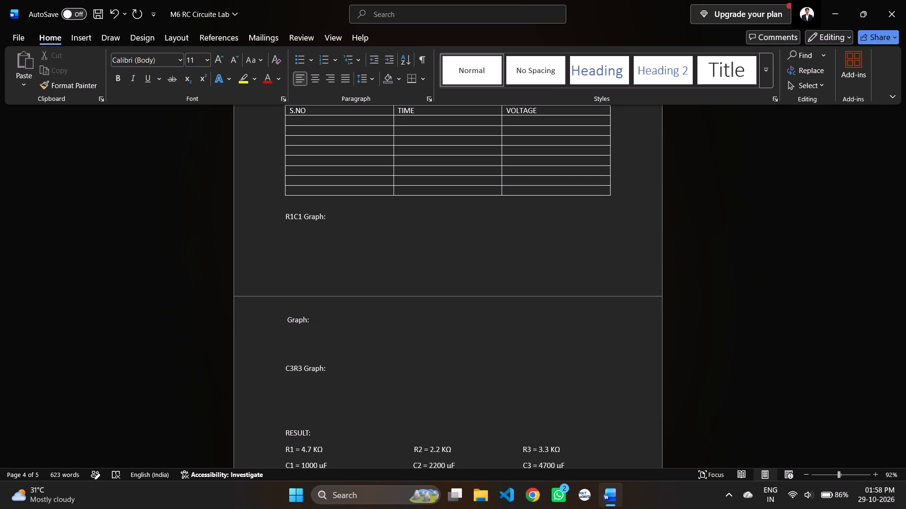
text(R1)
text(C2)
Rename the C3R3 Graph heading above the RESULT section as R1C3 Graph.
scroll(302, 321, down, 1)
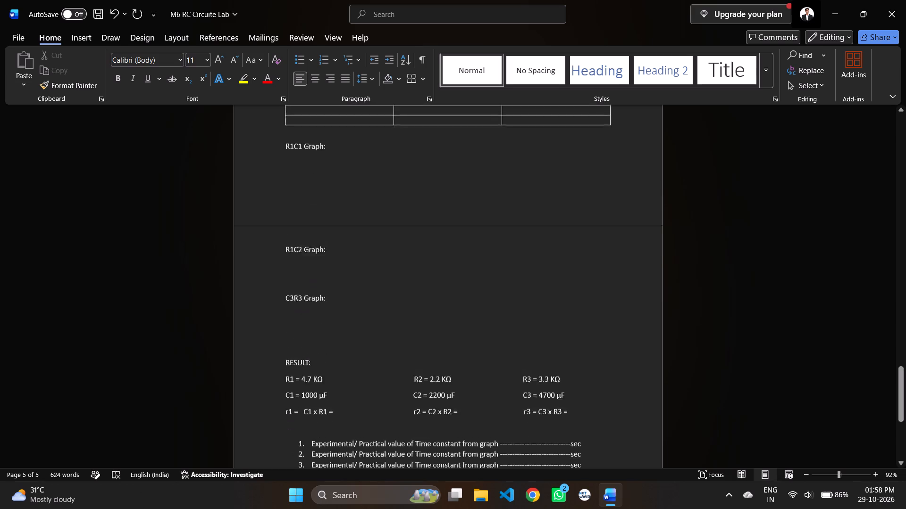
scroll(302, 321, down, 1)
click(300, 268)
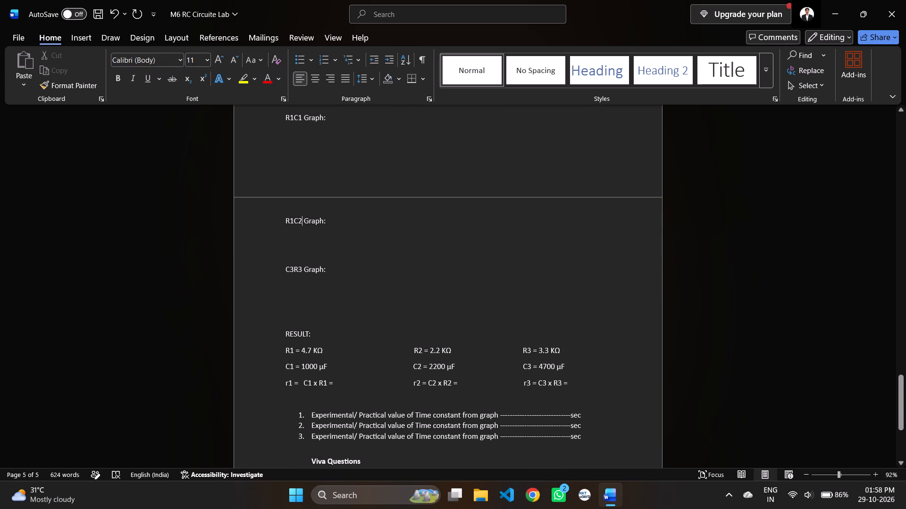
key(BackSpace)
key(BackSpace)
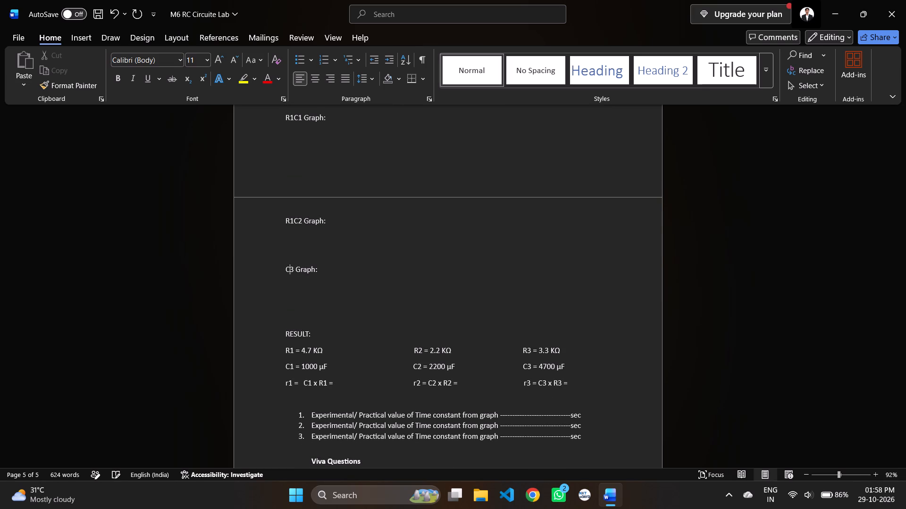
key(BackSpace)
key(Right)
key(BackSpace)
text(R1)
text(C3)
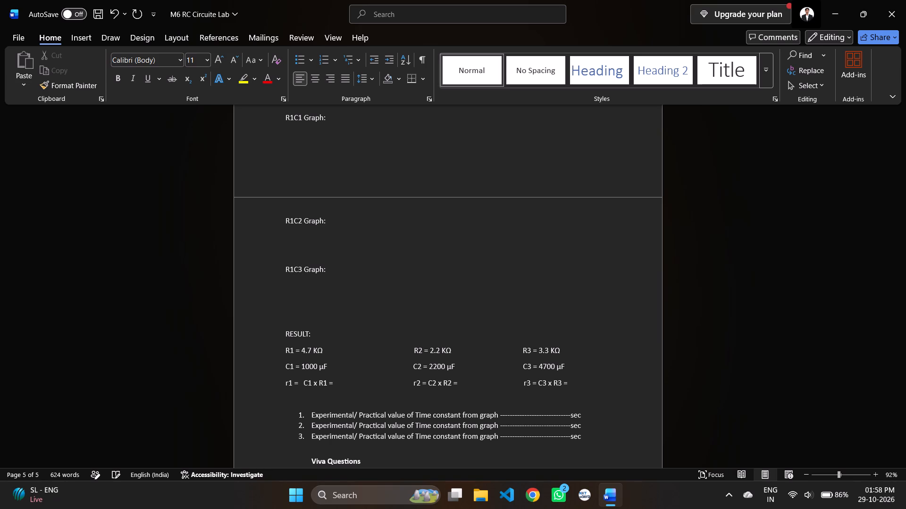
Review the whole lab report, from the student details and theory through the relabelled tables, graph headings, result section and viva questions.
scroll(300, 268, right, 1)
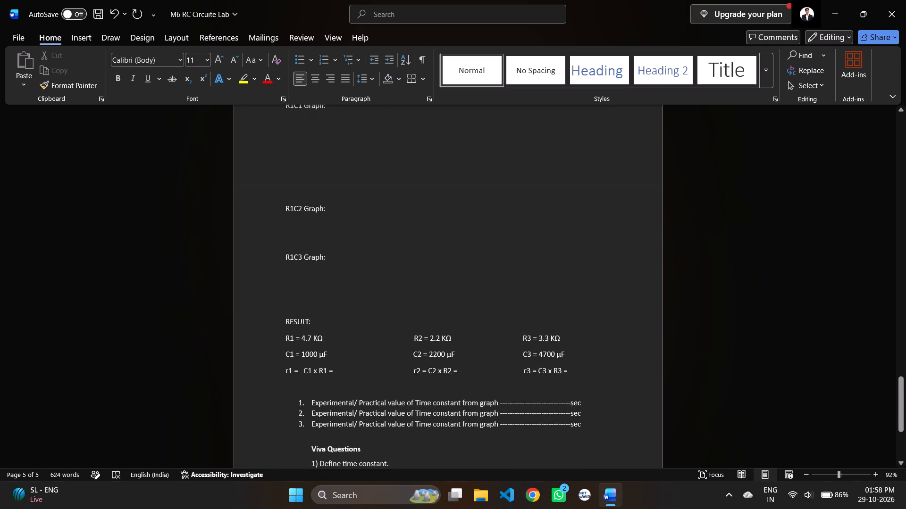
scroll(300, 268, right, 1)
scroll(300, 268, down, 2)
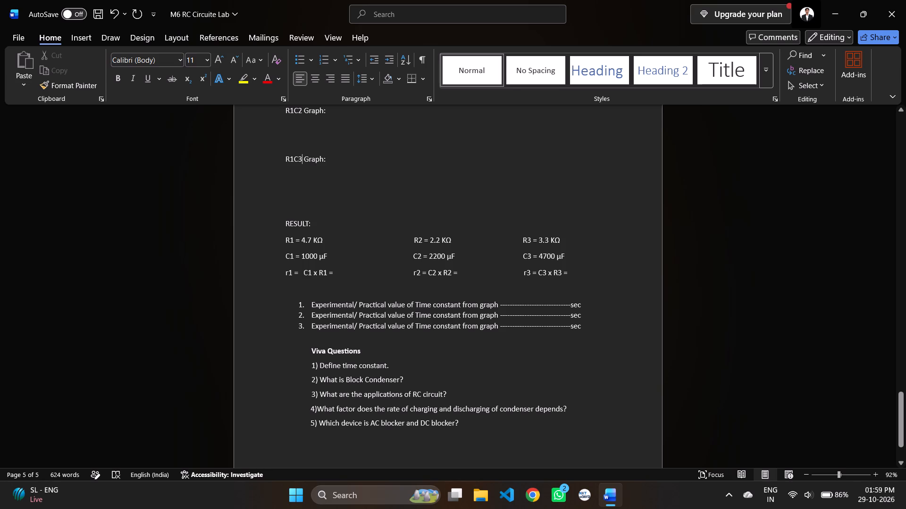
scroll(445, 274, up, 12)
scroll(445, 274, down, 9)
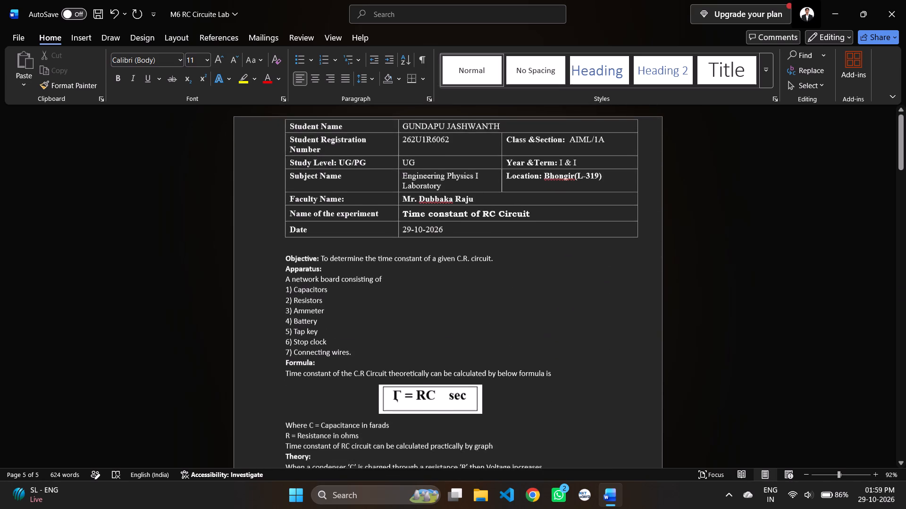
scroll(445, 274, down, 10)
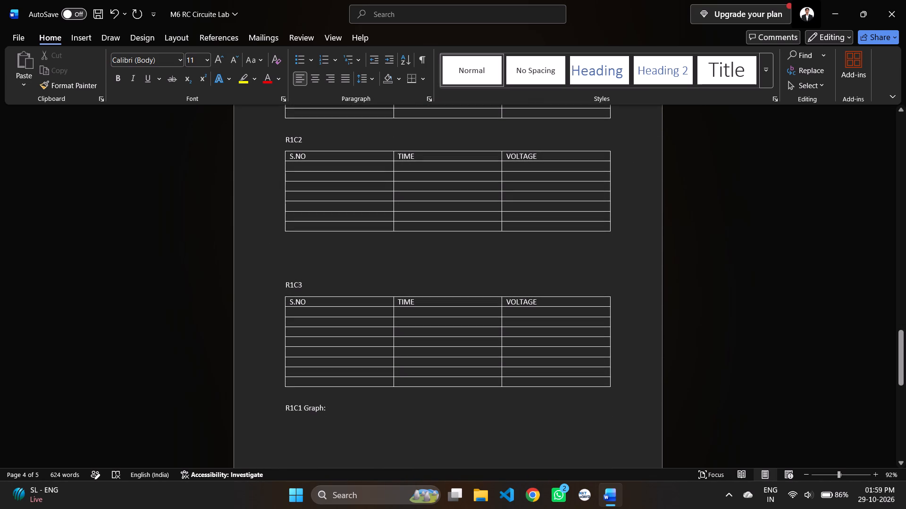
click(445, 274)
scroll(445, 274, down, 2)
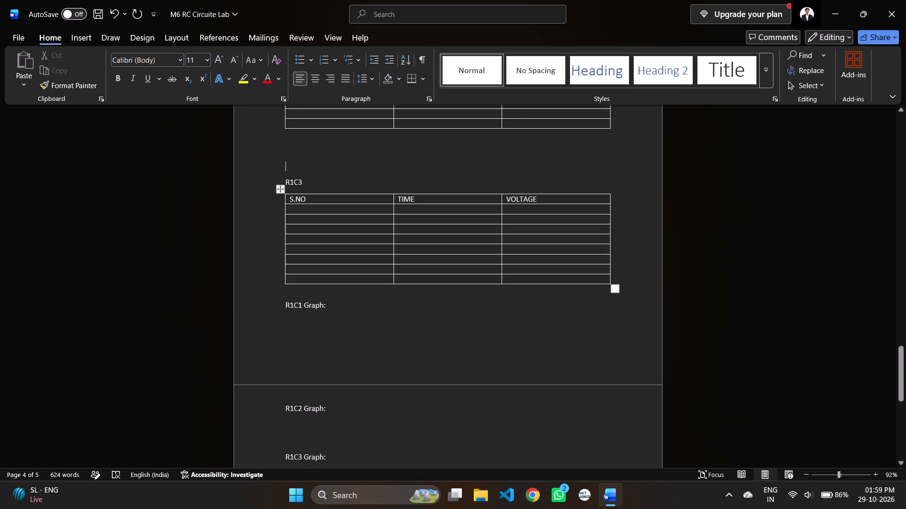
scroll(445, 274, down, 3)
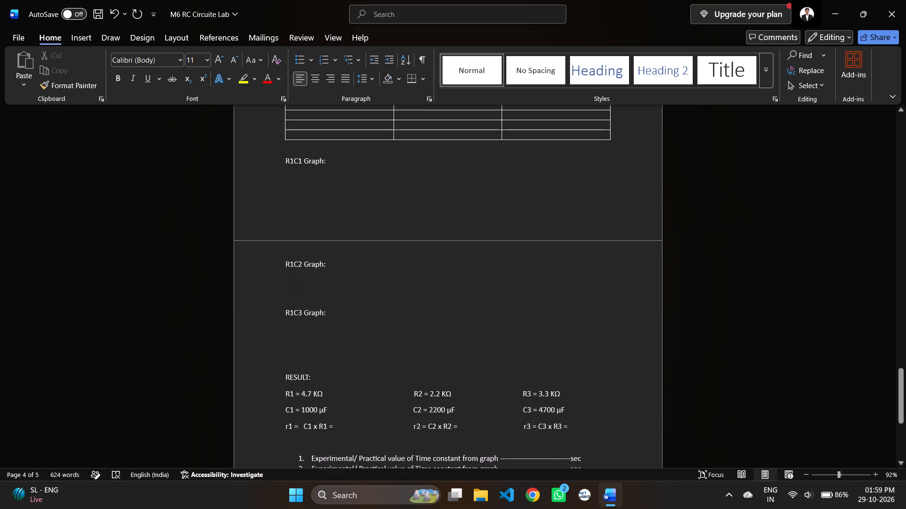
scroll(445, 274, down, 3)
scroll(445, 274, up, 12)
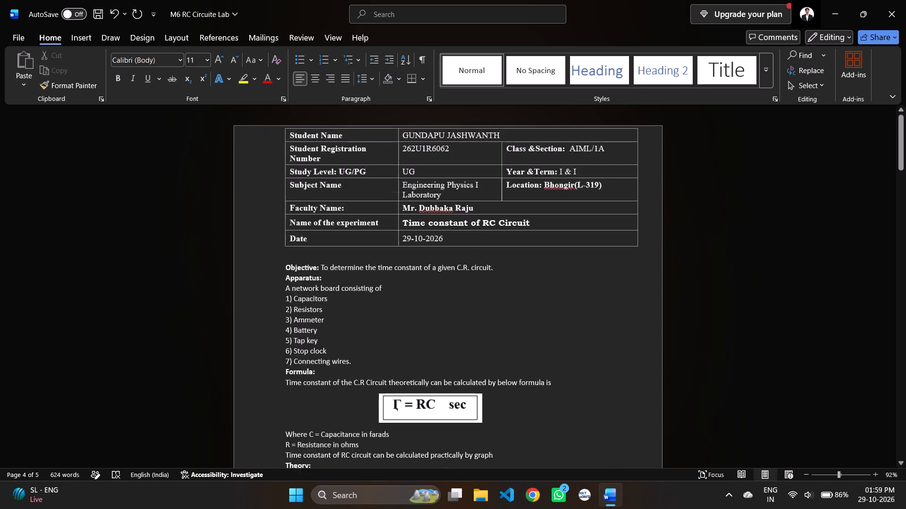
scroll(445, 274, down, 2)
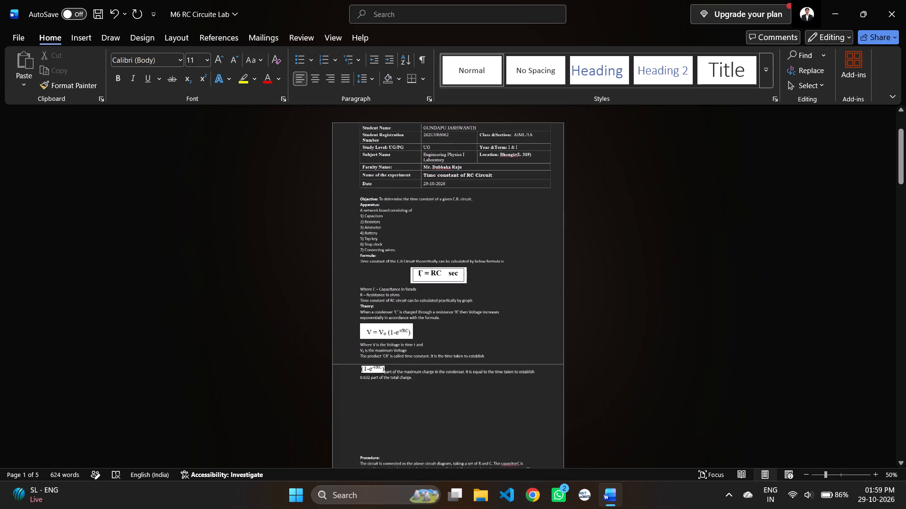
scroll(445, 274, down, 5)
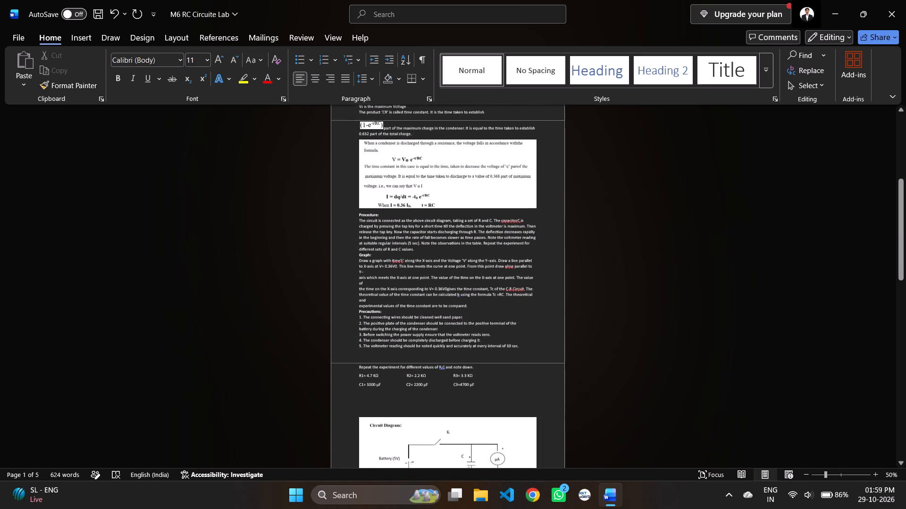
scroll(445, 274, up, 2)
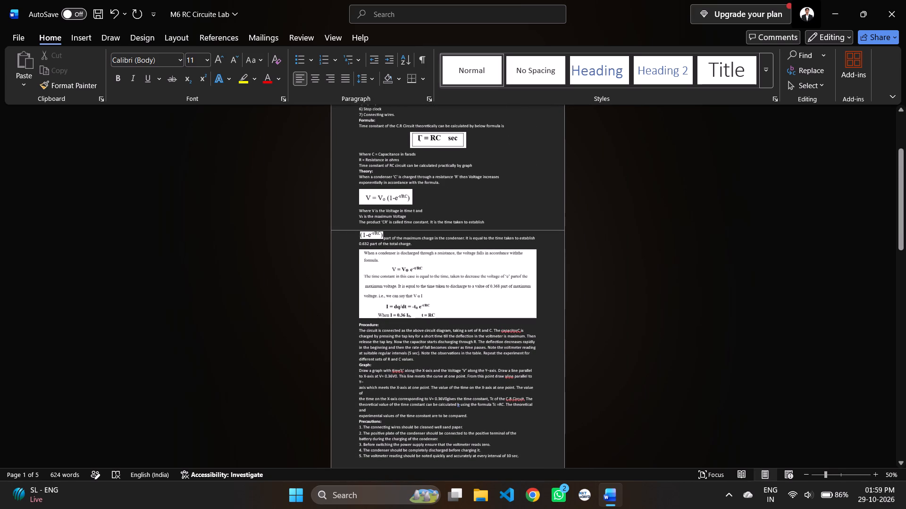
scroll(445, 274, up, 1)
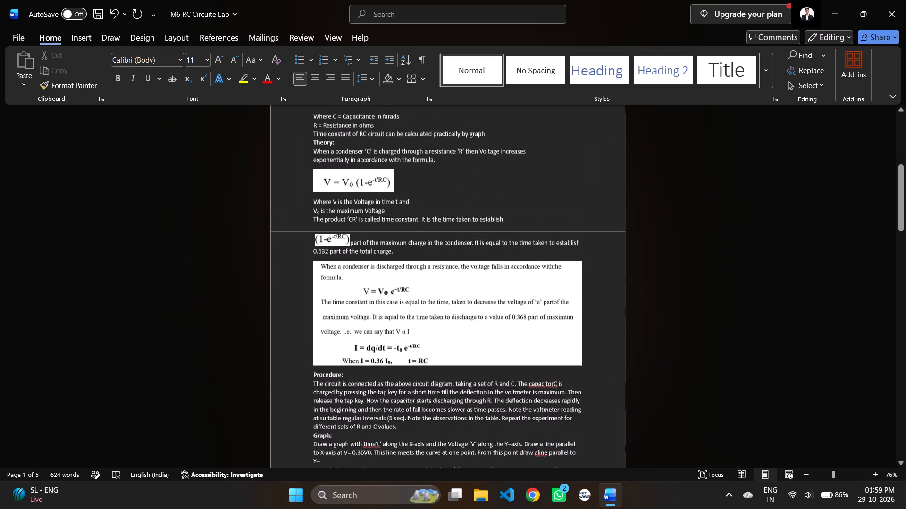
Recheck the report from the objective, apparatus and formula through to the R1C1, R1C2 and R1C3 observation tables.
scroll(445, 274, up, 3)
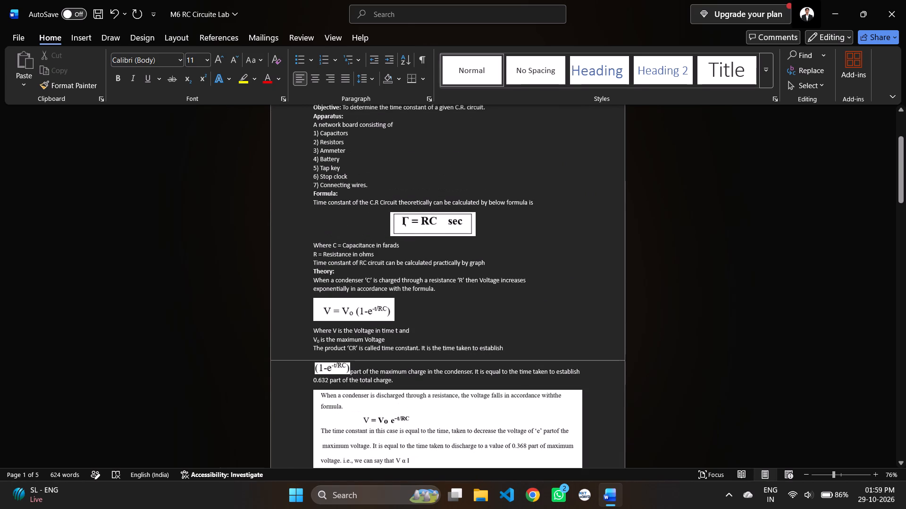
scroll(490, 321, up, 8)
scroll(490, 321, down, 3)
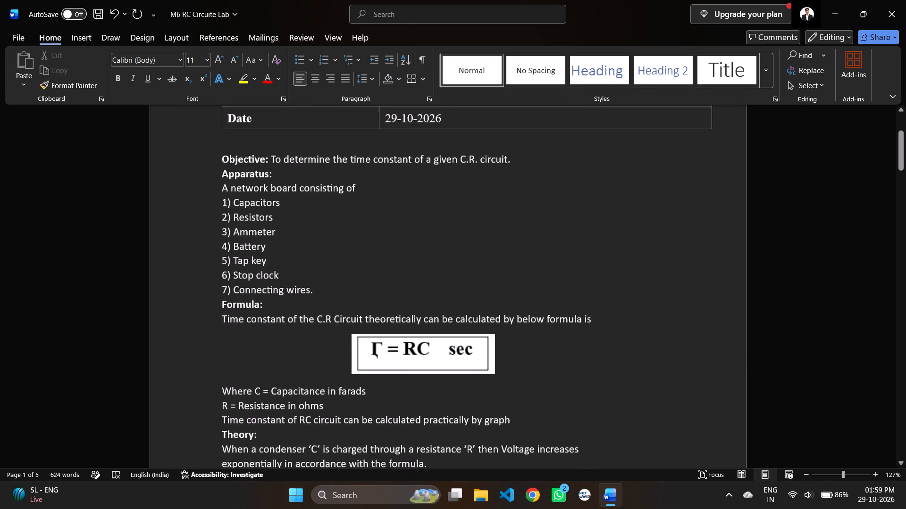
scroll(490, 321, down, 14)
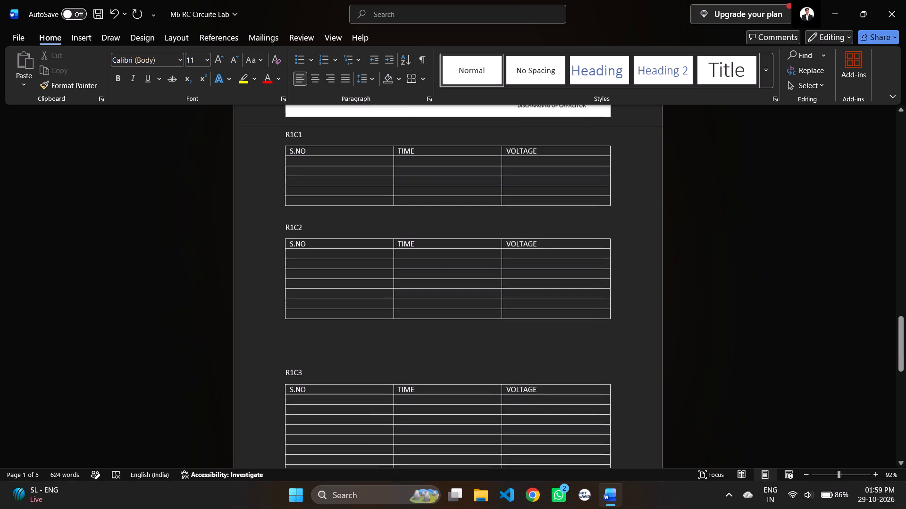
scroll(490, 321, down, 2)
scroll(490, 321, up, 1)
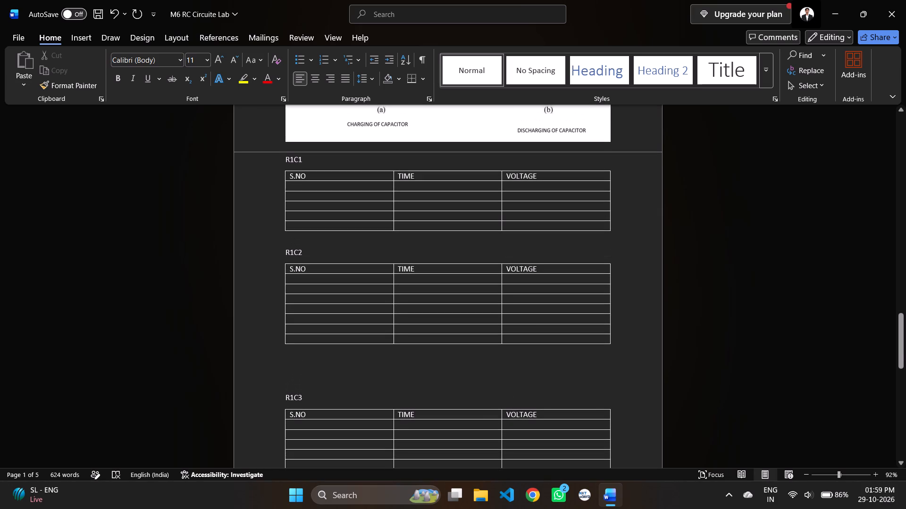
scroll(490, 321, up, 1)
scroll(541, 242, down, 3)
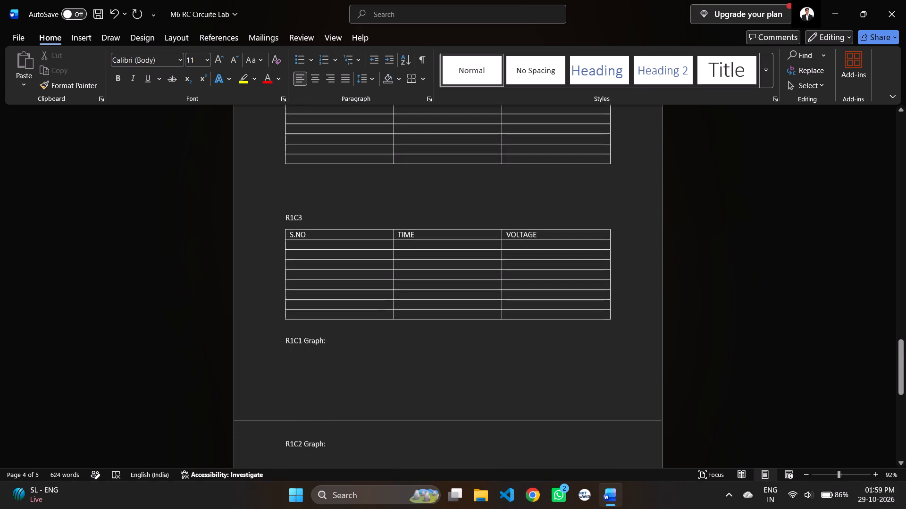
Examine the graph headings, the RESULT section's resistor, capacitor and time constant lines, and the viva questions.
scroll(541, 242, down, 5)
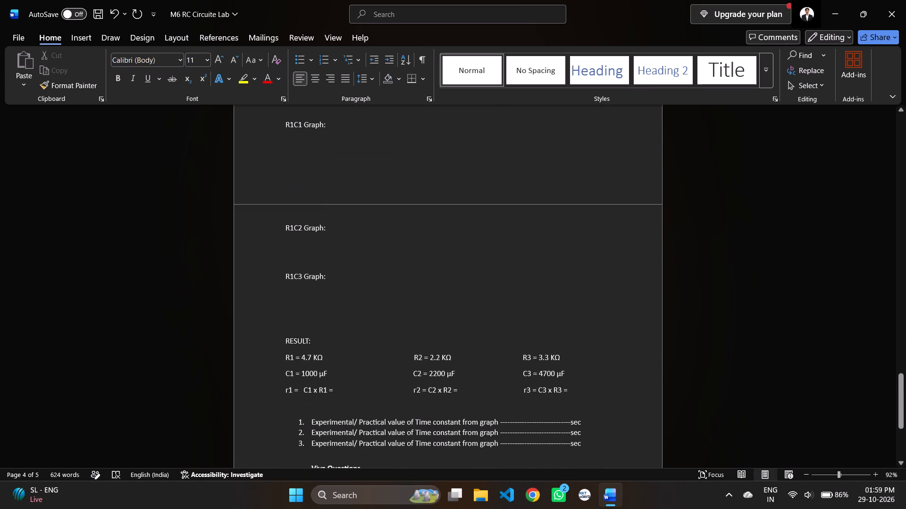
scroll(541, 242, down, 4)
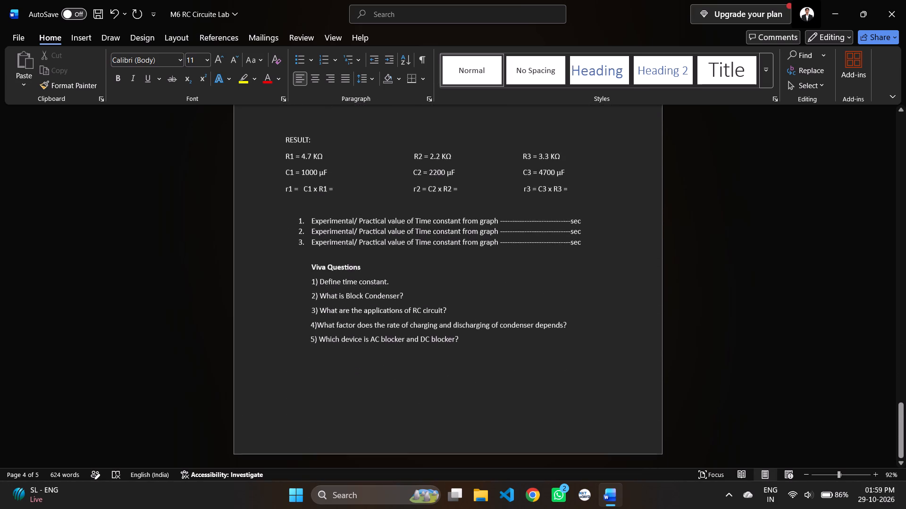
scroll(541, 242, down, 1)
scroll(541, 242, up, 1)
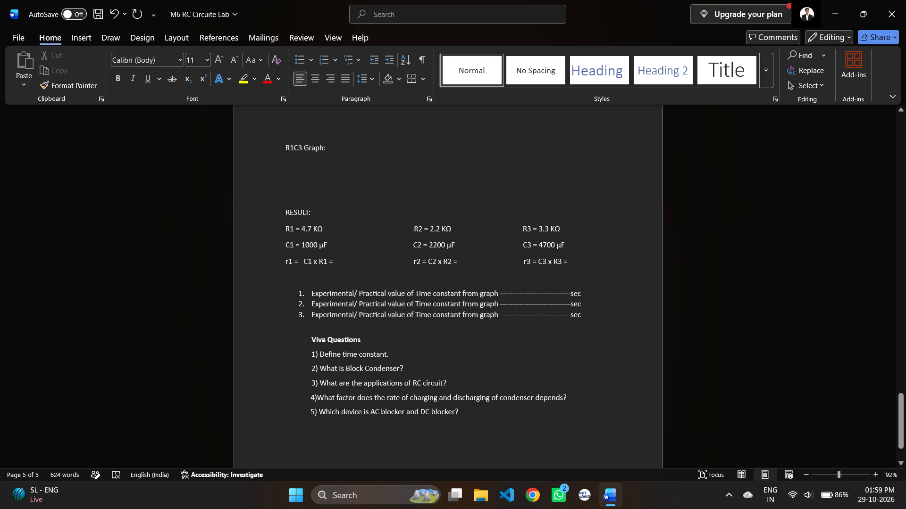
scroll(541, 242, up, 1)
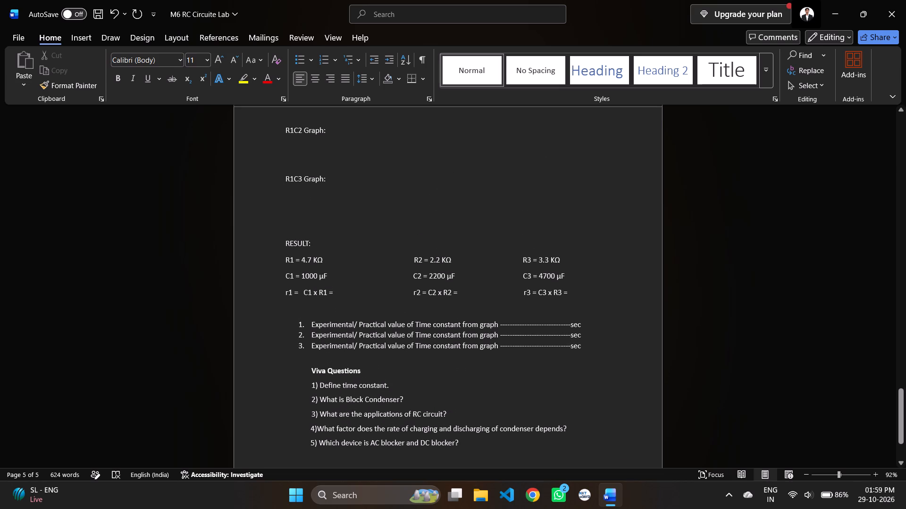
scroll(541, 242, up, 1)
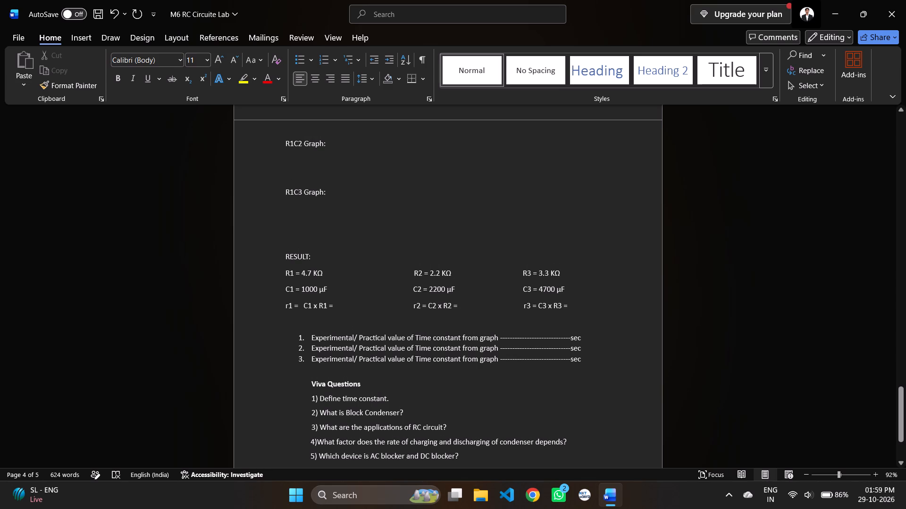
scroll(383, 269, down, 2)
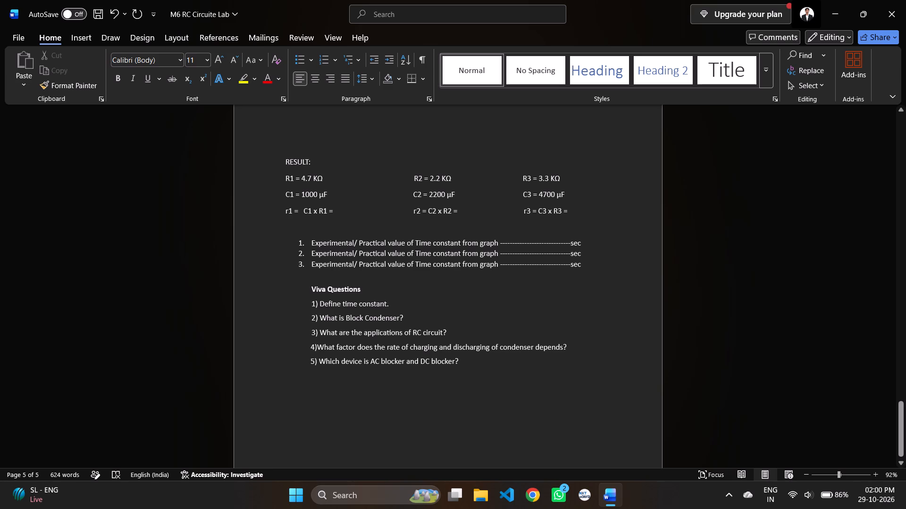
Place the text cursor in the r2 = C2 x R2 expression of the RESULT section.
click(432, 219)
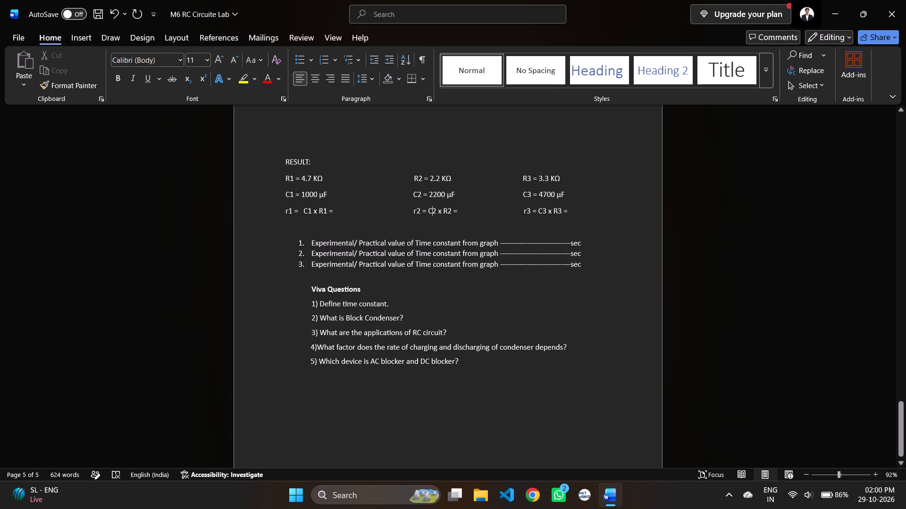
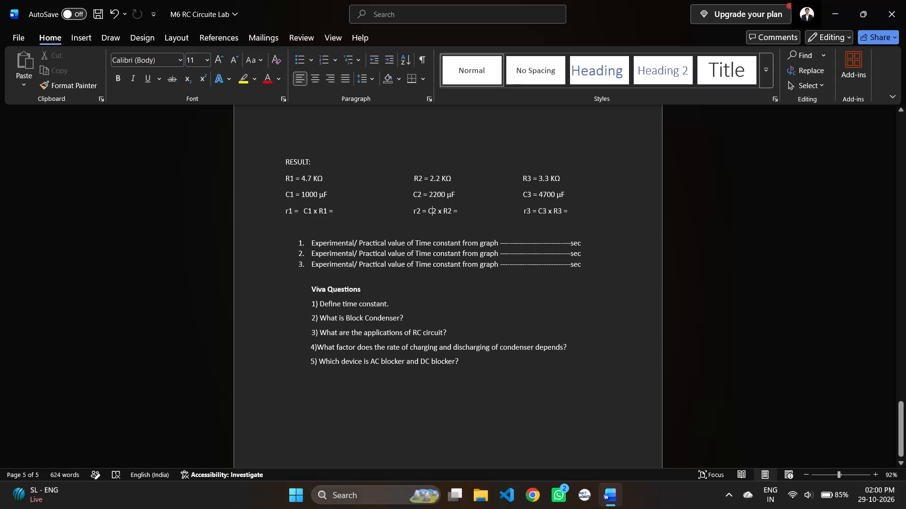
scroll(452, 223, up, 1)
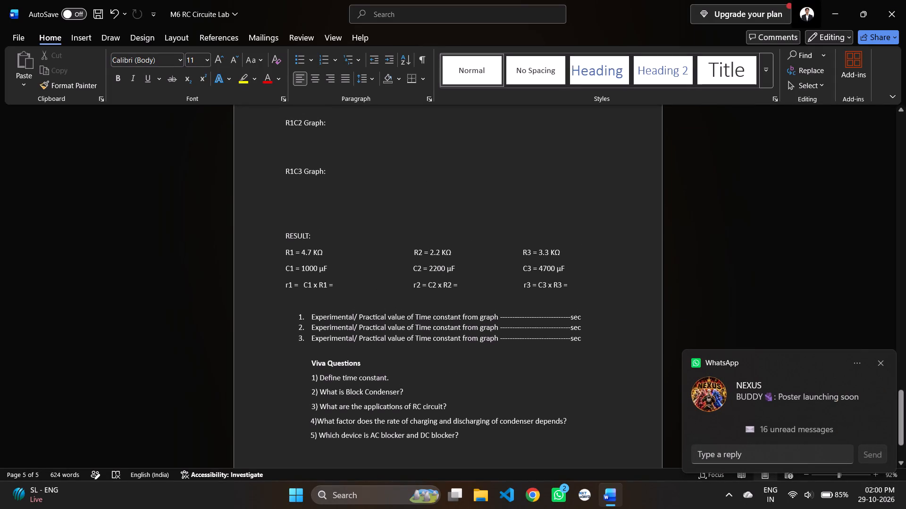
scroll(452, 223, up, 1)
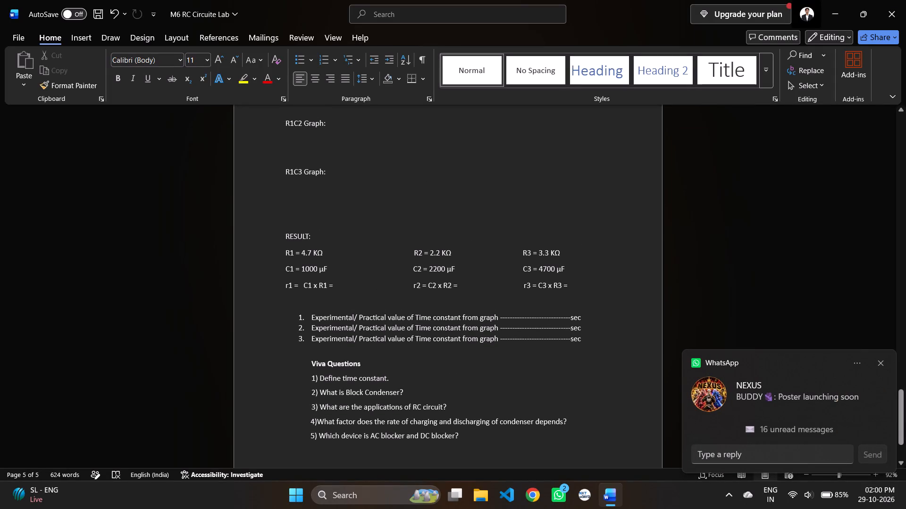
Dismiss the WhatsApp message notification covering the lab report.
click(881, 362)
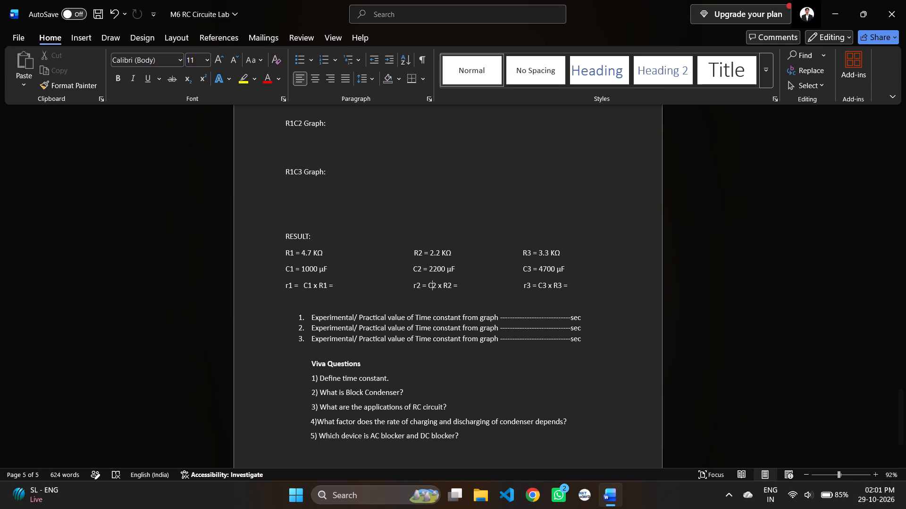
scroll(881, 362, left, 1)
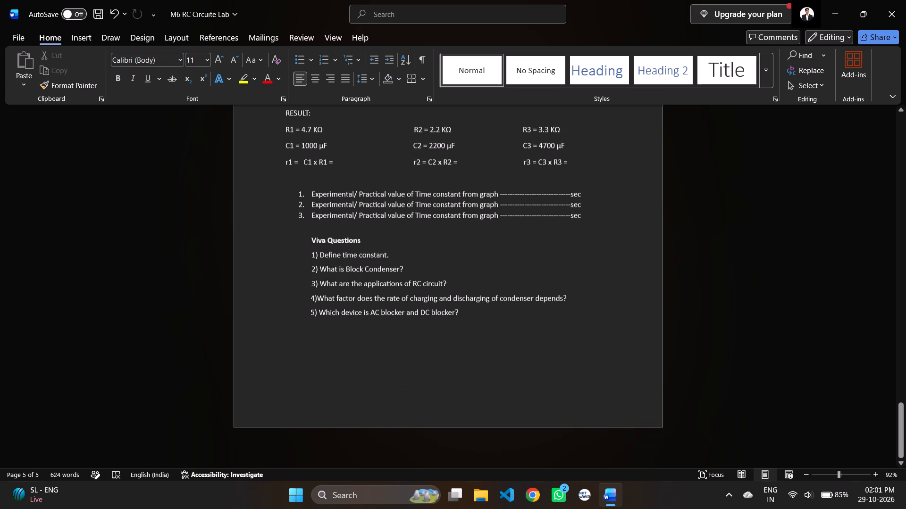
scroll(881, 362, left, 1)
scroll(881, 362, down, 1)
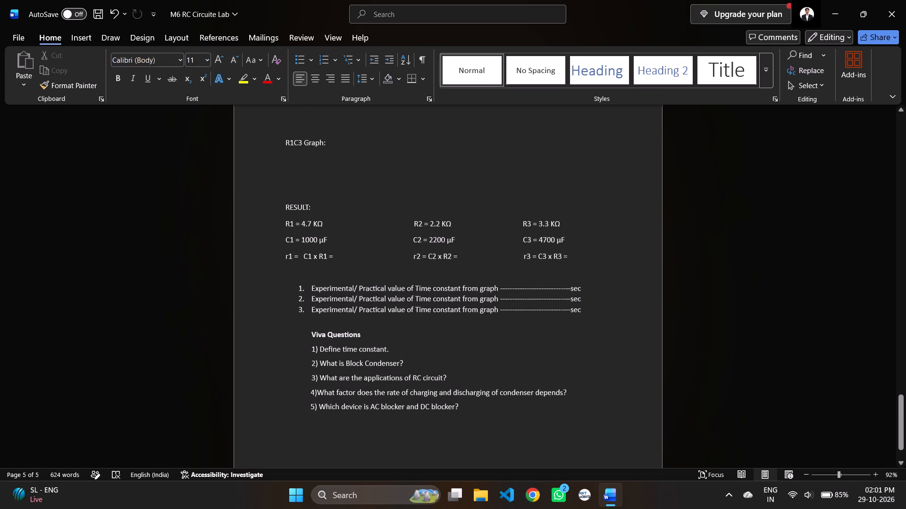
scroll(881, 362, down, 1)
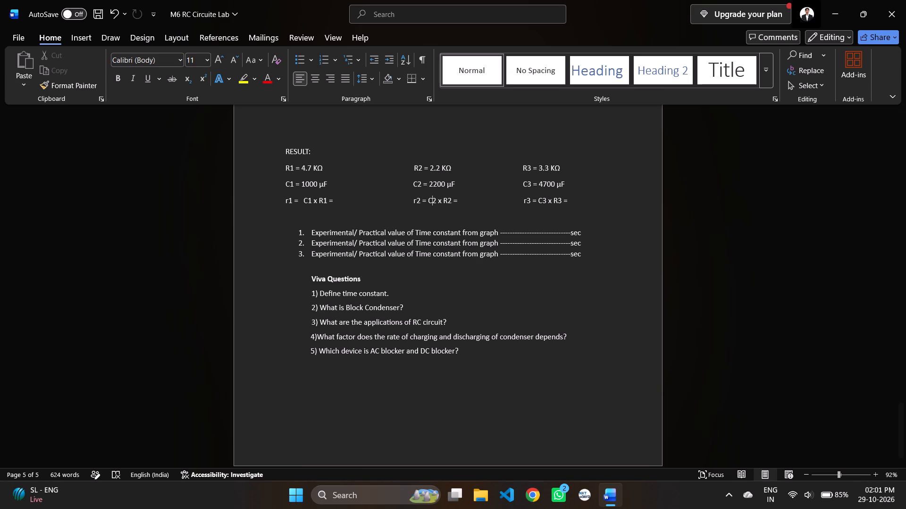
Look back from the RESULT section over the R1C3, R1C2 and R1C1 observation tables.
scroll(881, 362, up, 6)
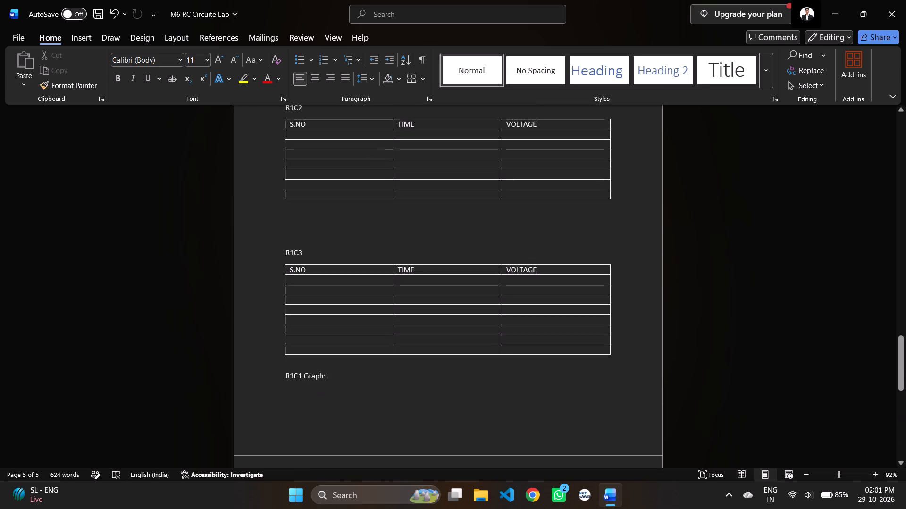
scroll(881, 362, up, 2)
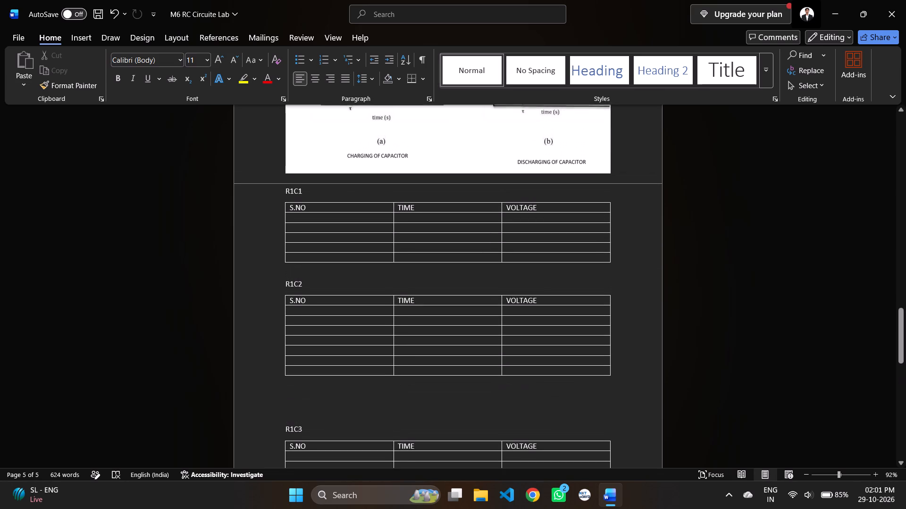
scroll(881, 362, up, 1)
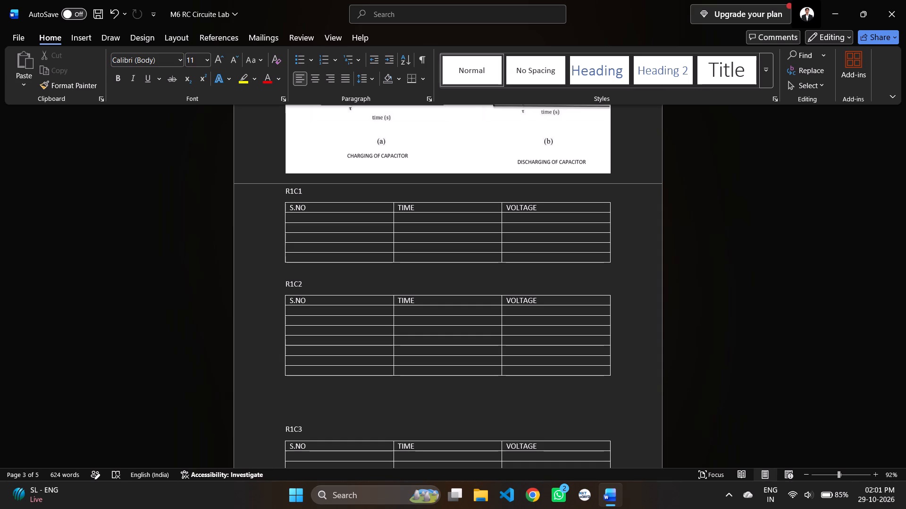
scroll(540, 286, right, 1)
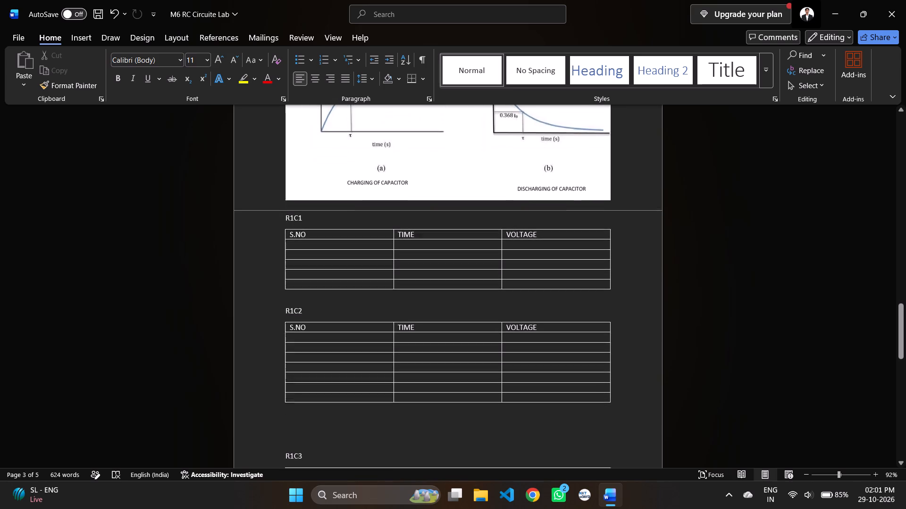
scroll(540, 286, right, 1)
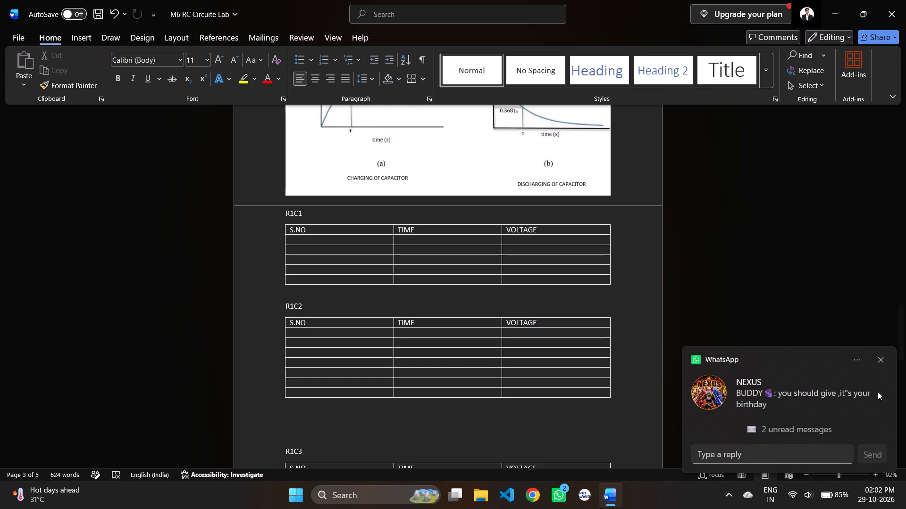
Dismiss the WhatsApp message notification covering the lab report.
click(879, 368)
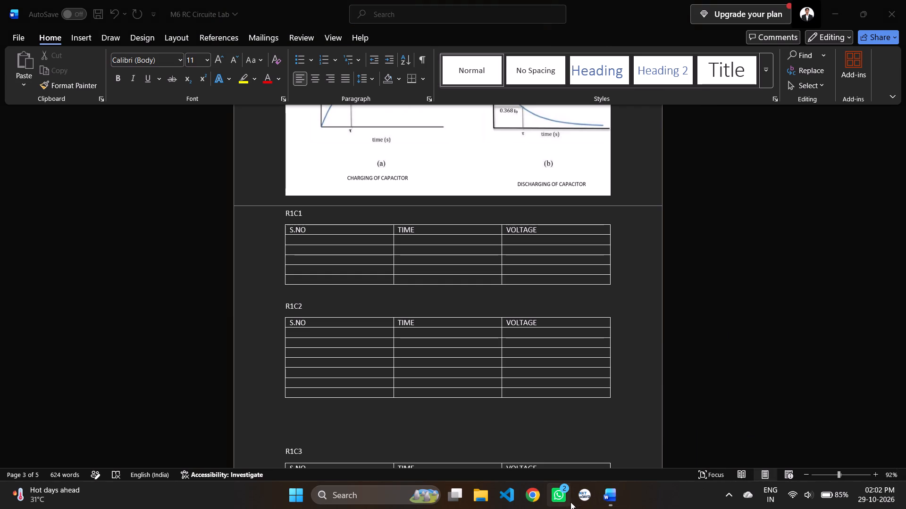
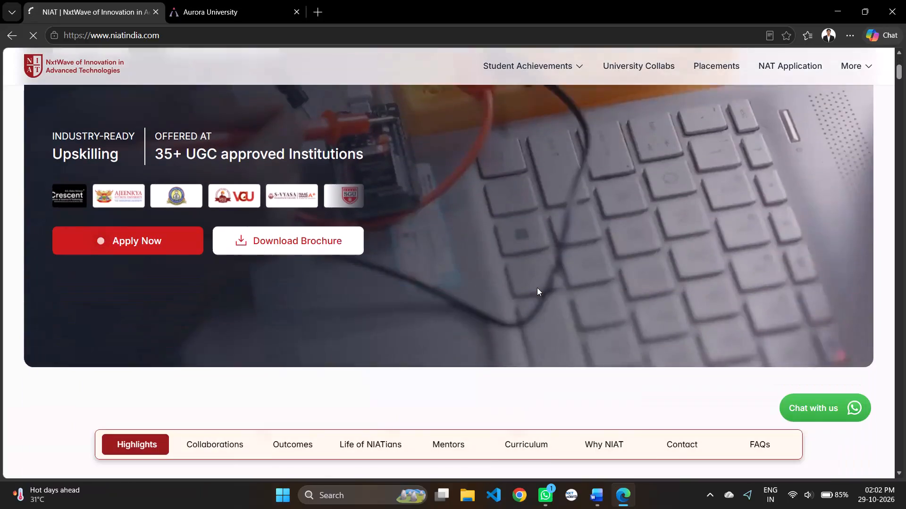
Close the NIAT website tab in Microsoft Edge, keeping the Aurora University tab open.
scroll(537, 287, up, 3)
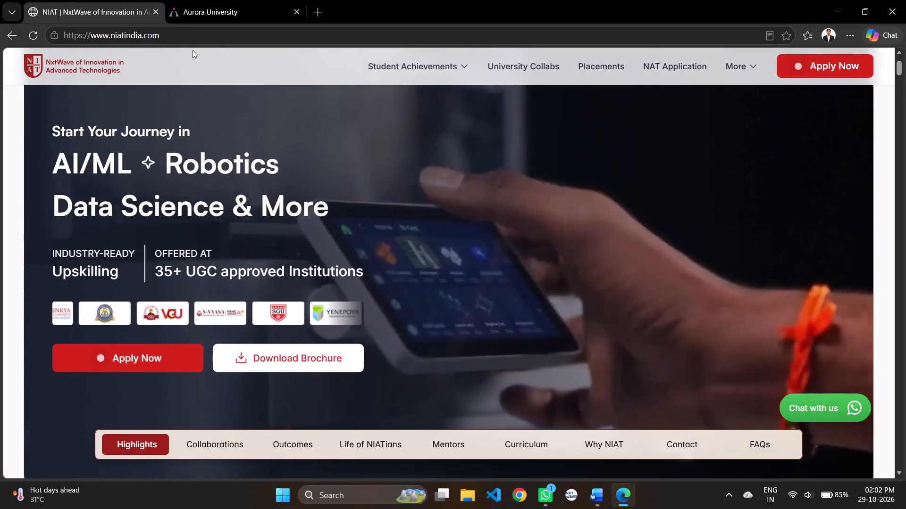
click(154, 12)
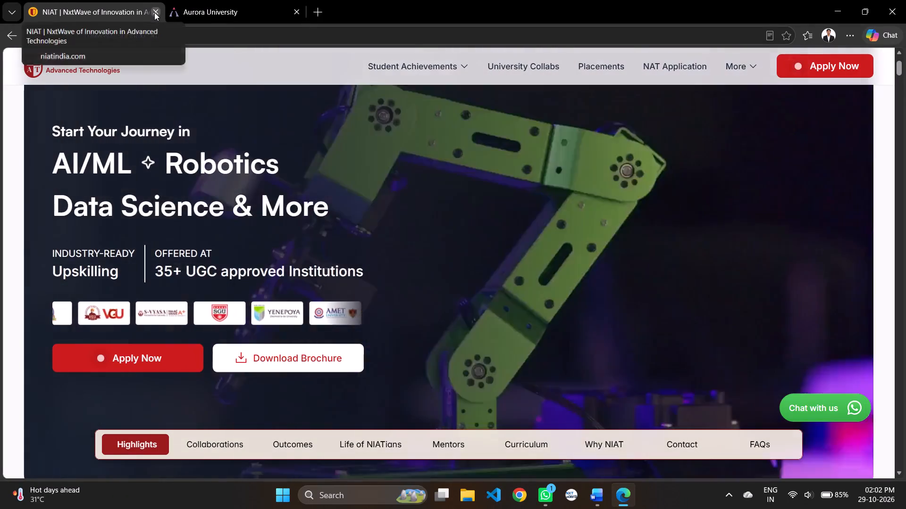
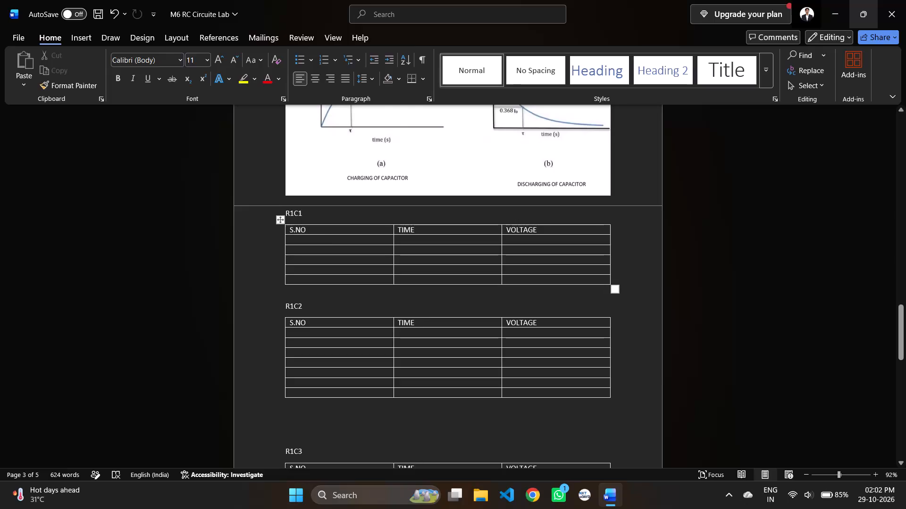
Fill the first data row of the R1C1 table with serial number 1. and time 0.
click(317, 240)
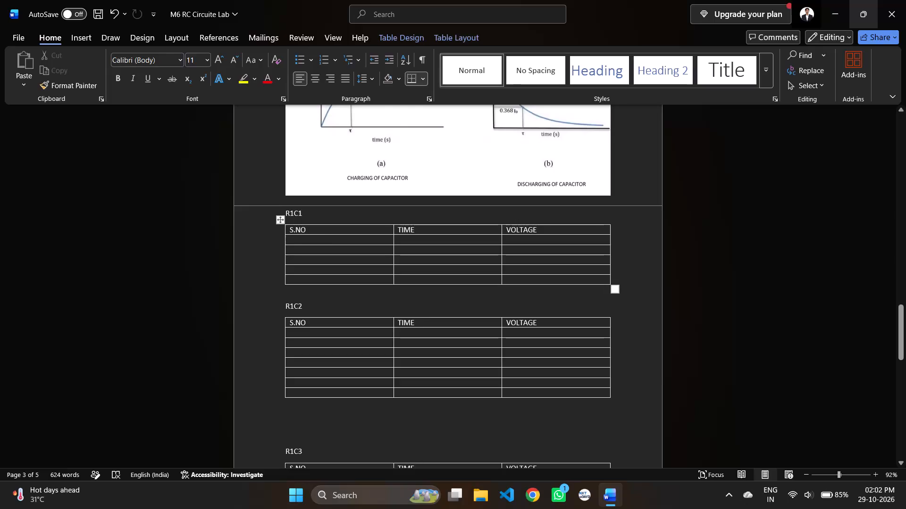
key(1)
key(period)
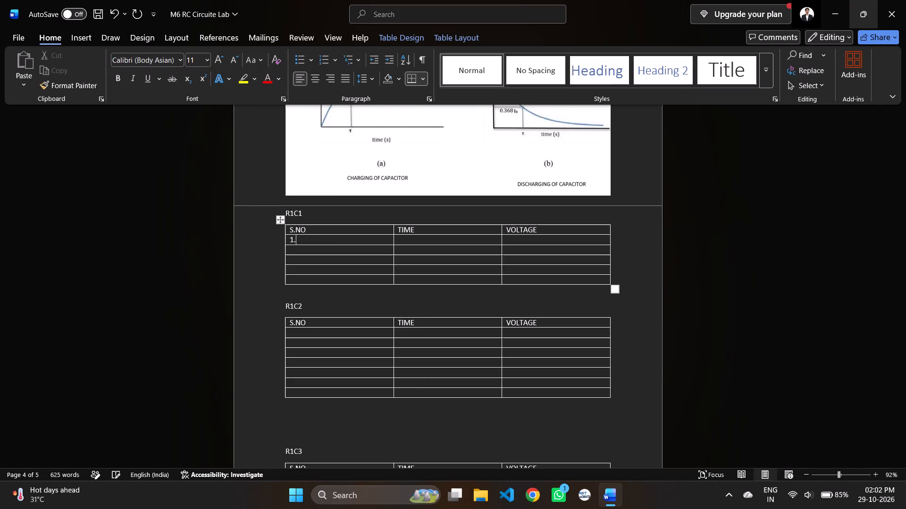
click(412, 243)
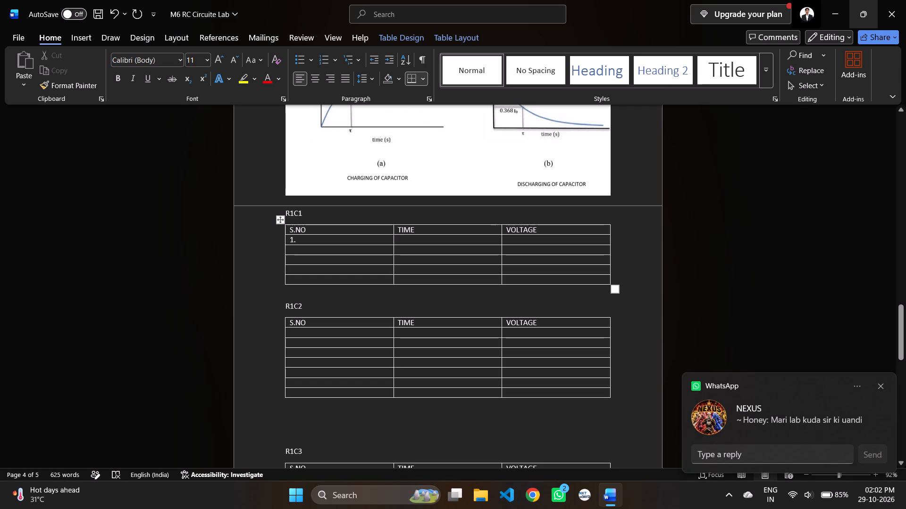
click(884, 387)
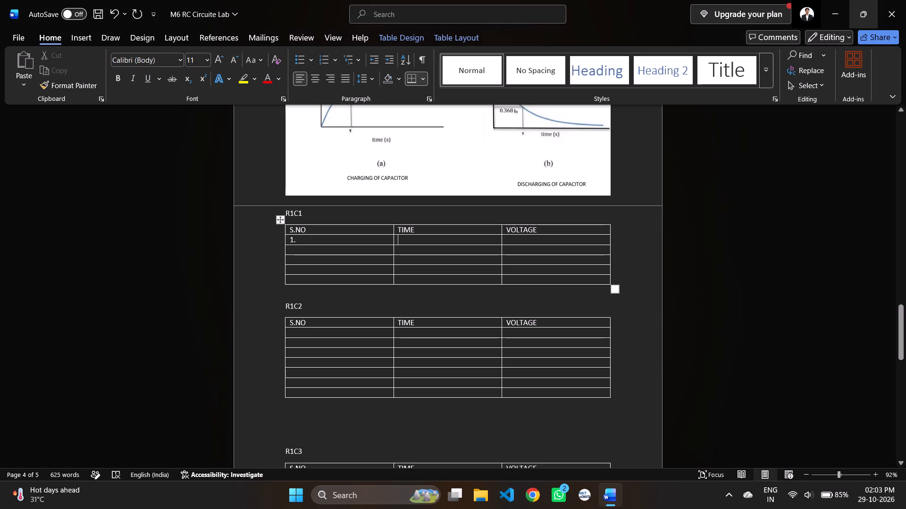
click(466, 241)
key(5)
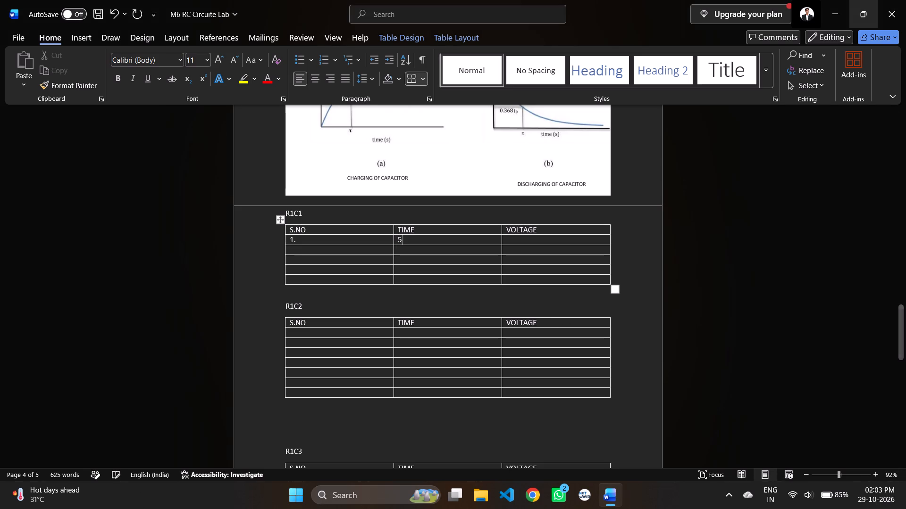
key(BackSpace)
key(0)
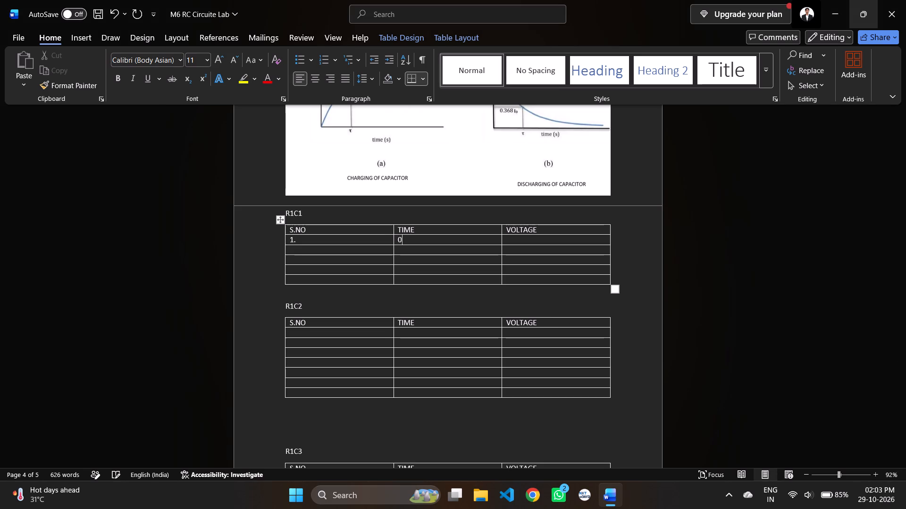
Place the text cursor in the TIME cell of the second data row in the R1C1 table.
click(407, 250)
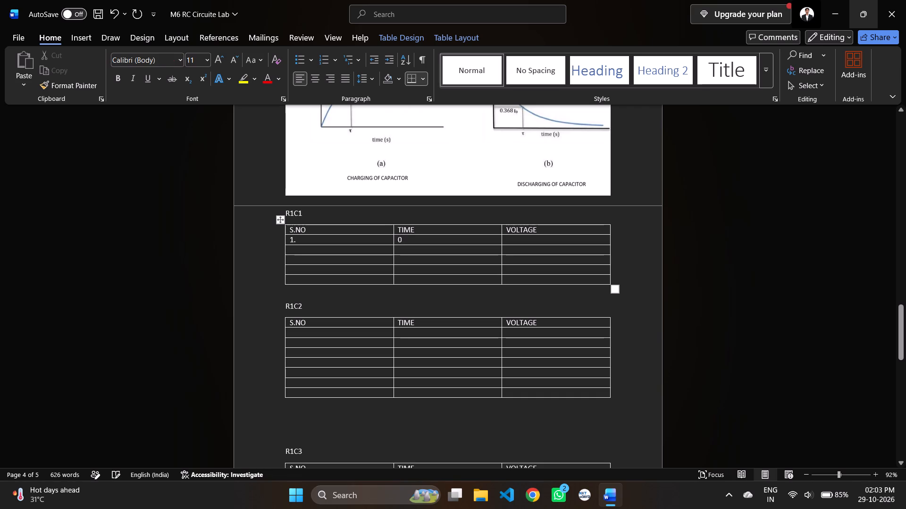
Fill the TIME column of the R1C1 table below the 0 entry with 5, 10, 15 and 20.
key(5)
click(403, 260)
text(10)
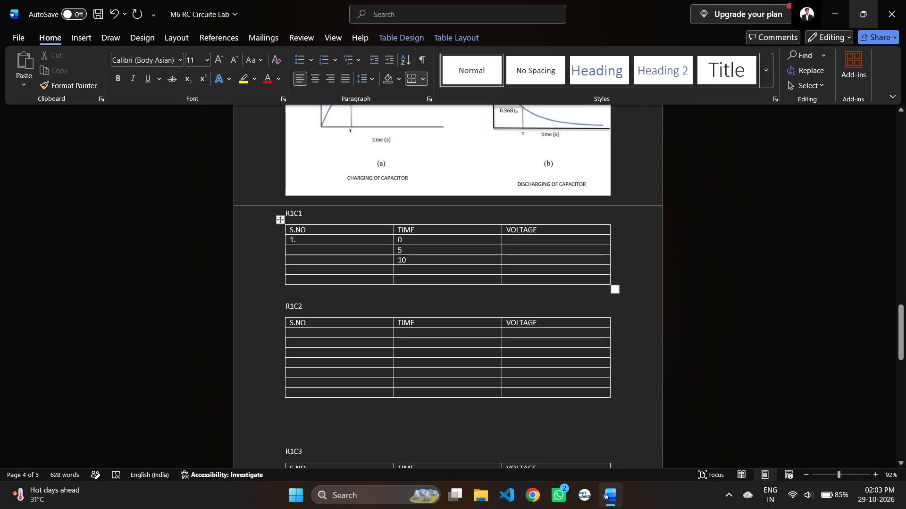
click(403, 271)
text(15)
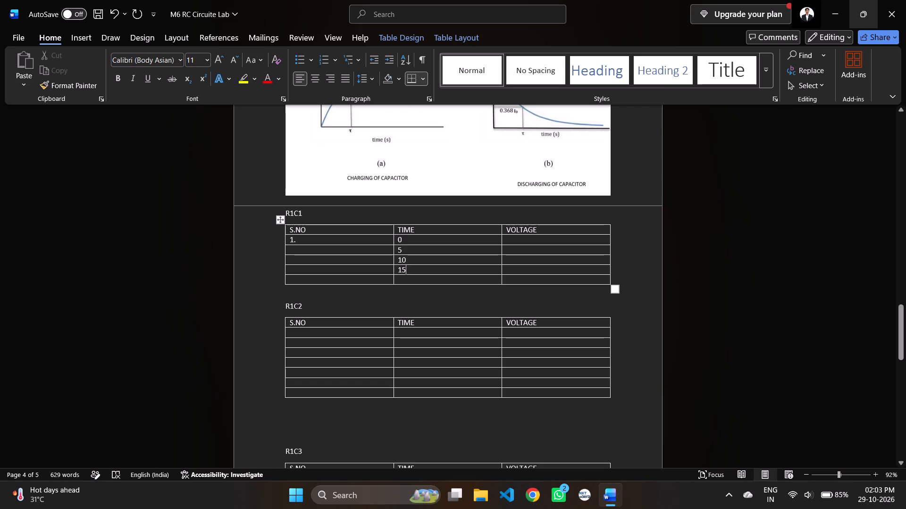
click(409, 280)
text(20)
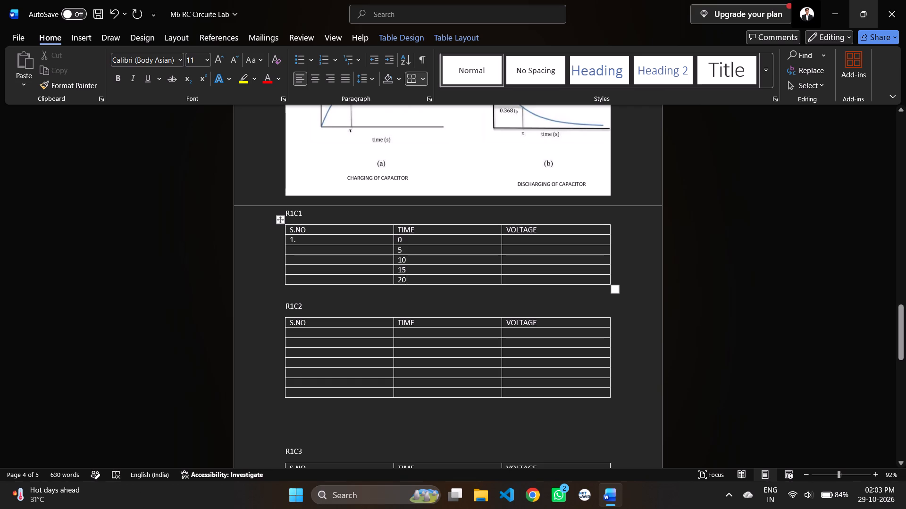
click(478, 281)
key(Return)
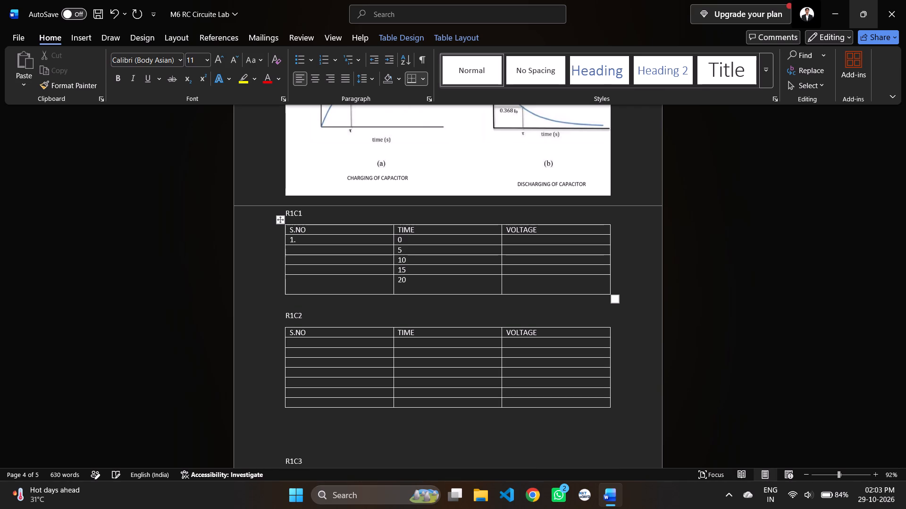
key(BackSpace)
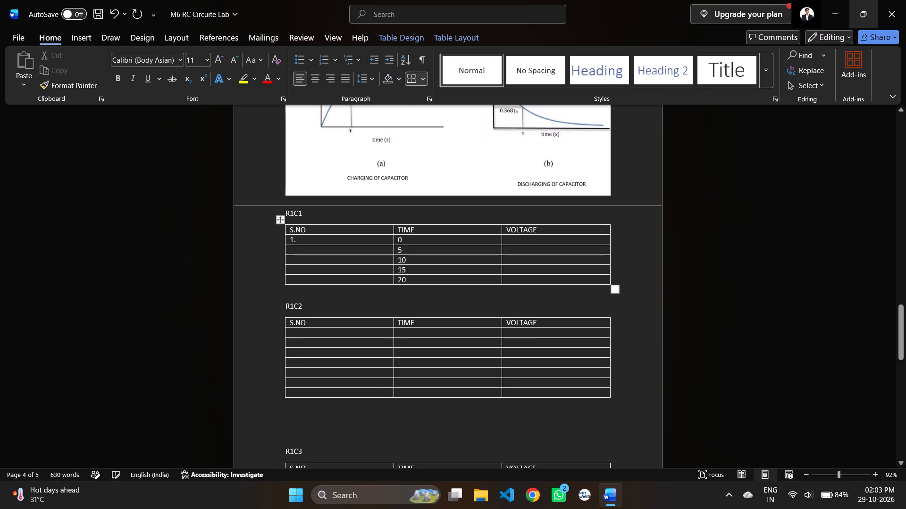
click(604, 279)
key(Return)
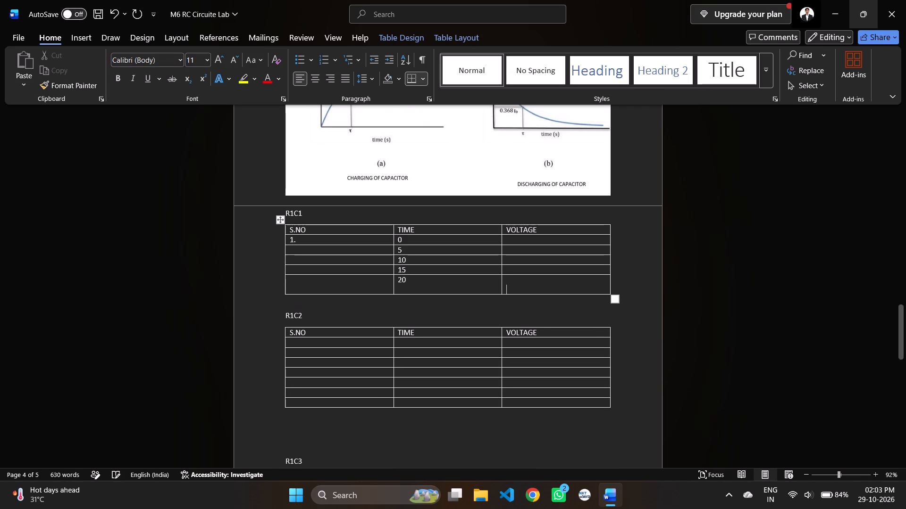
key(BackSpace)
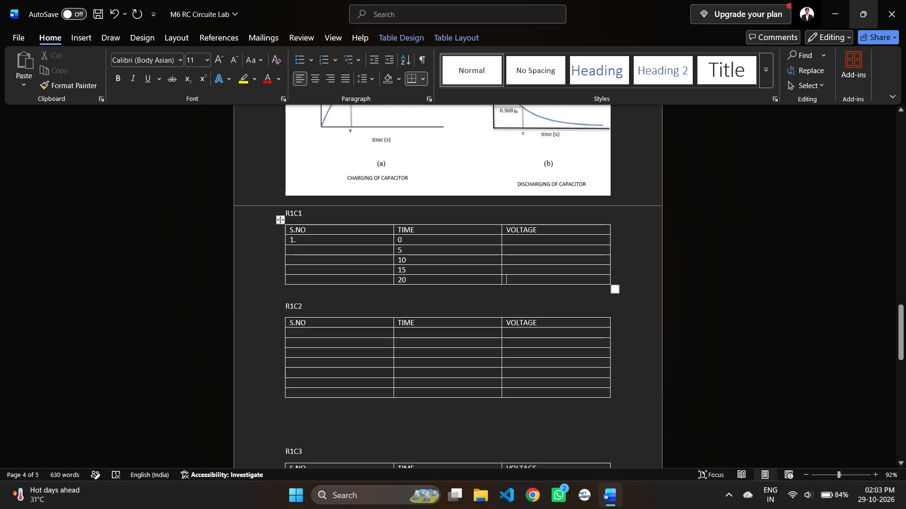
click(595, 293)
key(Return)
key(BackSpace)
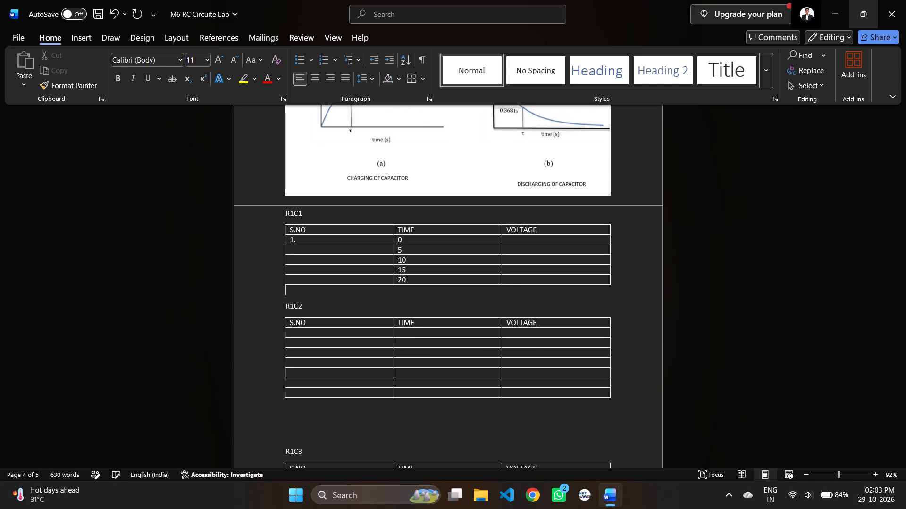
Add a row at the bottom of the R1C1 table and enter 25 in its TIME cell.
click(616, 282)
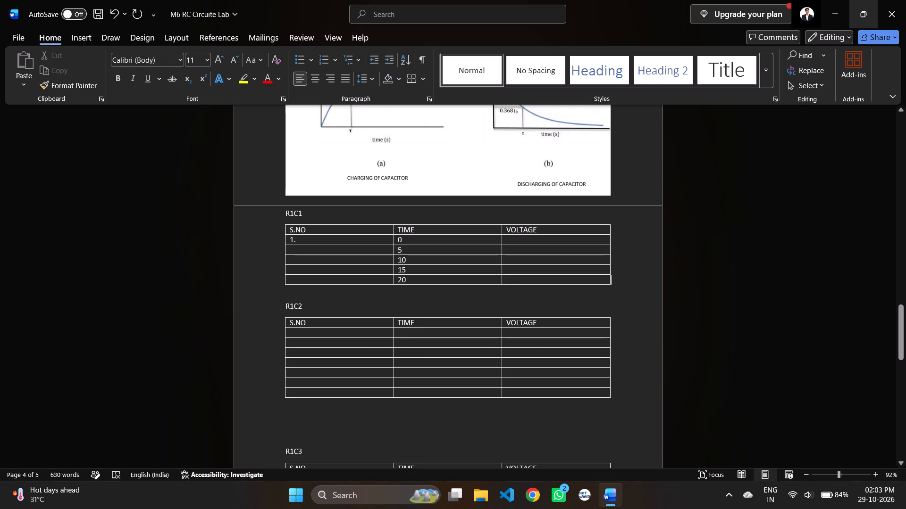
click(616, 282)
key(Return)
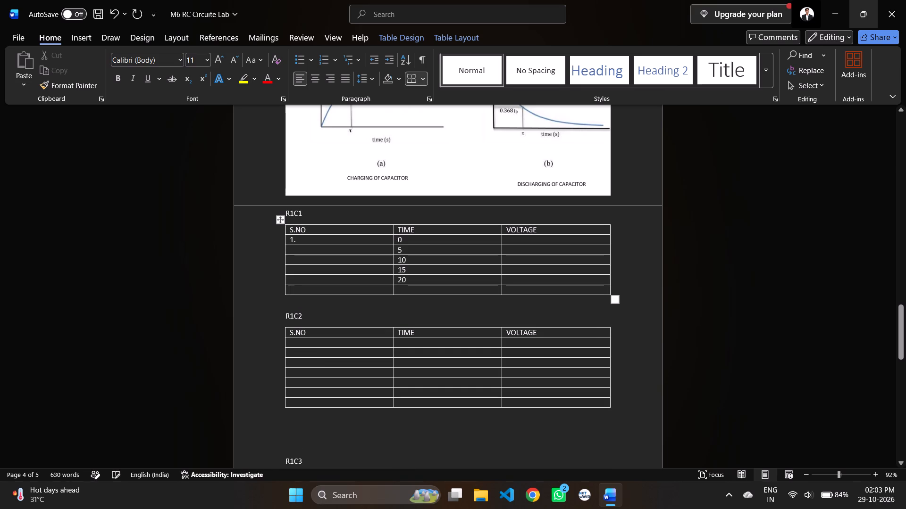
key(Return)
key(Return)
key(BackSpace)
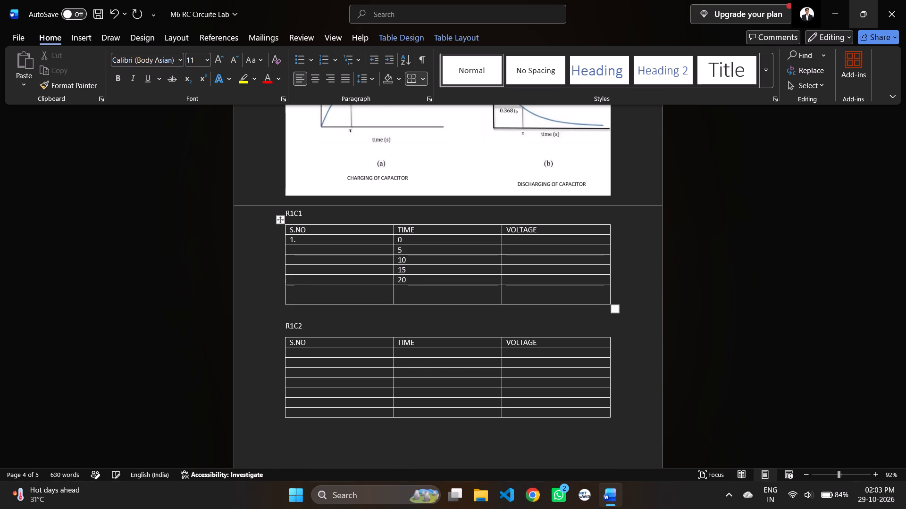
key(BackSpace)
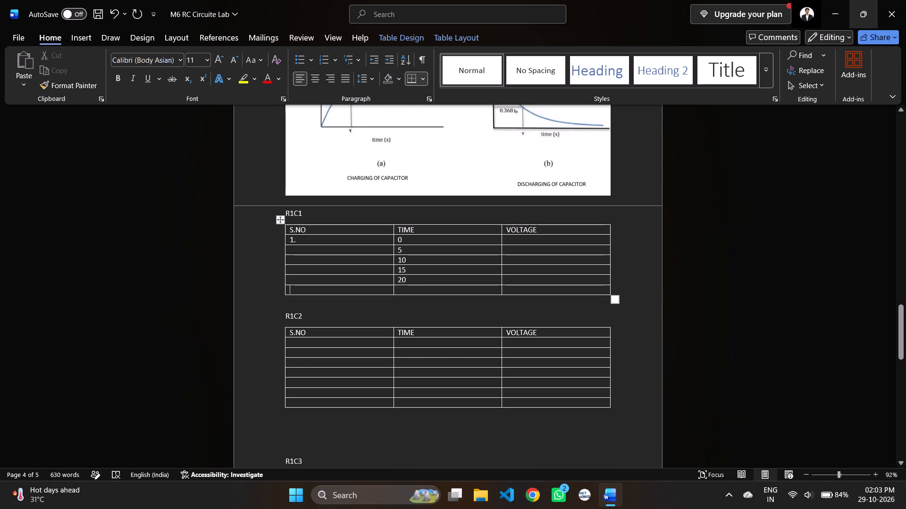
click(433, 291)
key(2)
key(5)
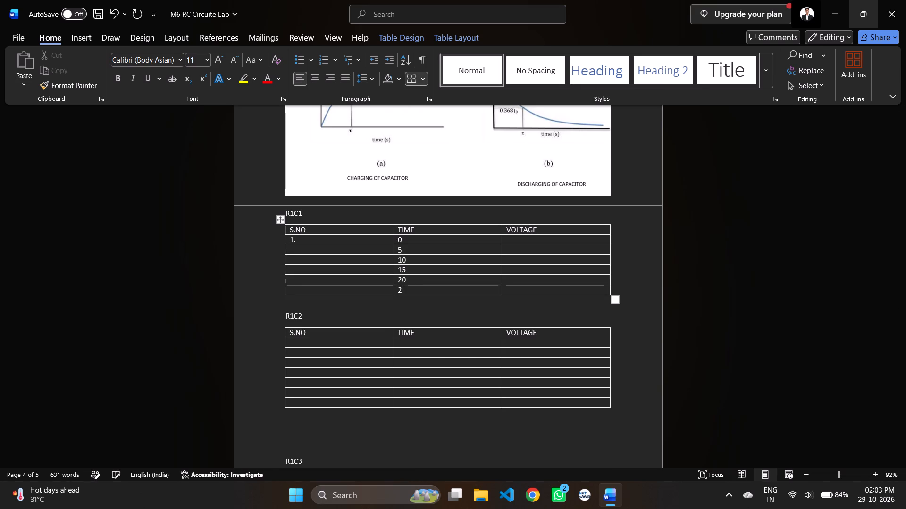
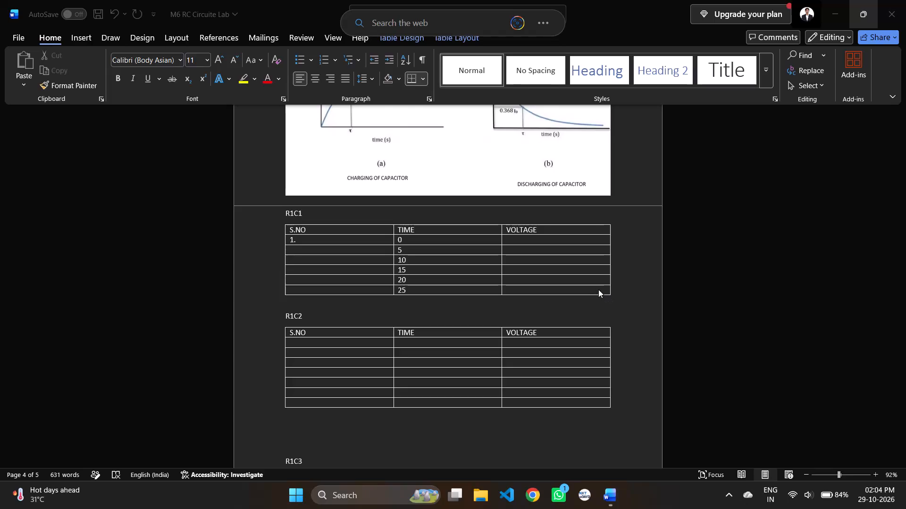
Add two rows at the bottom of the R1C1 table and enter 30 and 35 in their TIME cells.
click(610, 290)
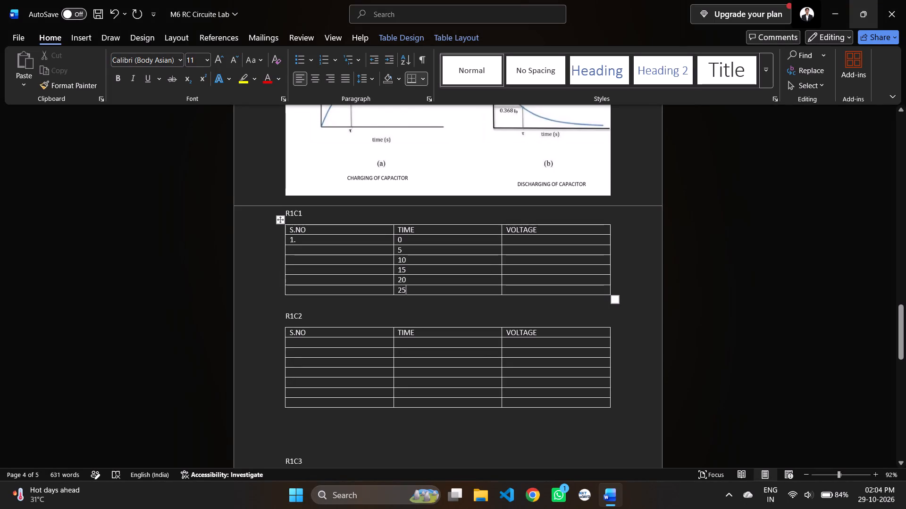
click(614, 290)
key(Return)
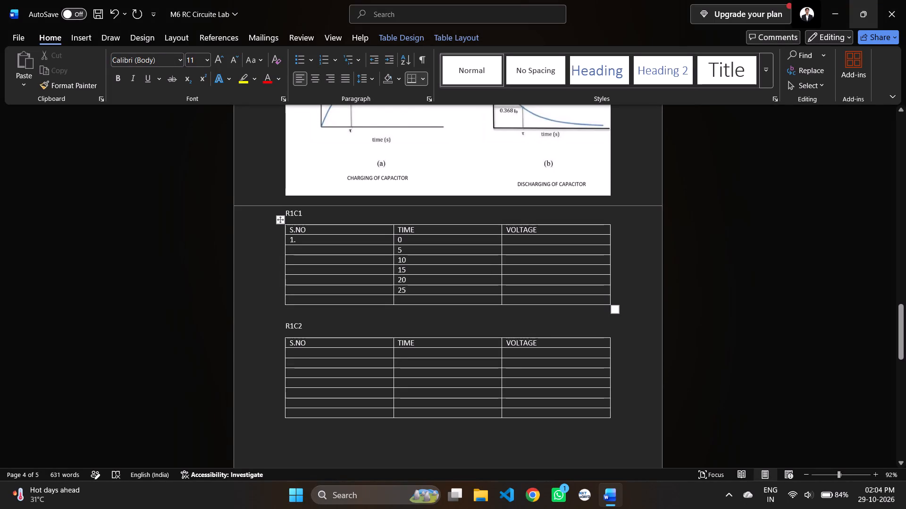
click(435, 304)
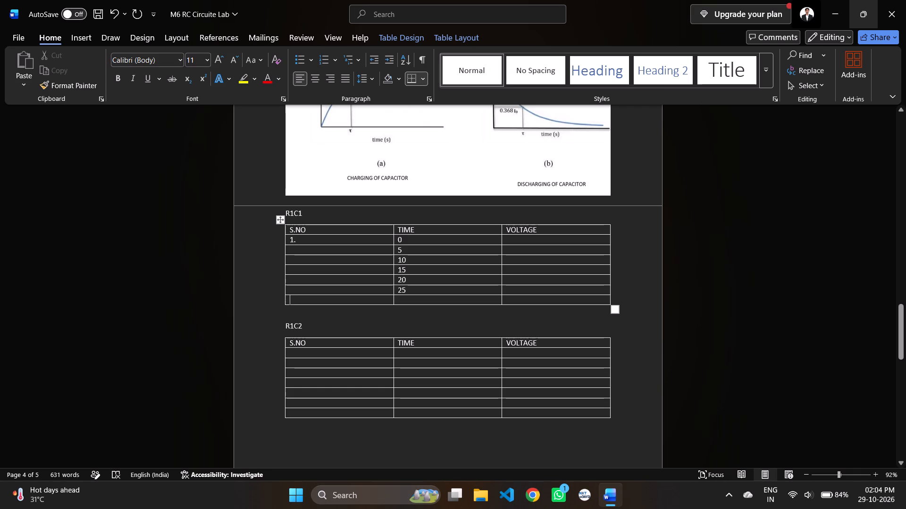
click(430, 298)
text(30)
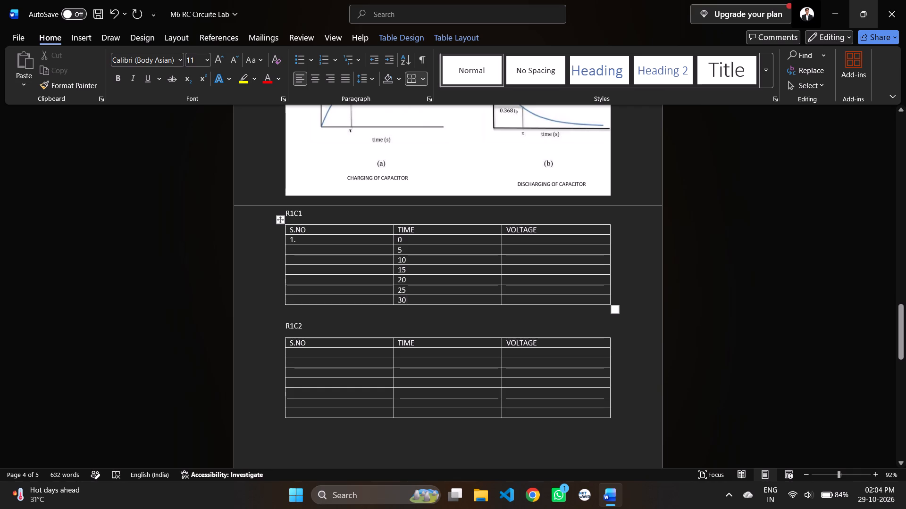
click(615, 298)
key(Return)
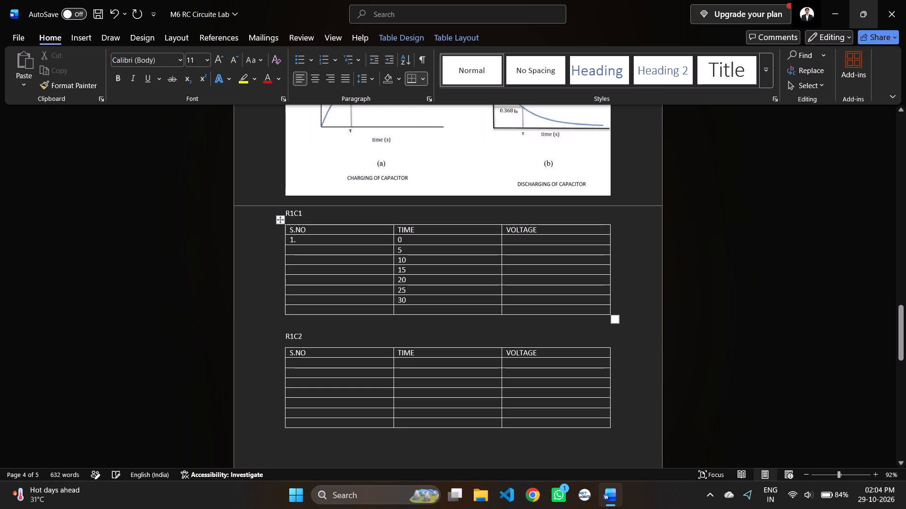
click(423, 311)
text(35)
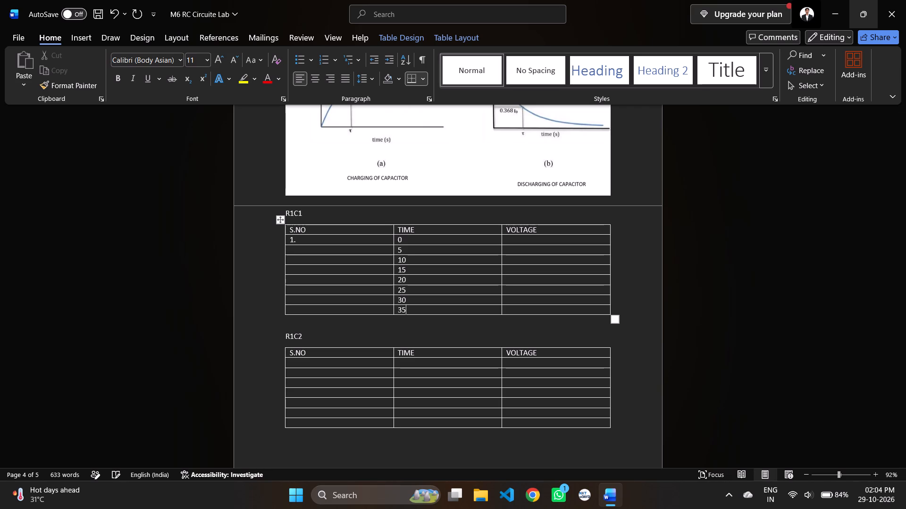
Add another row at the bottom of the R1C1 table and enter 40 in its TIME cell.
click(625, 312)
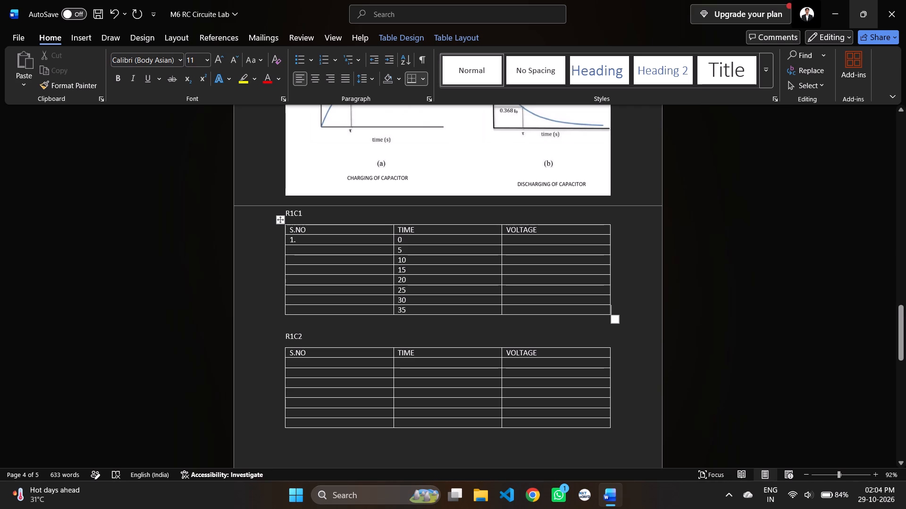
key(Return)
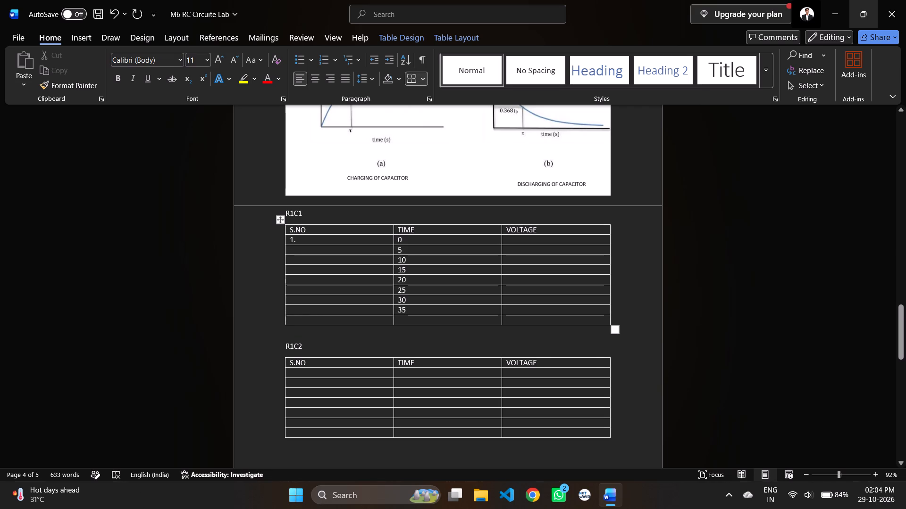
click(403, 325)
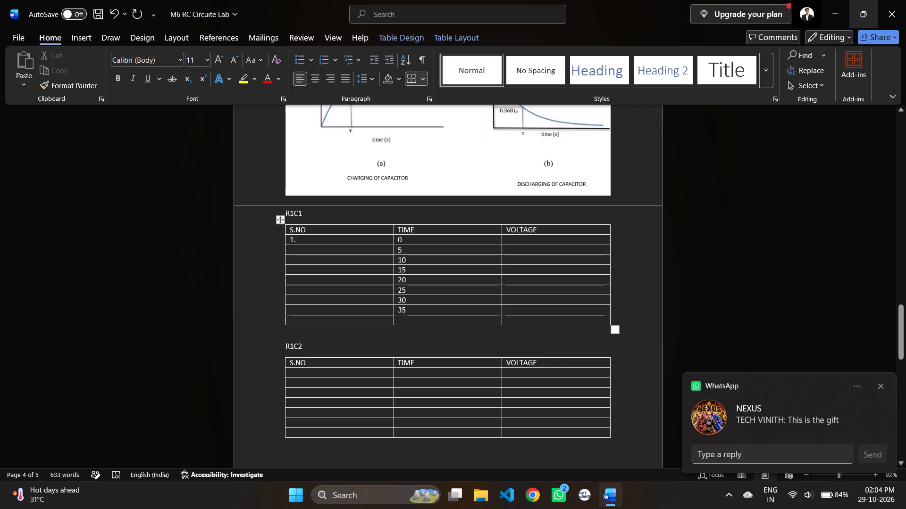
click(405, 316)
click(404, 318)
text(40)
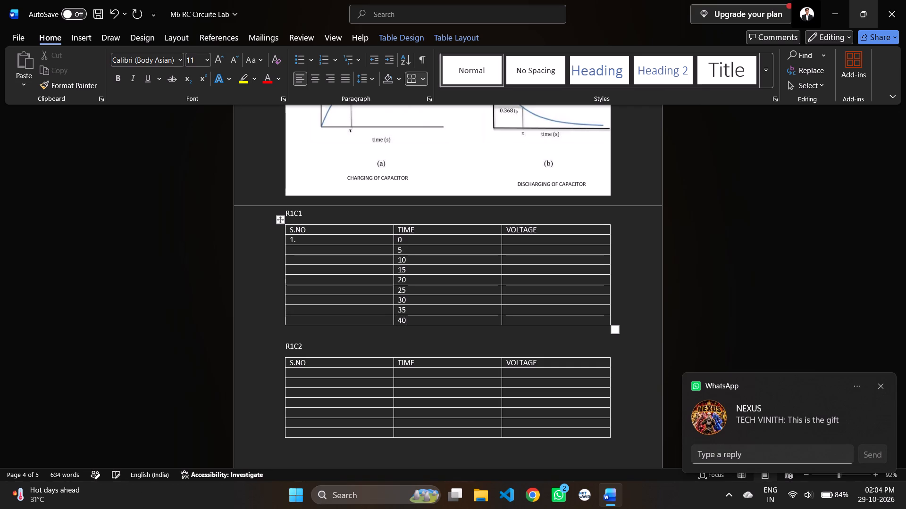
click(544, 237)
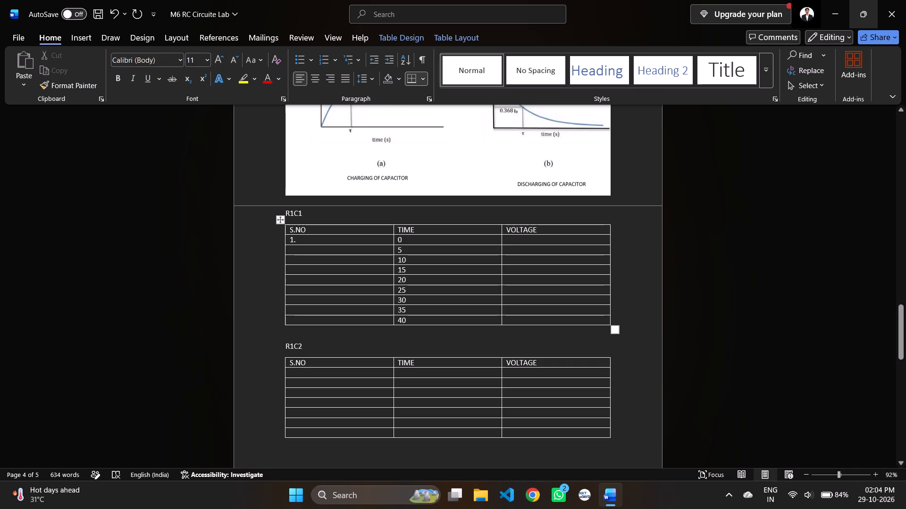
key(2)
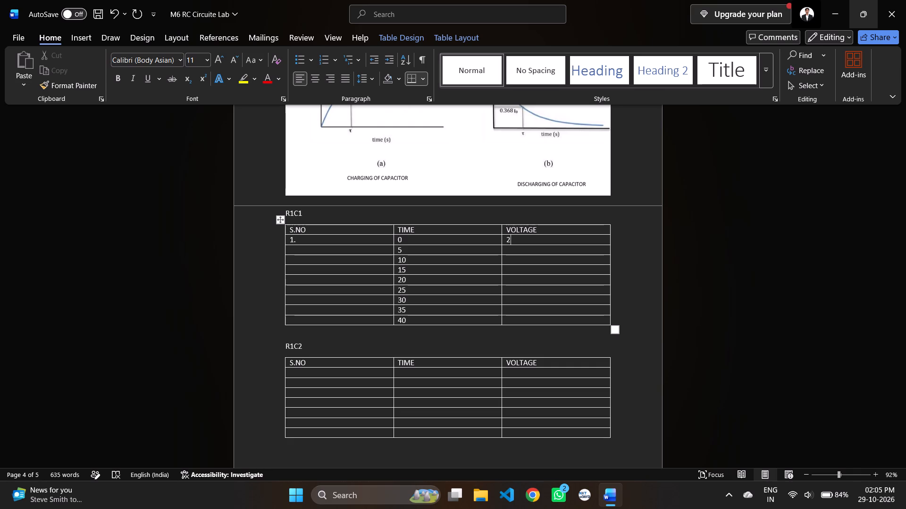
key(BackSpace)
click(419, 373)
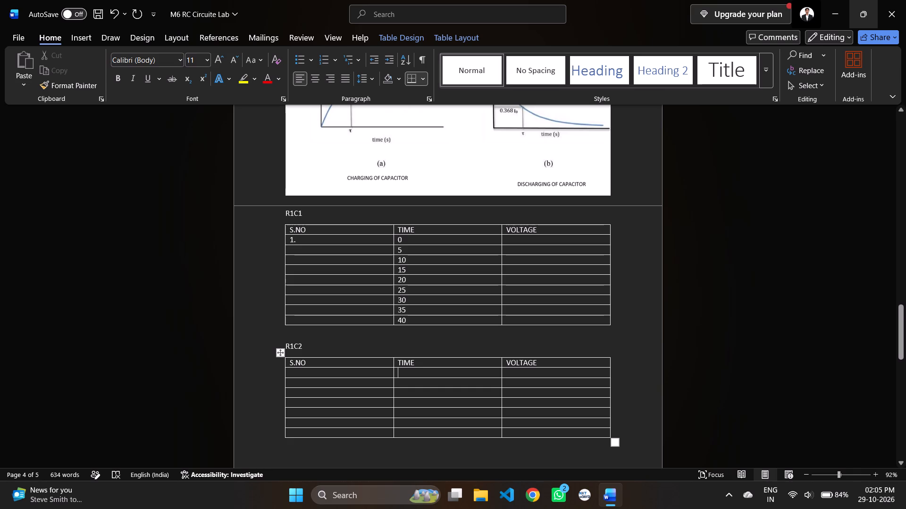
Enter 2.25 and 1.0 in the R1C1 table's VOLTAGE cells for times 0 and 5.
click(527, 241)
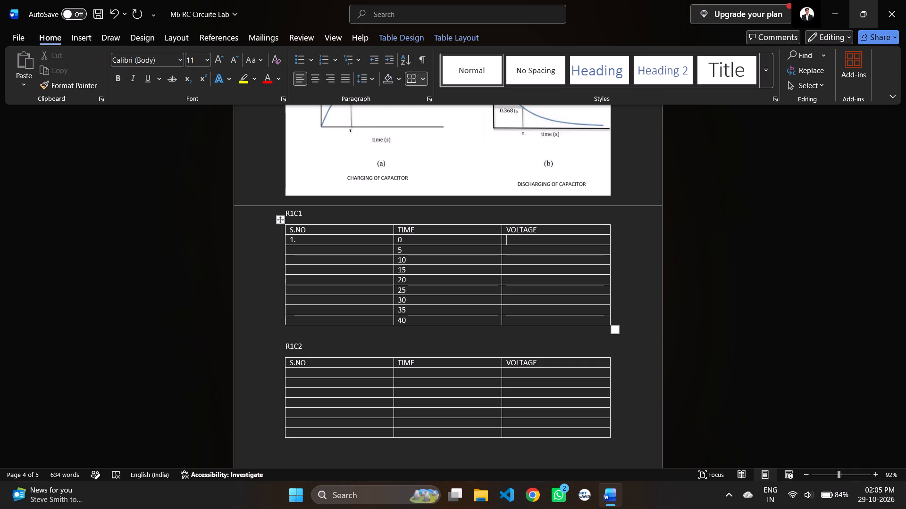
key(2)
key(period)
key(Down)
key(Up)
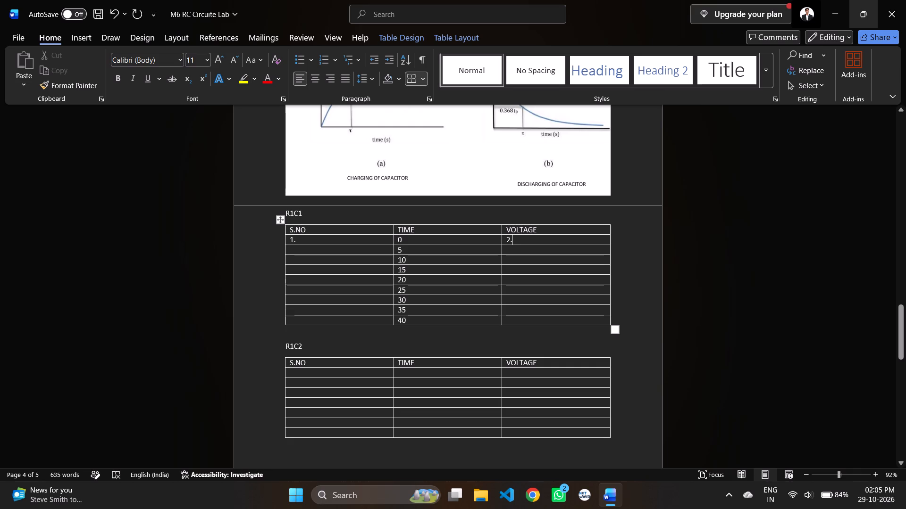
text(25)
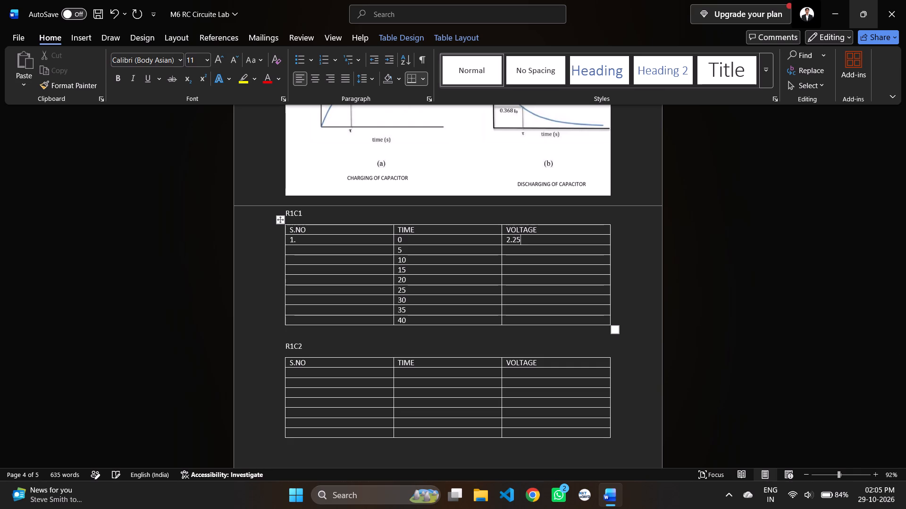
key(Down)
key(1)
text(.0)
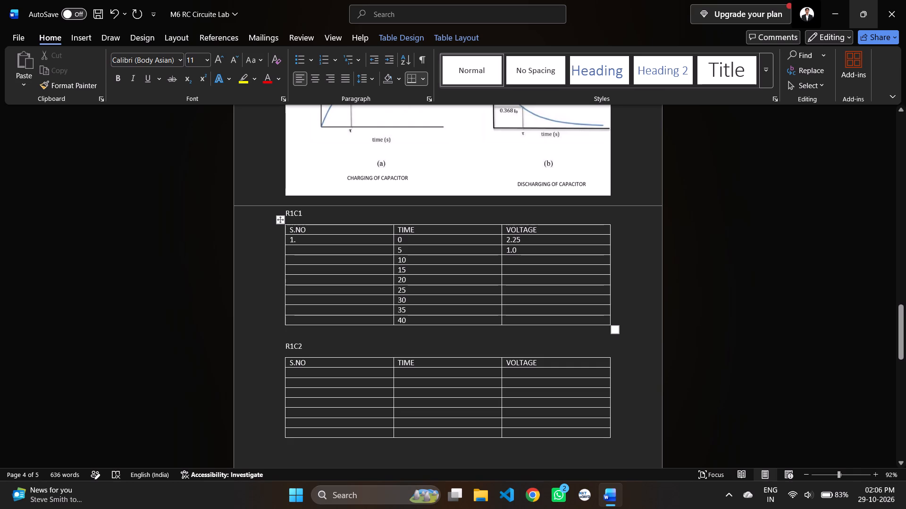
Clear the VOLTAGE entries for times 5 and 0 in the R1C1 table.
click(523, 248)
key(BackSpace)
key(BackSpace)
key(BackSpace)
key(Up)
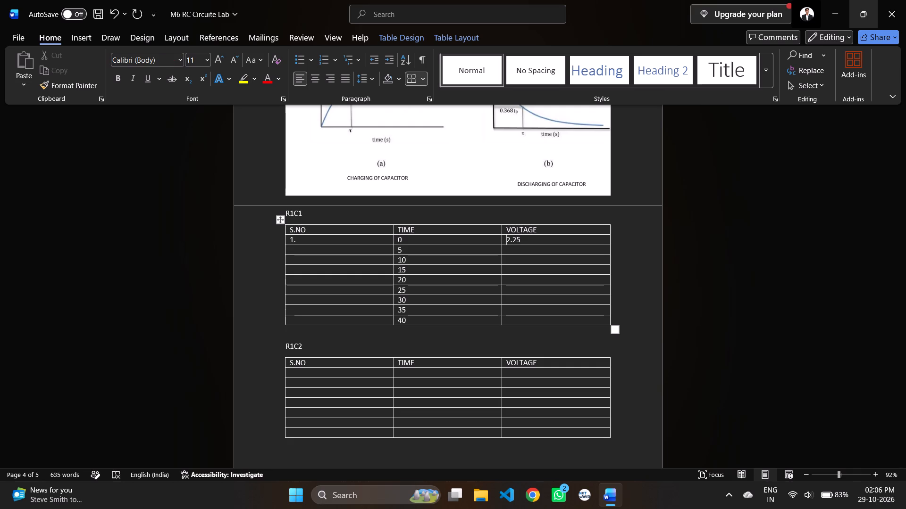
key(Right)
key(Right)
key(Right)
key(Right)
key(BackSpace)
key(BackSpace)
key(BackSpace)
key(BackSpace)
Enter 9 and 2.25 in the R1C1 table's VOLTAGE cells for times 0 and 5.
key(9)
key(Down)
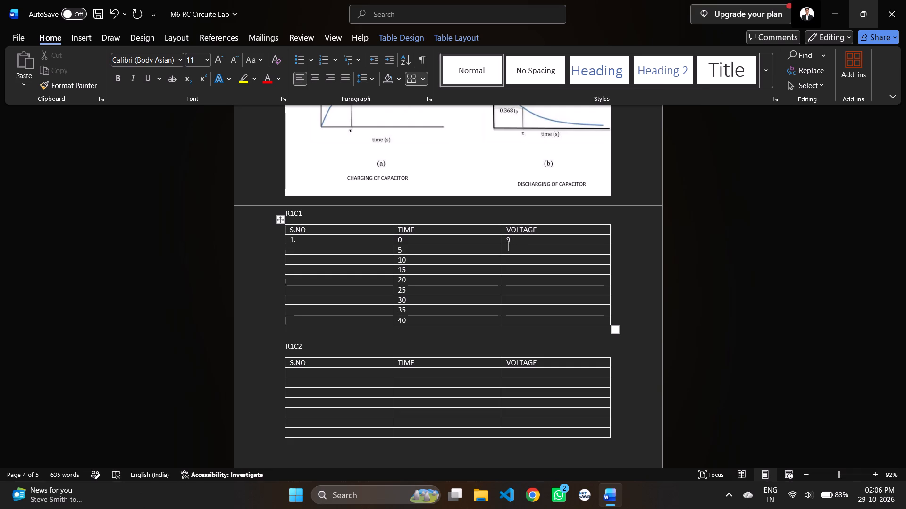
text(2.25)
key(Down)
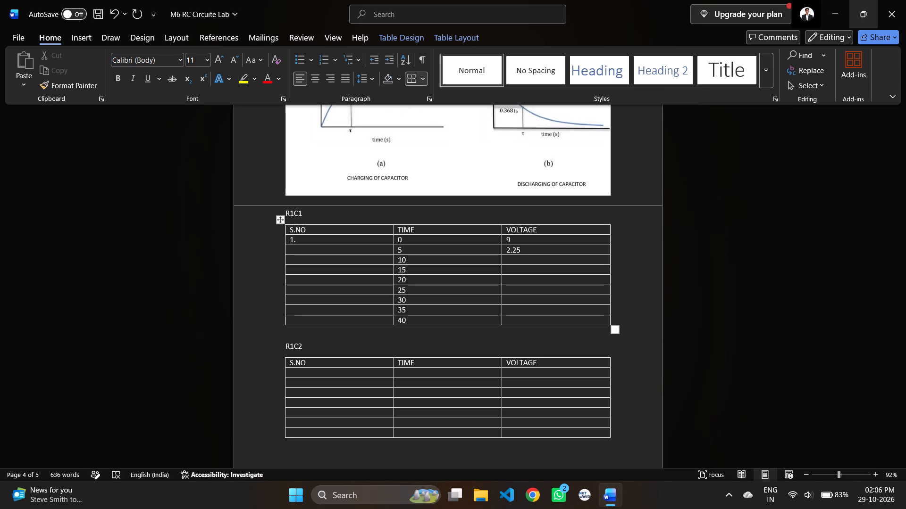
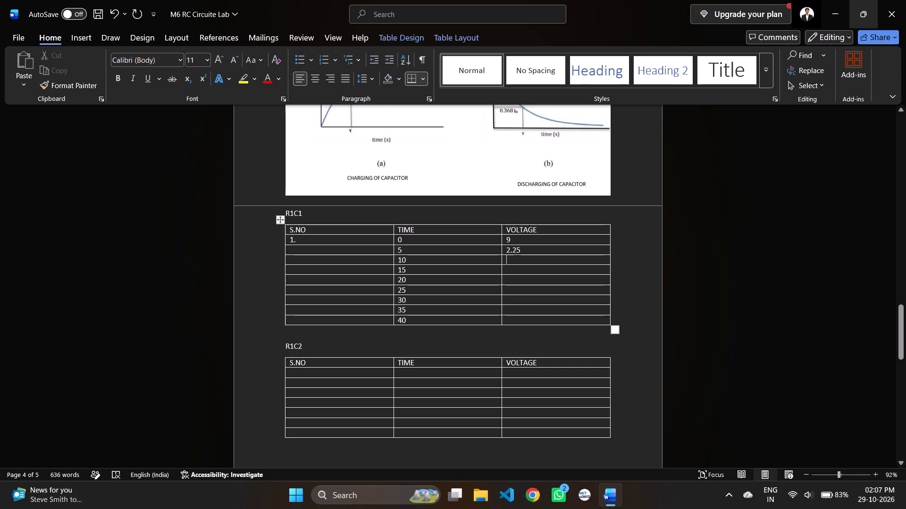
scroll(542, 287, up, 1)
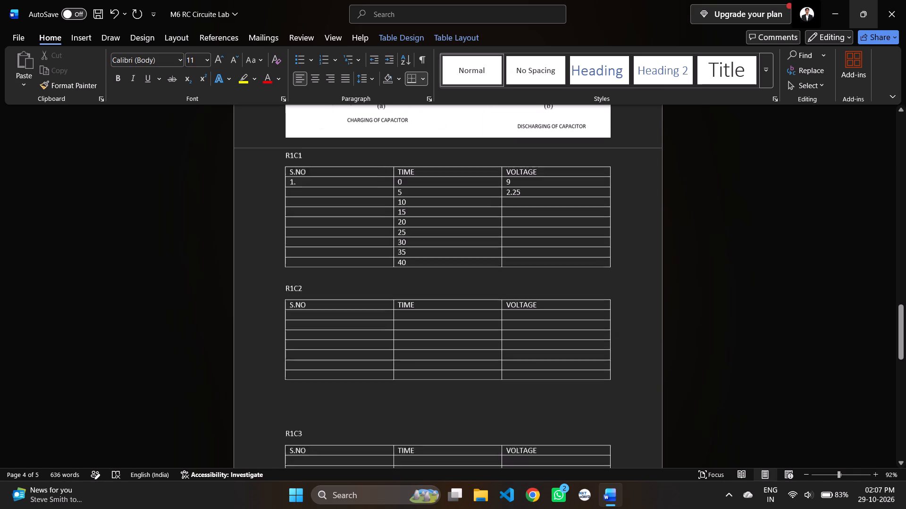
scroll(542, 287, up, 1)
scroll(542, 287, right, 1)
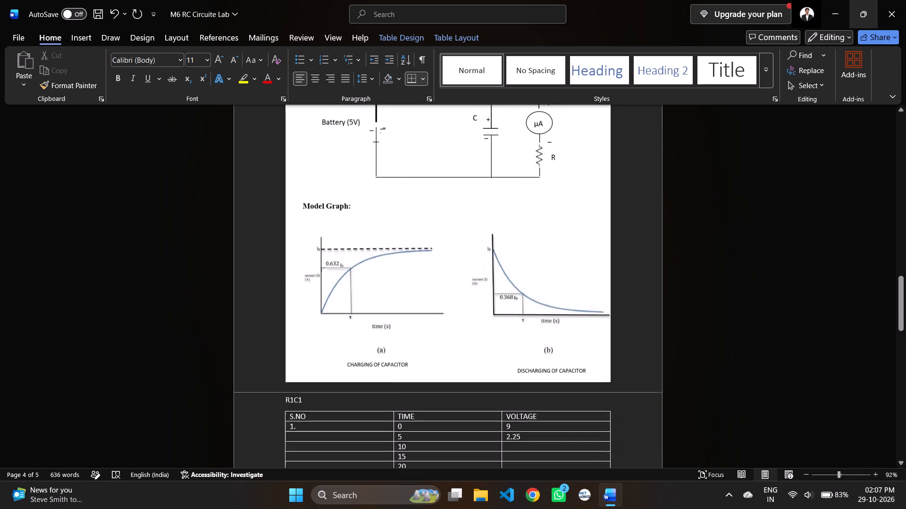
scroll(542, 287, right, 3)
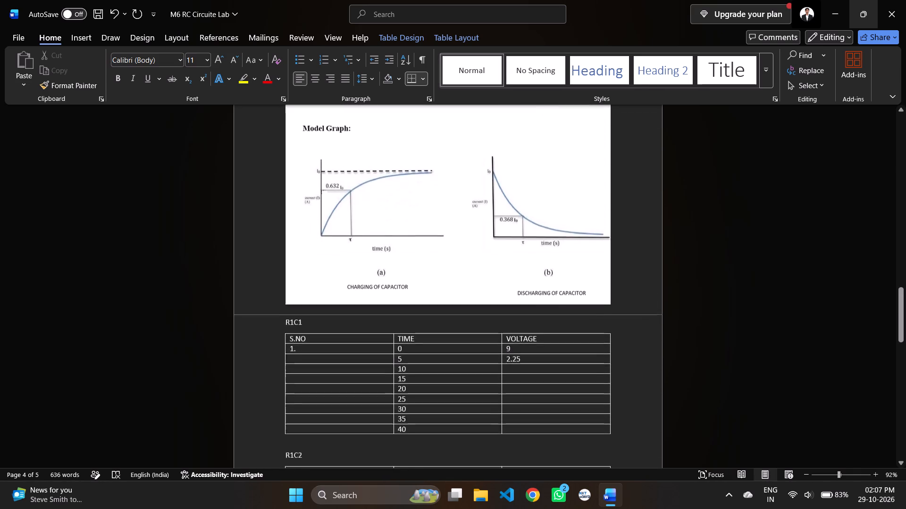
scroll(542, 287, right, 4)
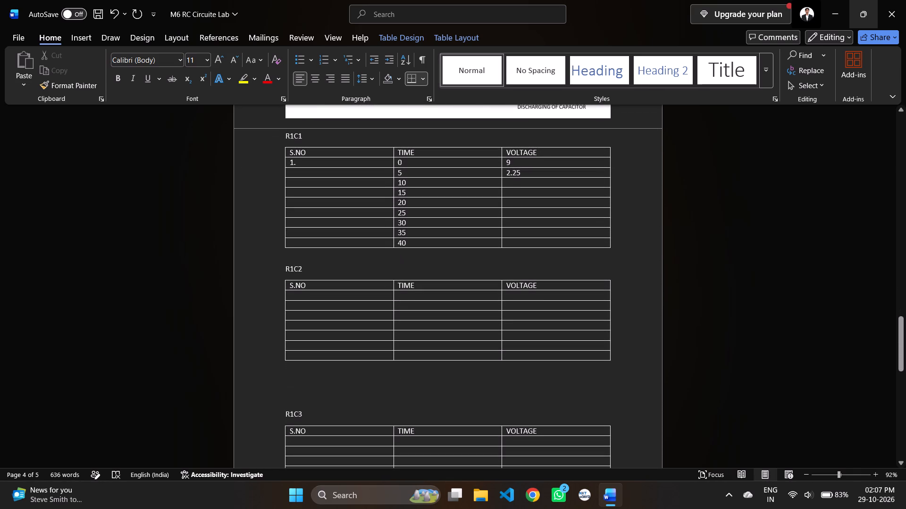
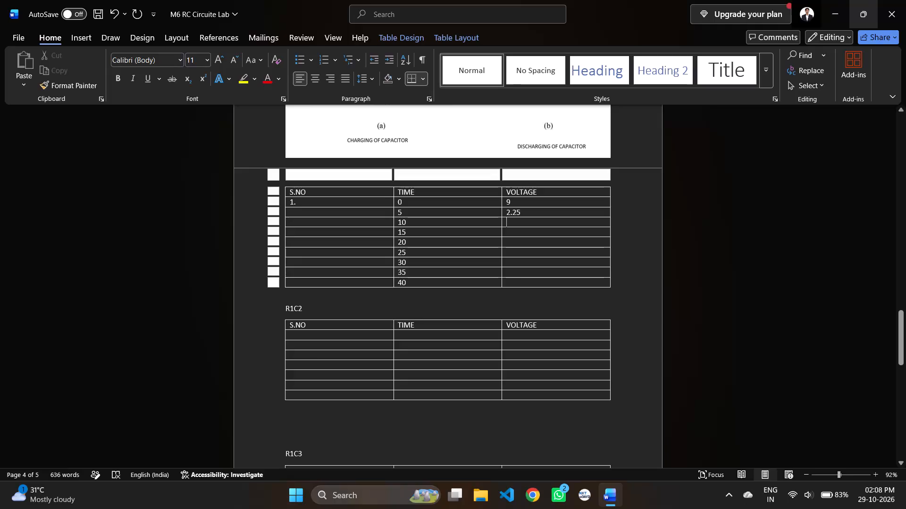
Change the R1C1 table's VOLTAGE entry for time 5 to 3.25.
click(531, 213)
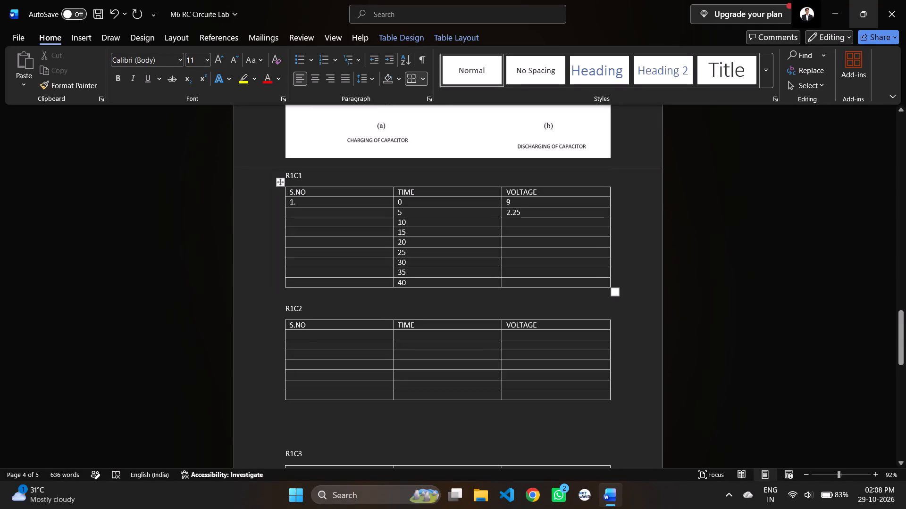
key(BackSpace)
key(BackSpace)
key(BackSpace)
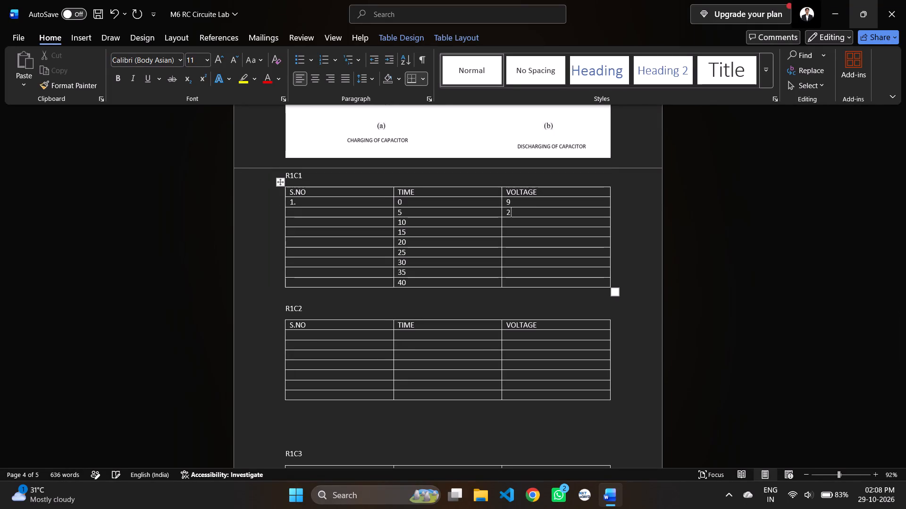
key(BackSpace)
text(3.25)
Enter 1.05 and 0.44 in the R1C1 table's VOLTAGE cells for times 10 and 15.
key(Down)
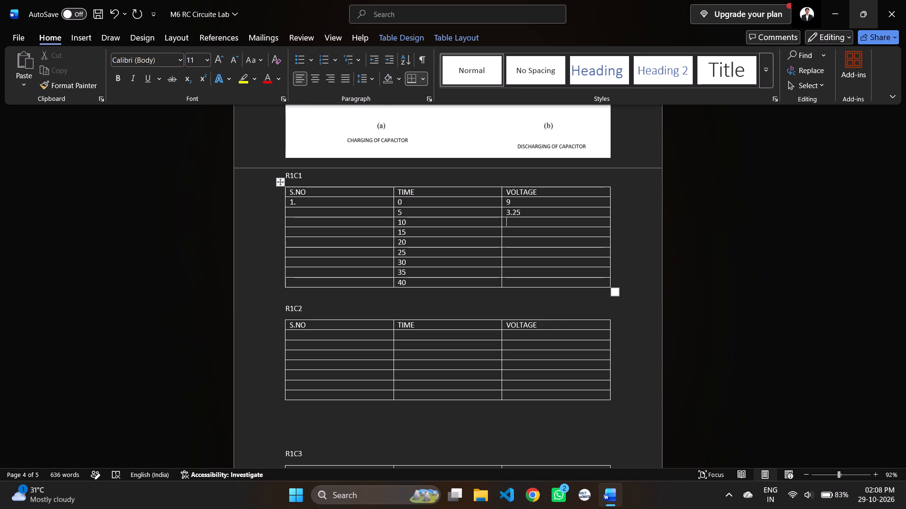
text(1.05)
key(Down)
key(Up)
key(Down)
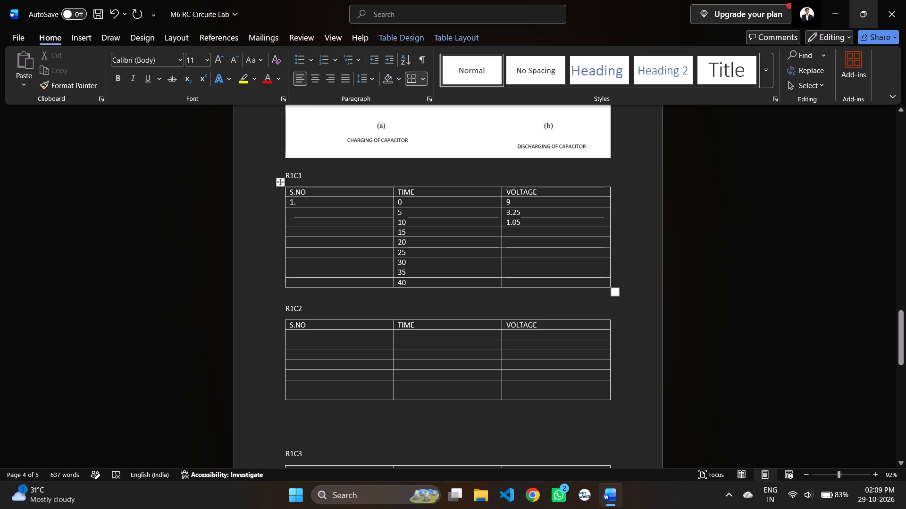
click(531, 230)
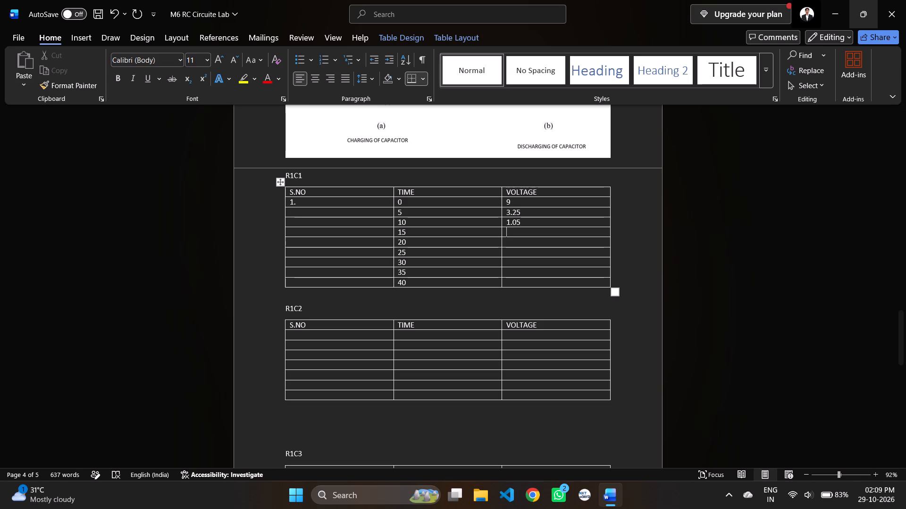
key(0)
text(.44)
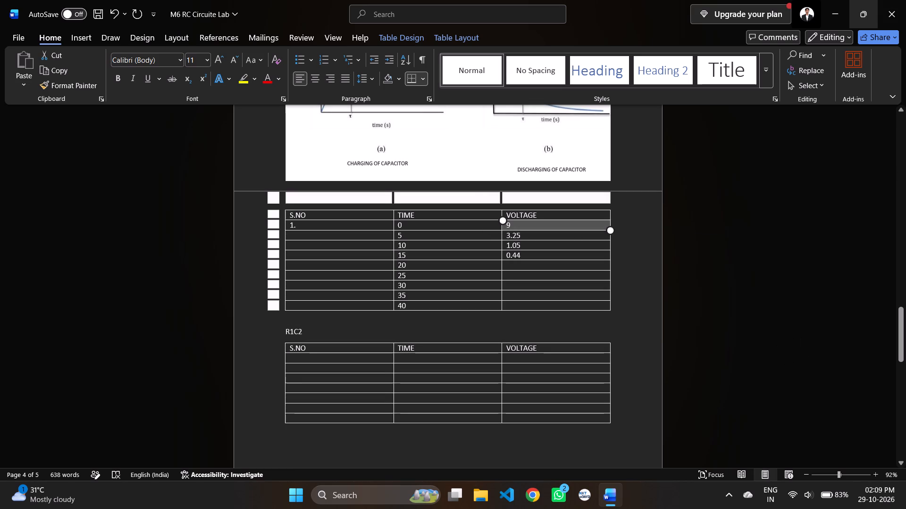
Enter 0.16 and 0.06 in the R1C1 table's VOLTAGE cells for times 20 and 25.
click(544, 270)
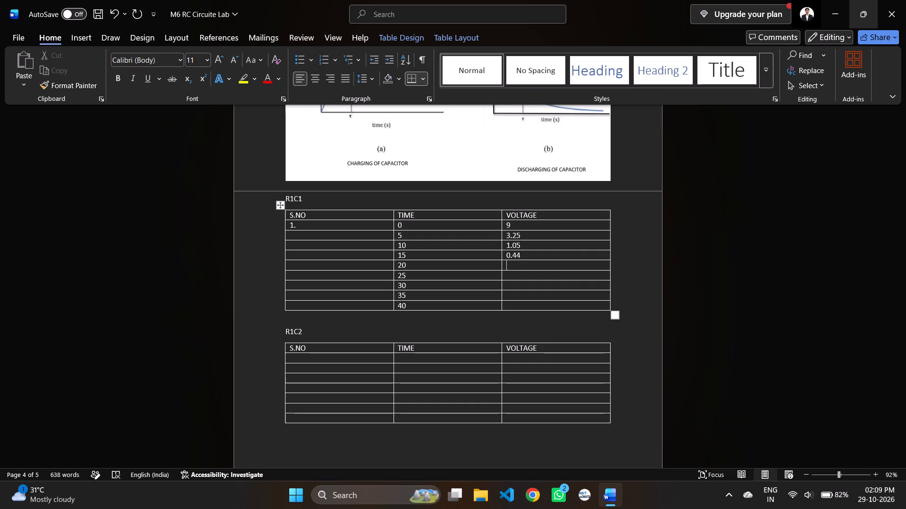
text(0.)
key(BackSpace)
key(period)
text(16)
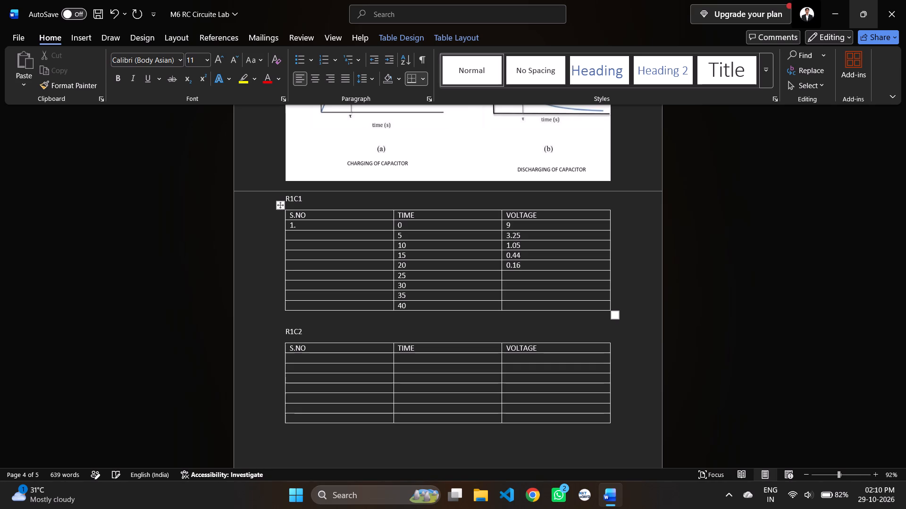
click(539, 273)
key(Down)
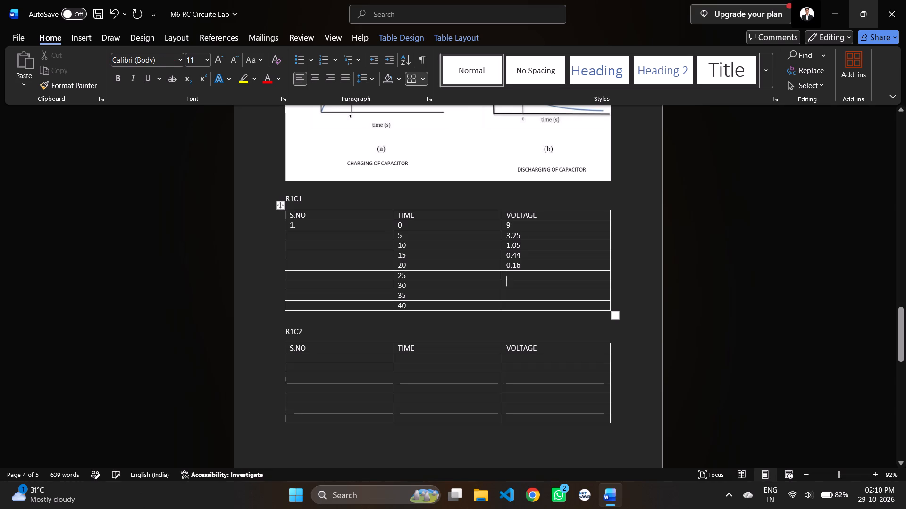
key(Up)
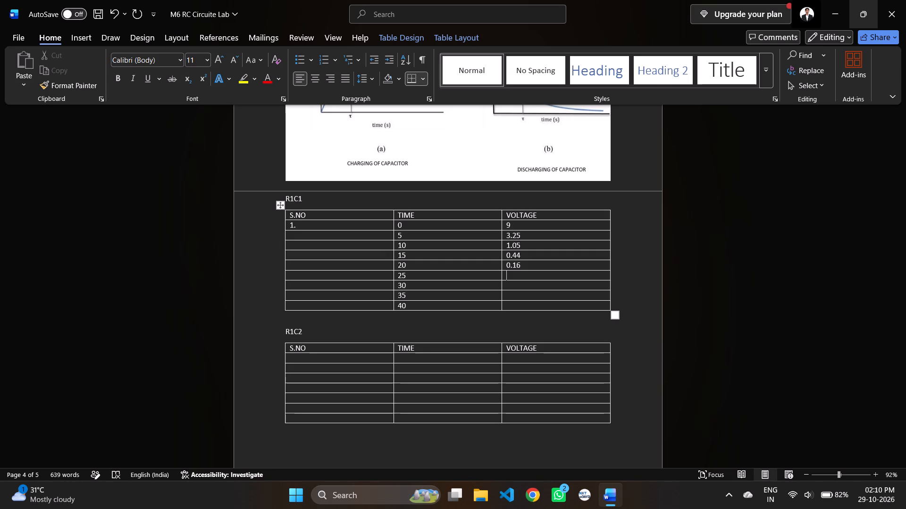
text(0.06)
Enter 0.02, 0.01 and 0.01 in the R1C1 table's VOLTAGE cells for times 30, 35 and 40.
key(Down)
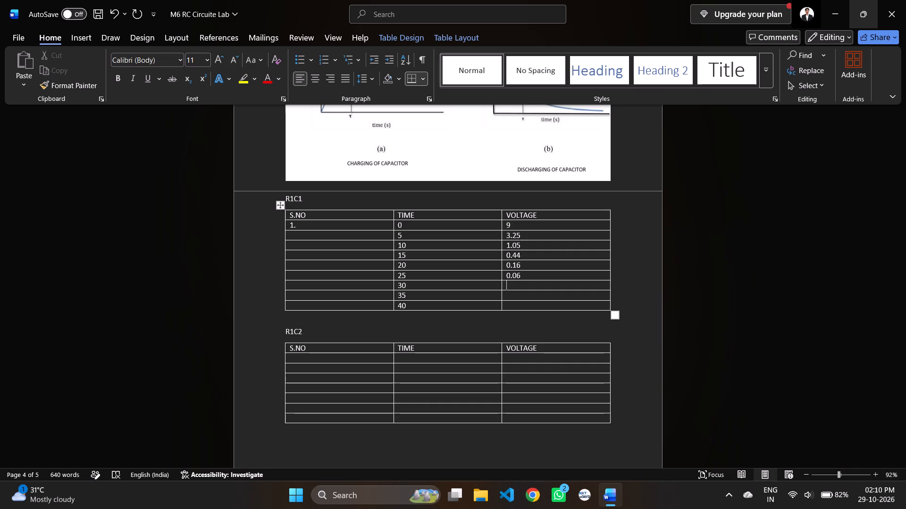
text(0.0)
key(2)
key(Down)
text(0.0)
key(1)
key(Down)
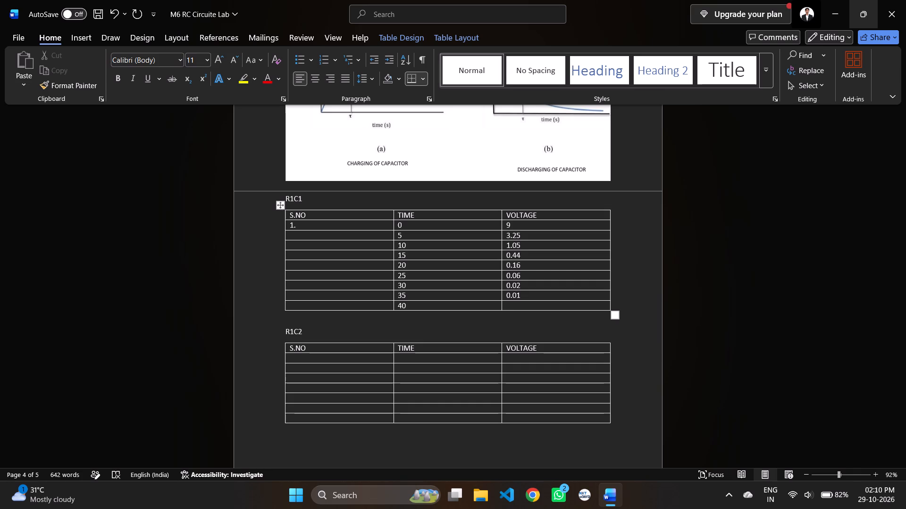
text(0.01)
key(Return)
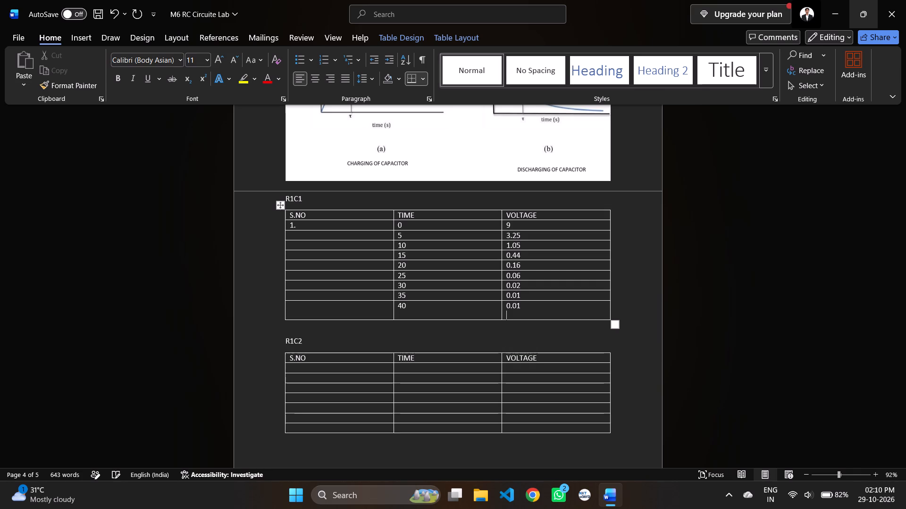
key(BackSpace)
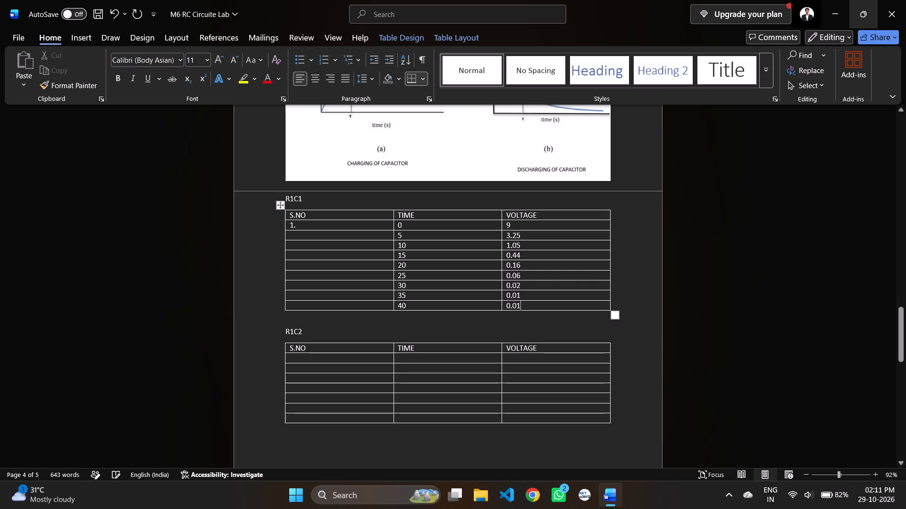
Add a row at the bottom of the R1C1 table with TIME 45 and VOLTAGE 0.01.
click(616, 300)
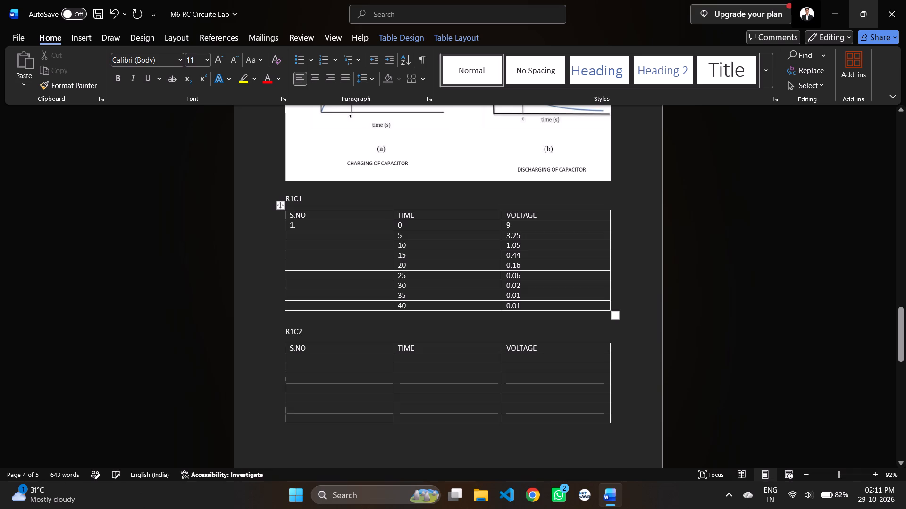
key(Return)
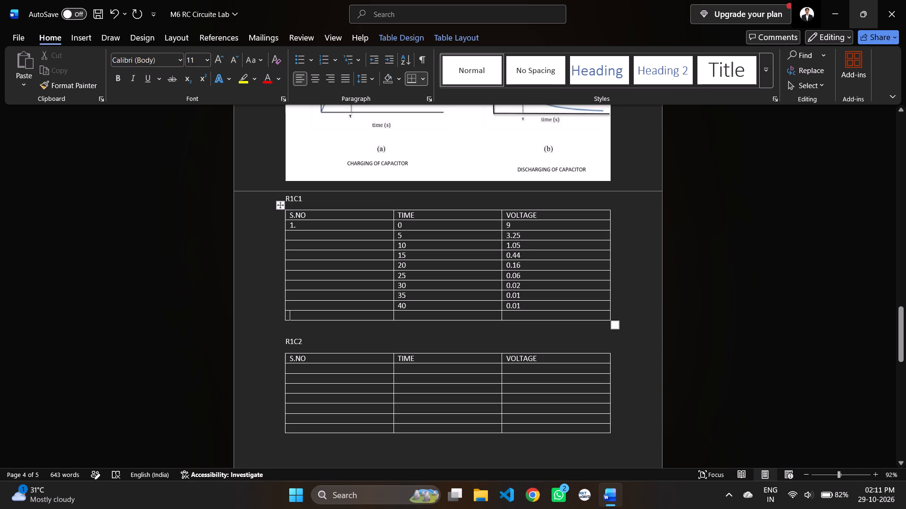
click(470, 316)
text(45)
key(Right)
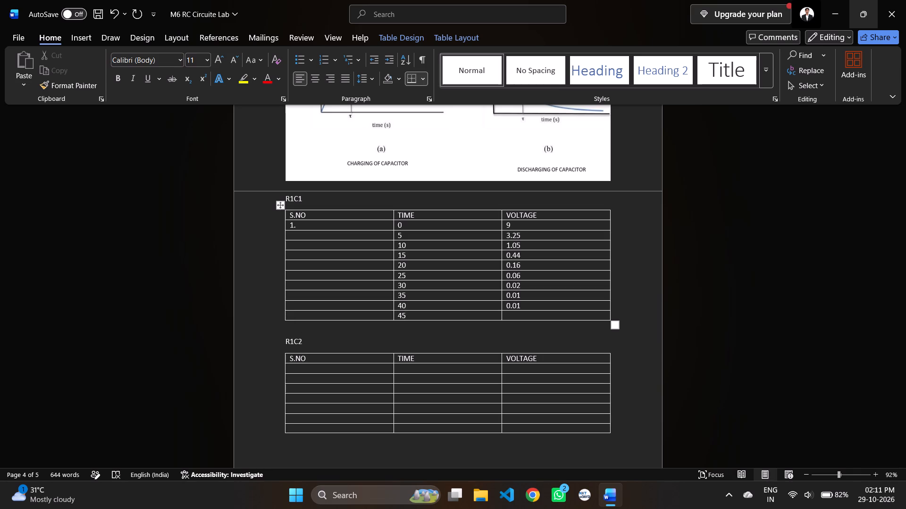
text(0.01)
Add another empty row at the bottom of the R1C1 table, below time 45.
click(615, 314)
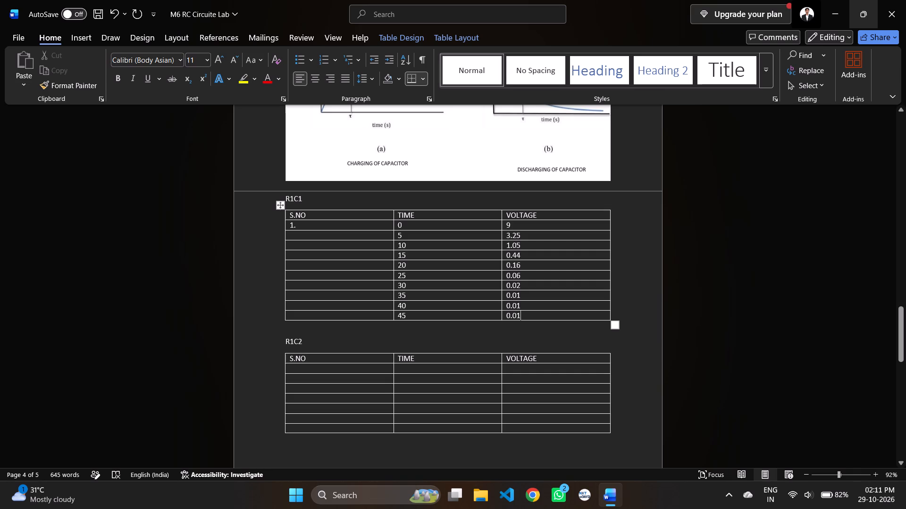
key(Return)
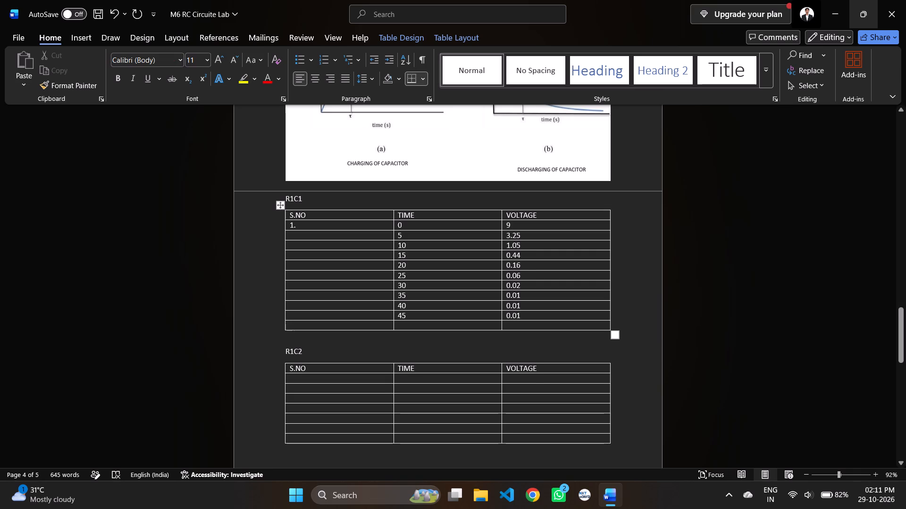
key(Right)
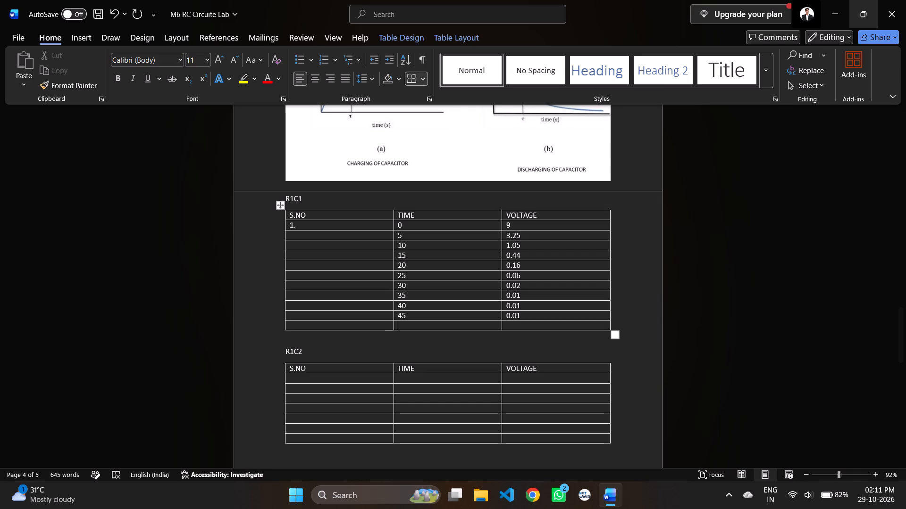
Change the R1C1 table's VOLTAGE entry for time 45 to 0.
click(541, 317)
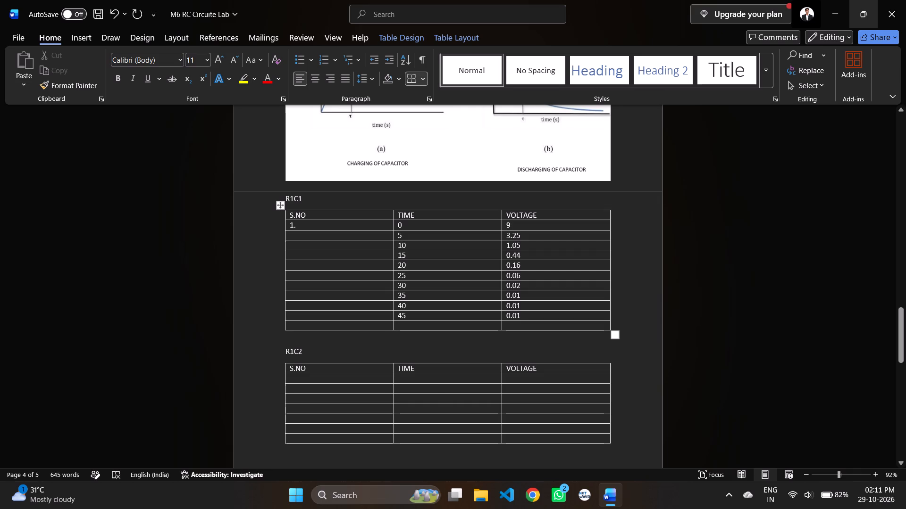
key(BackSpace)
key(BackSpace)
key(BackSpace)
key(BackSpace)
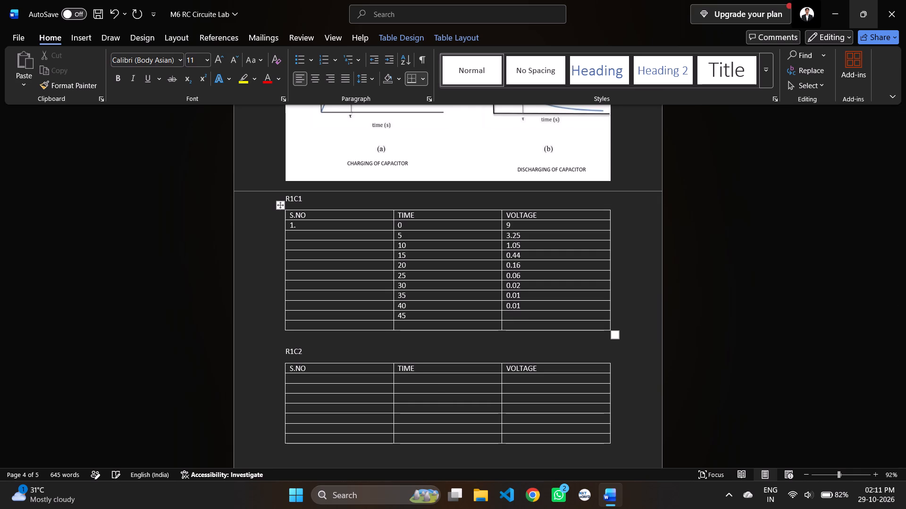
key(0)
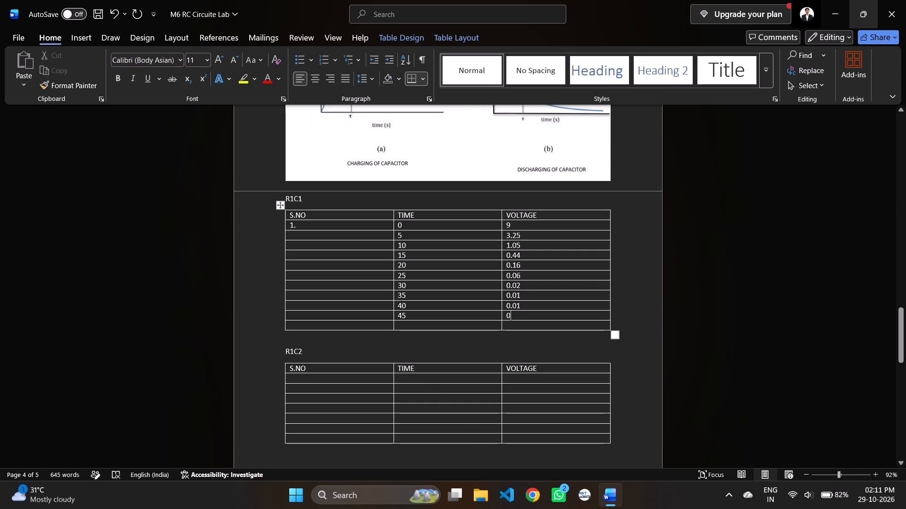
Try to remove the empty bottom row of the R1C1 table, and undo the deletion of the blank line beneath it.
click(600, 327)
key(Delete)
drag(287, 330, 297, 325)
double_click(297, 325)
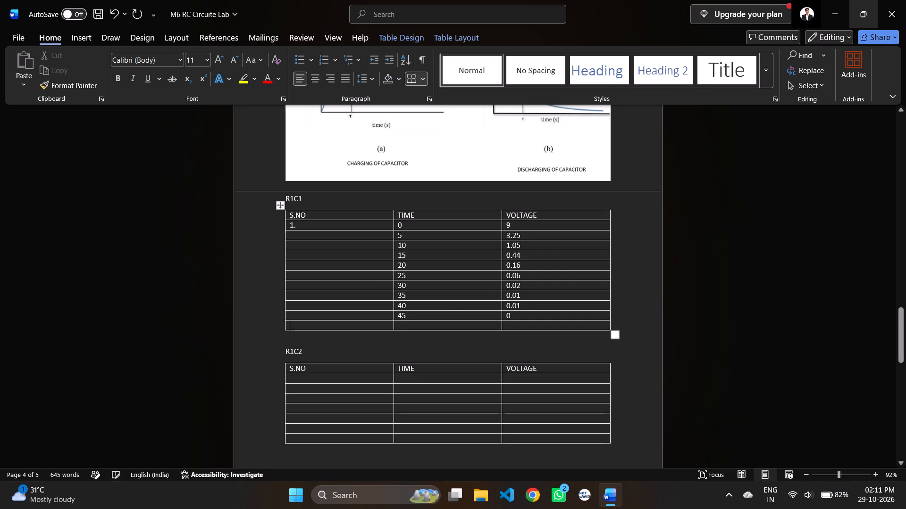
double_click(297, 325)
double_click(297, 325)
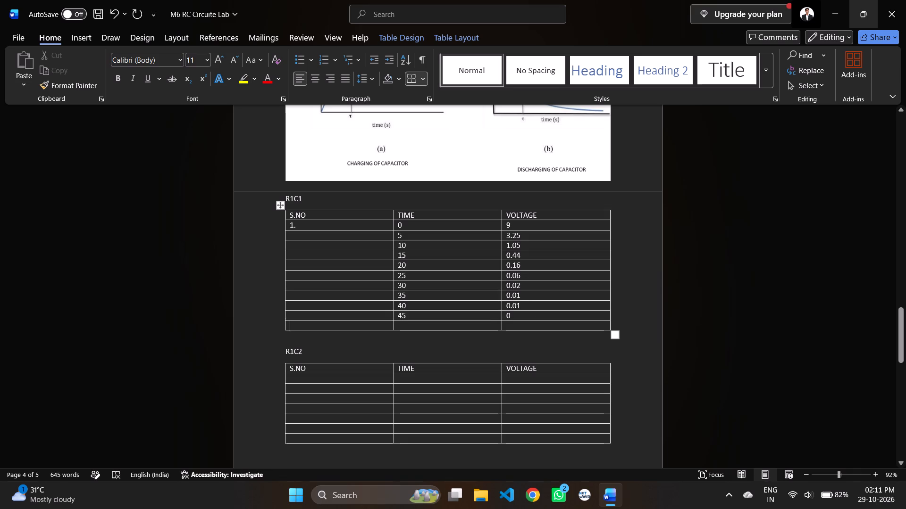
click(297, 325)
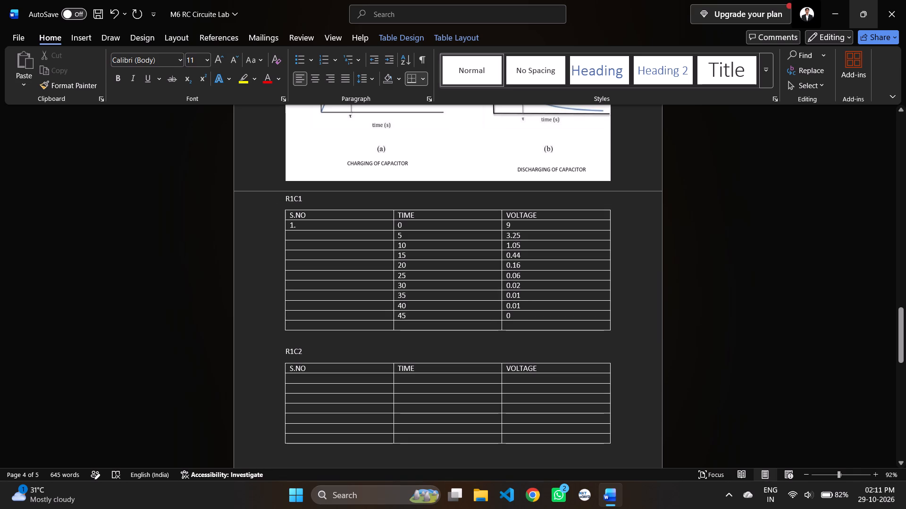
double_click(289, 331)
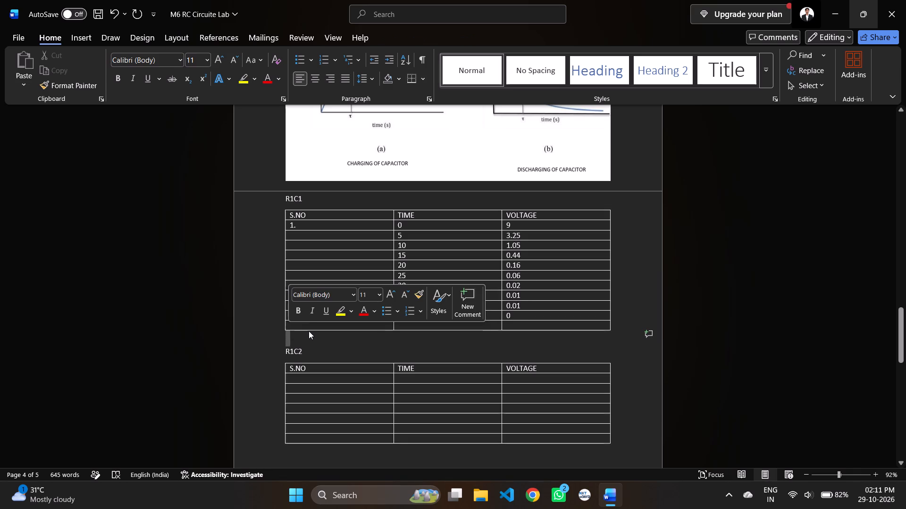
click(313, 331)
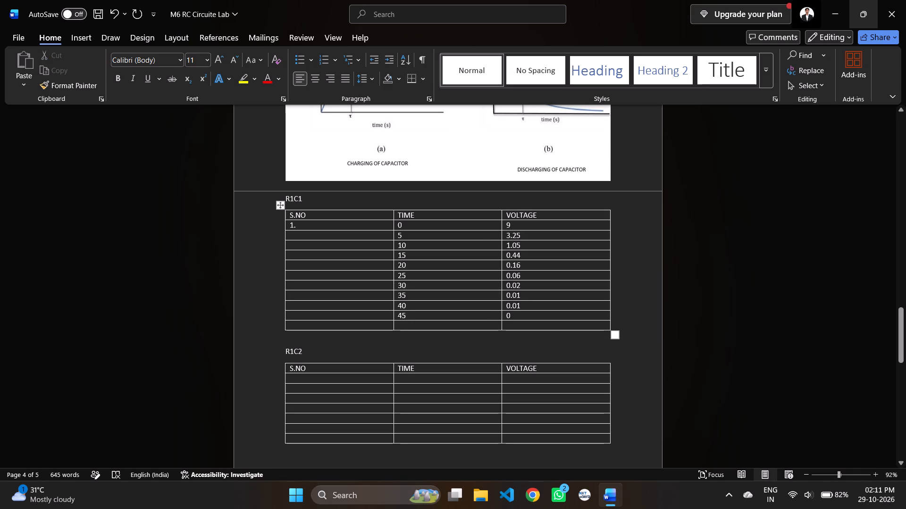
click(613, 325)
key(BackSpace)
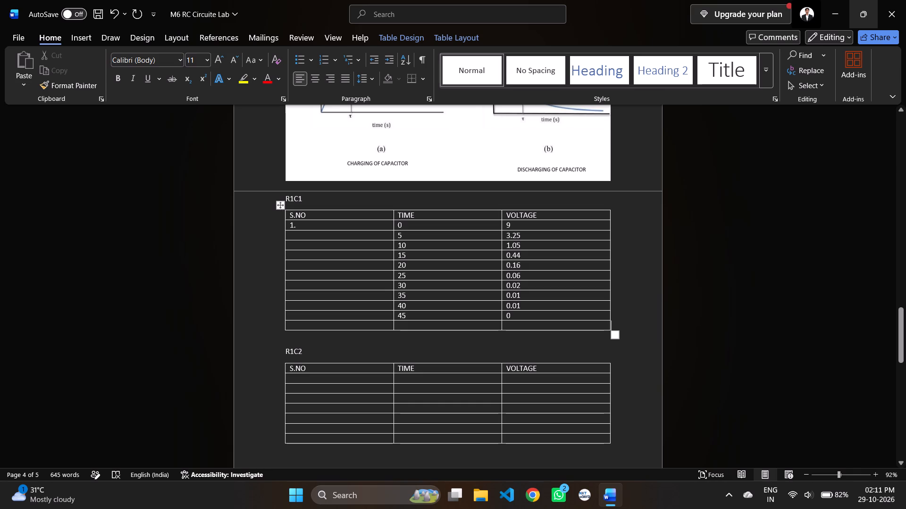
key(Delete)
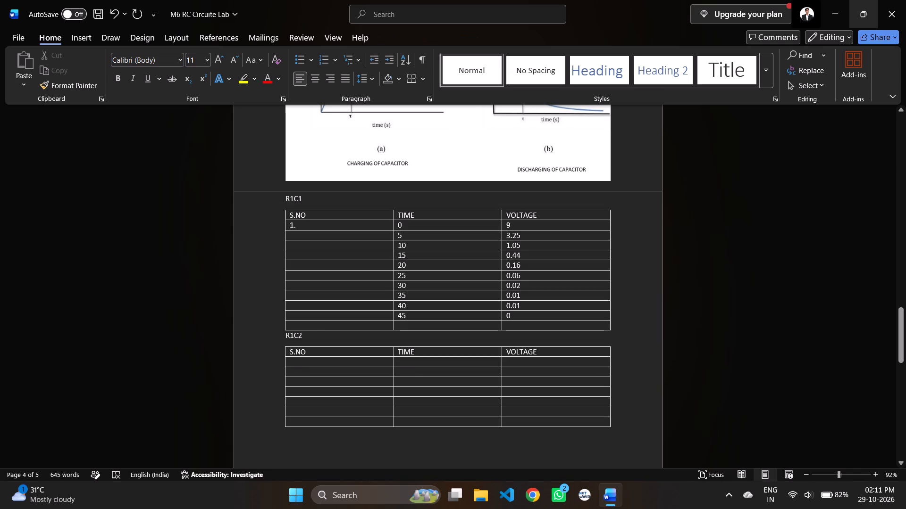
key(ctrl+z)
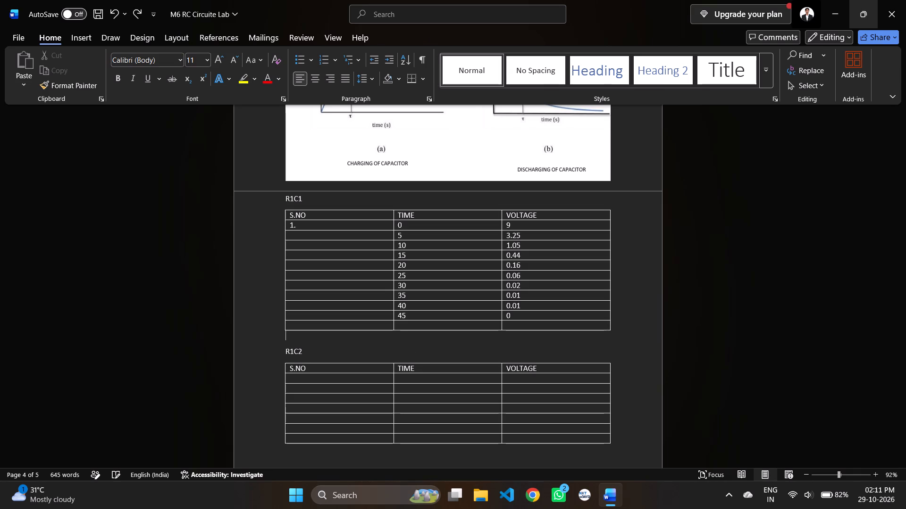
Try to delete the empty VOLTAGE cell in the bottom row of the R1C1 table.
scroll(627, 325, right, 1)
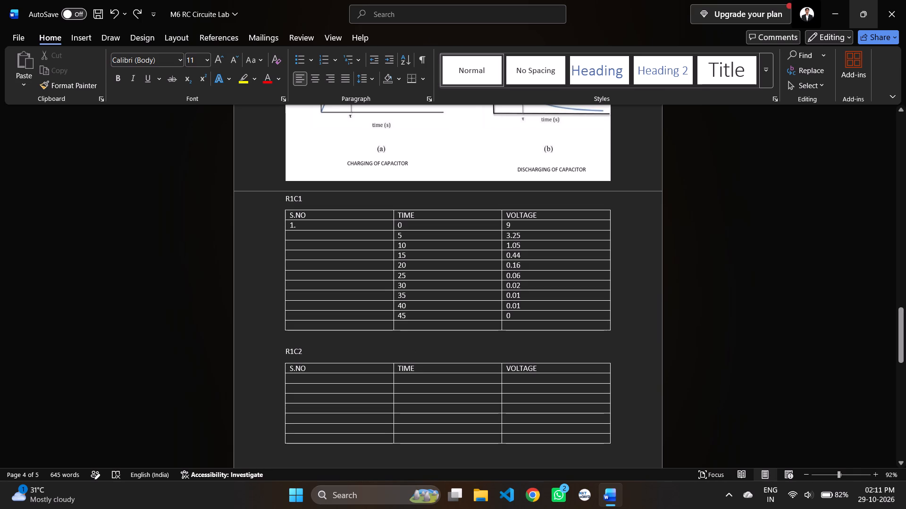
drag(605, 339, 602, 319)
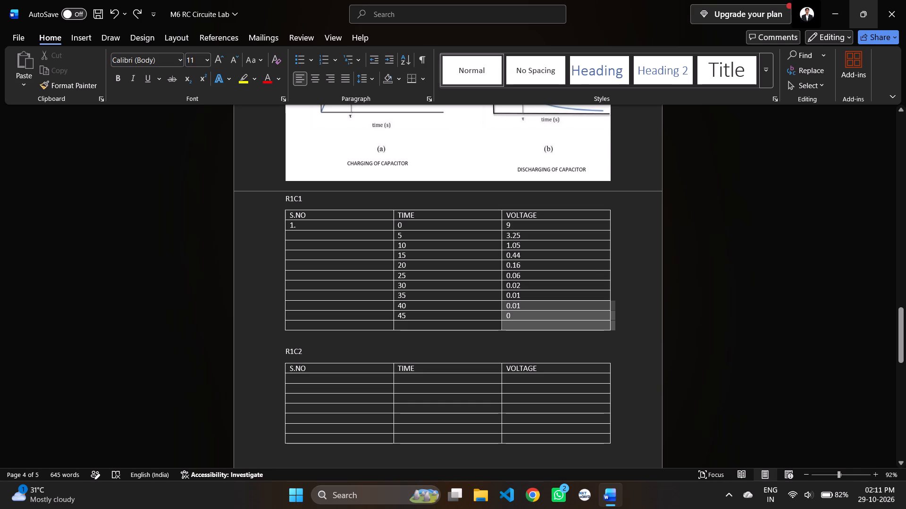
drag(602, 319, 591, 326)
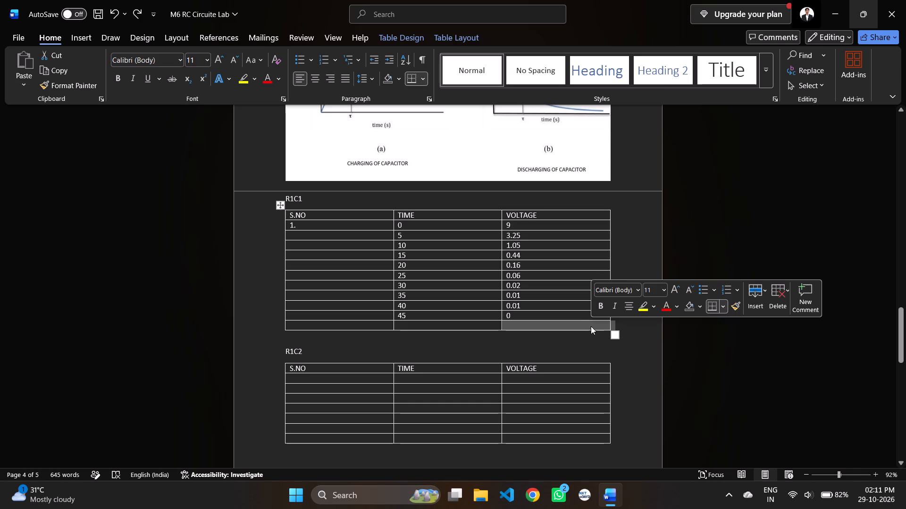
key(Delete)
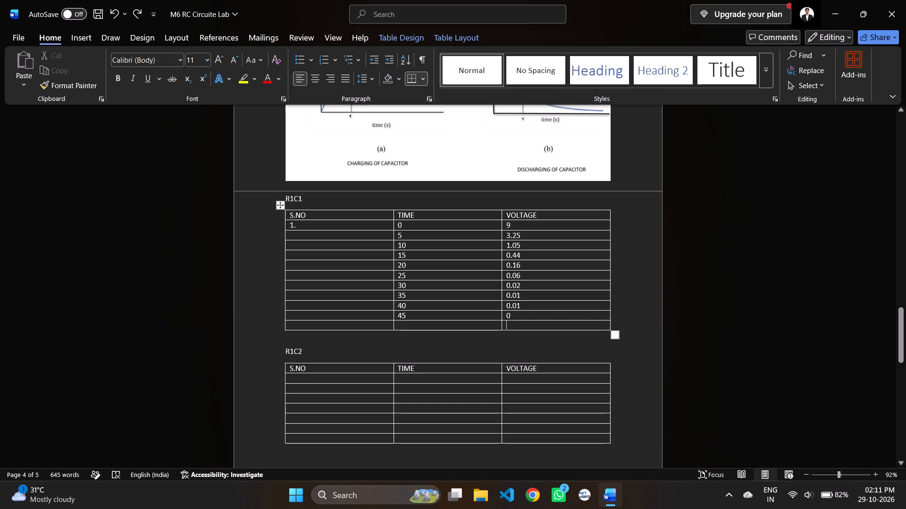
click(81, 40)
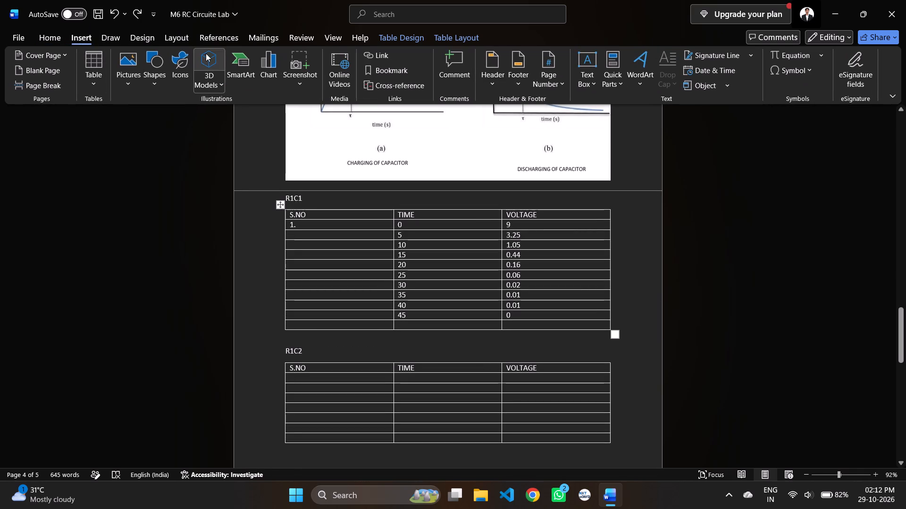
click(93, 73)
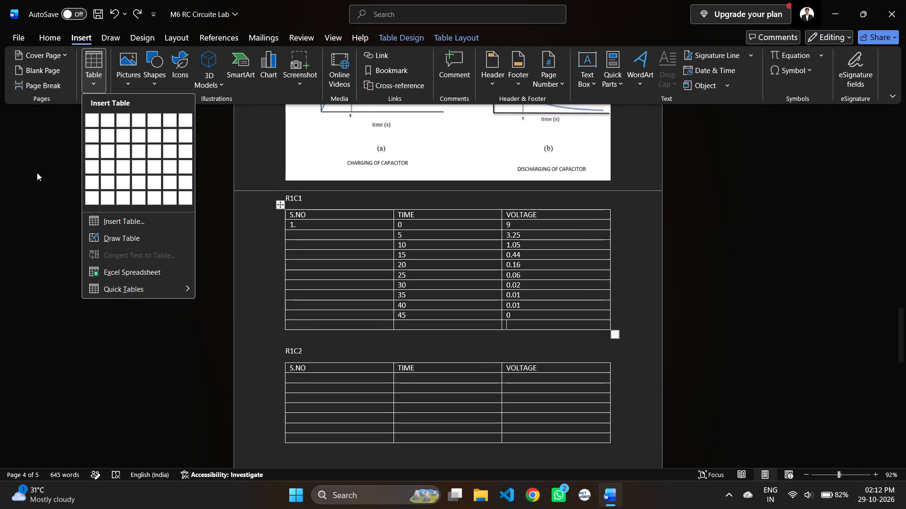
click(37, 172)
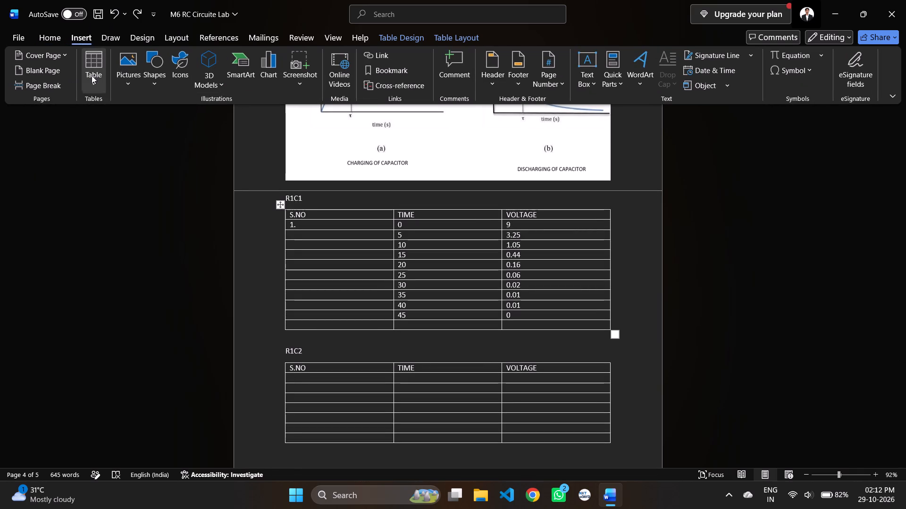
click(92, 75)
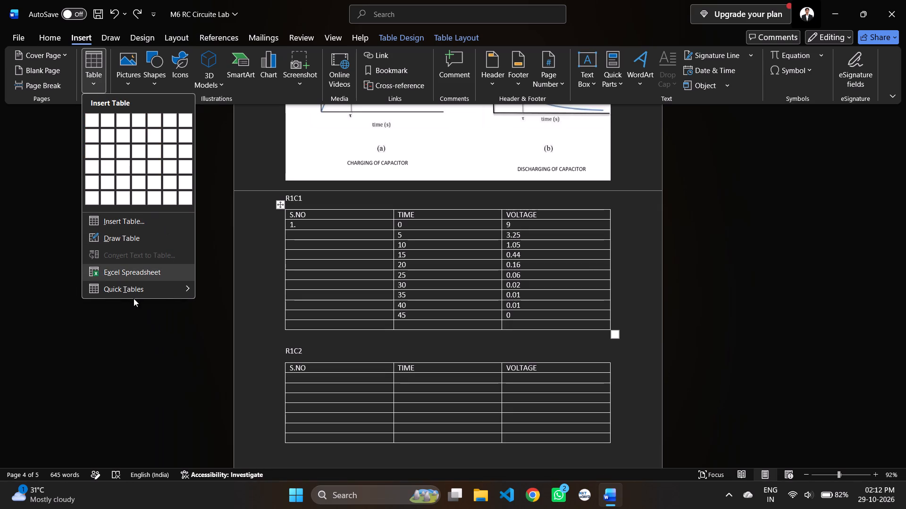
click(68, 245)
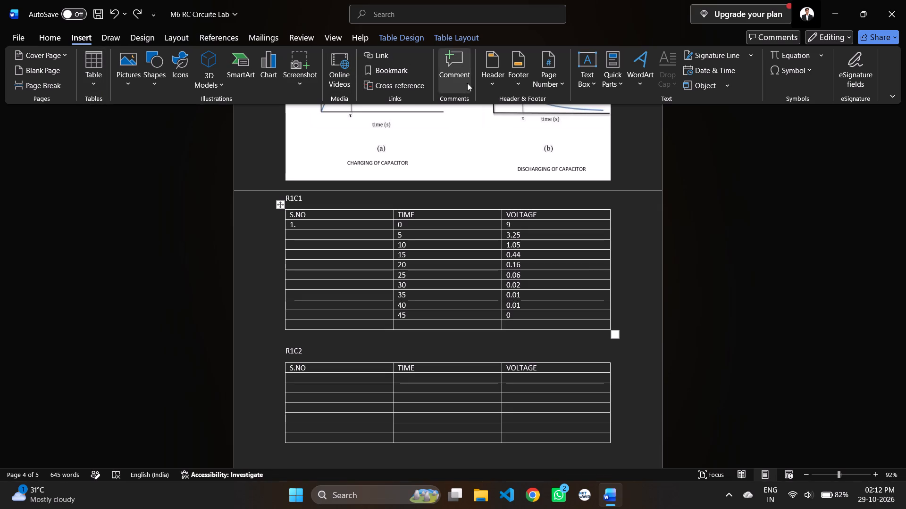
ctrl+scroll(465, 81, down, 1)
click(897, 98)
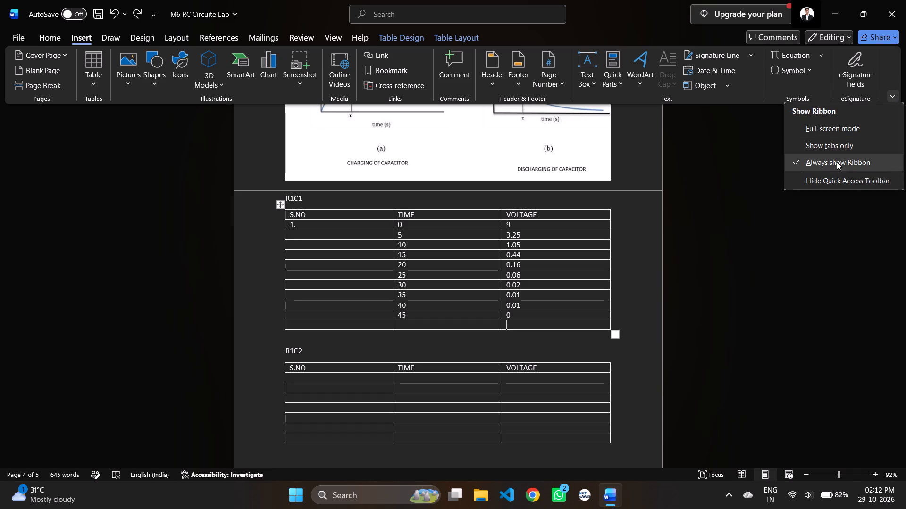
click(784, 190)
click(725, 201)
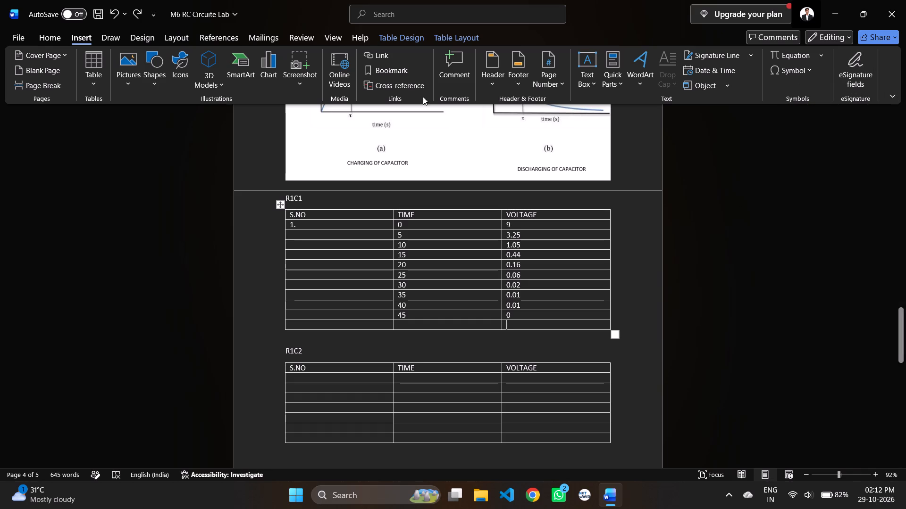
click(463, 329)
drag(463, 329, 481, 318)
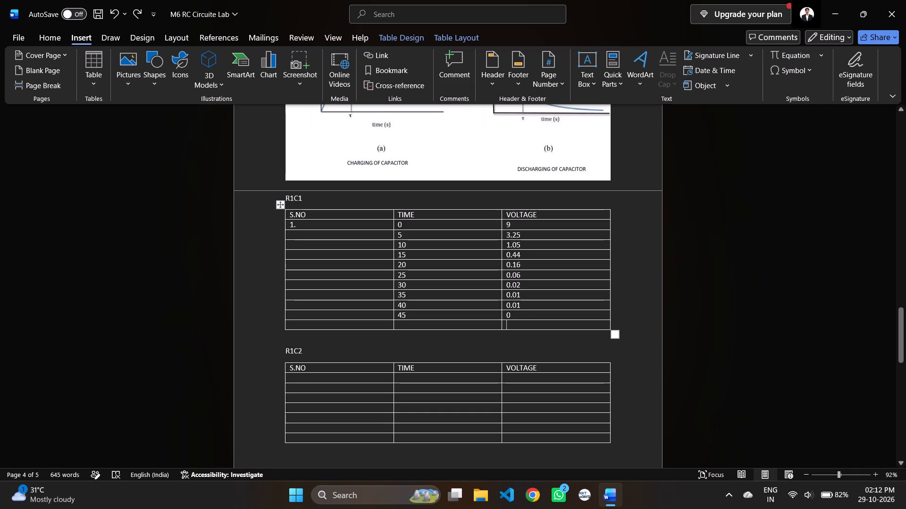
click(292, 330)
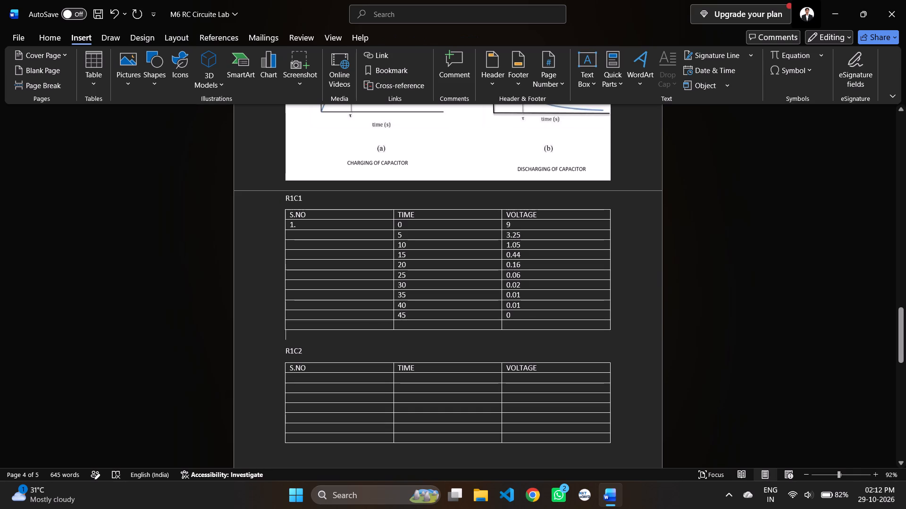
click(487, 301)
Delete the empty TIME cell in the R1C1 table's bottom row, shifting cells left.
click(452, 321)
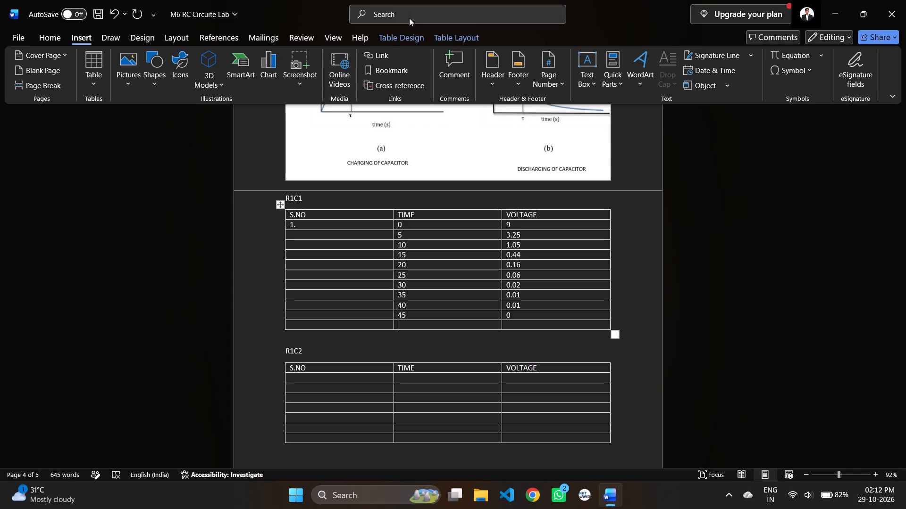
click(404, 36)
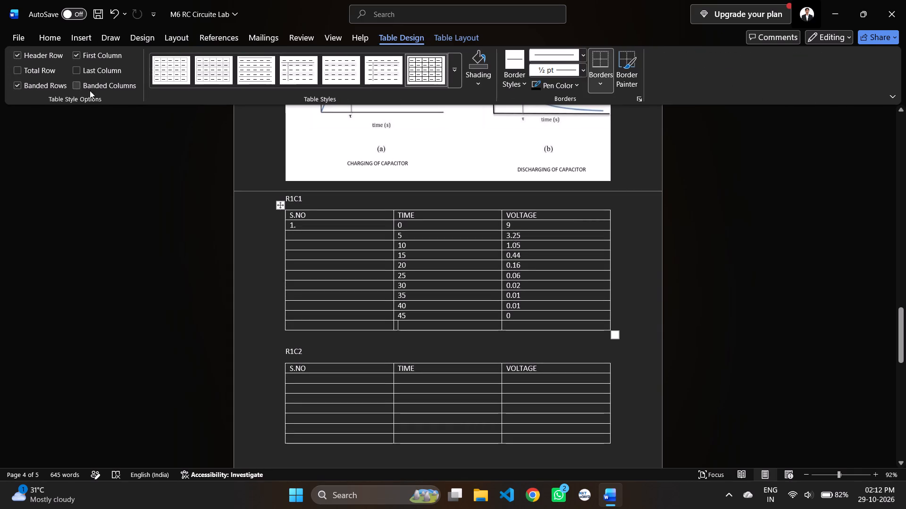
click(457, 40)
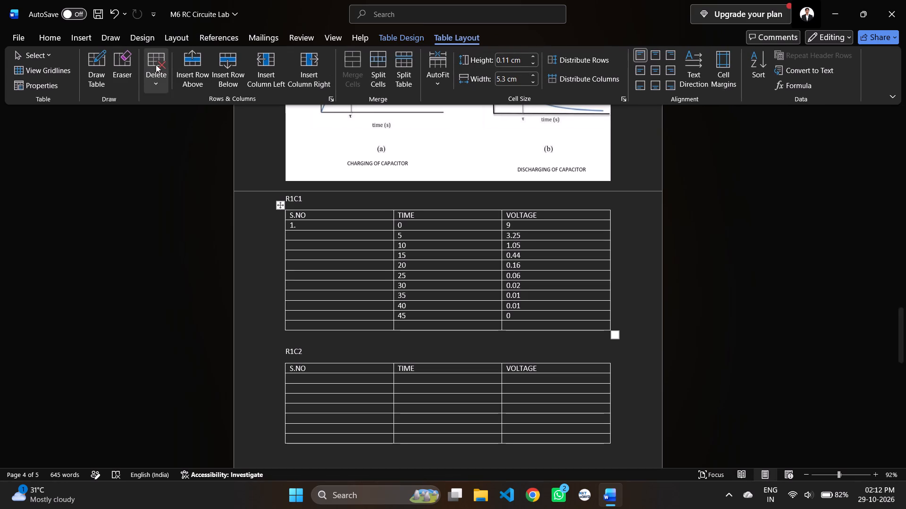
click(154, 63)
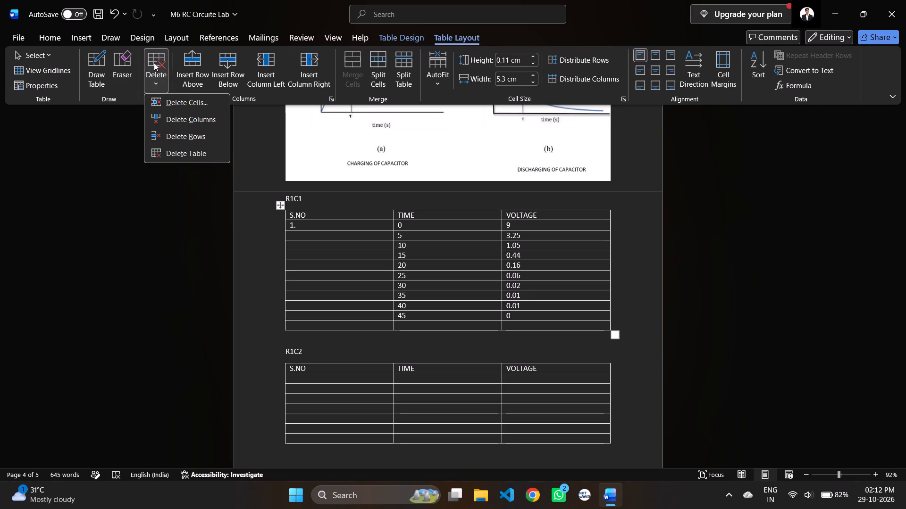
click(180, 104)
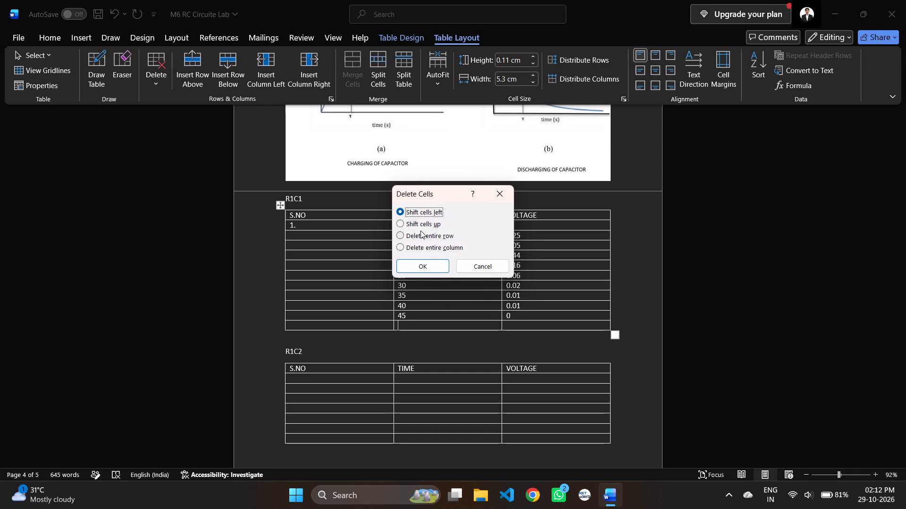
click(421, 225)
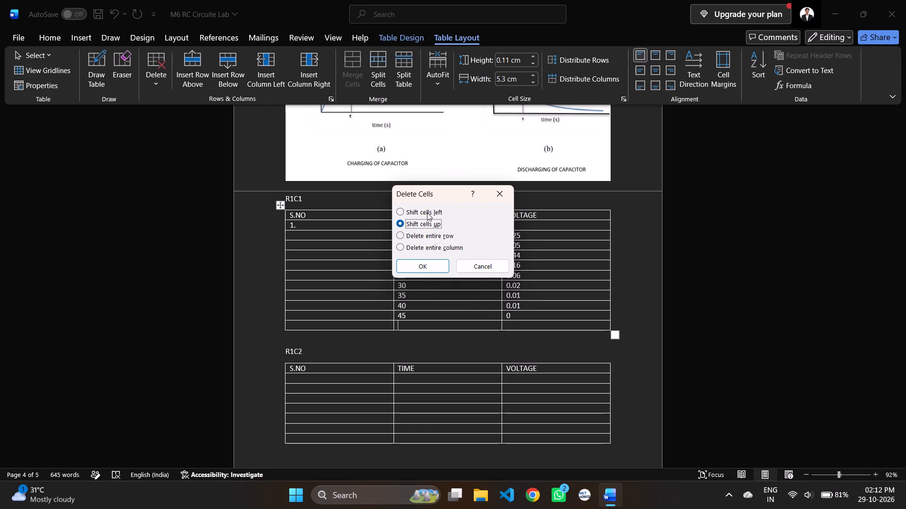
click(428, 212)
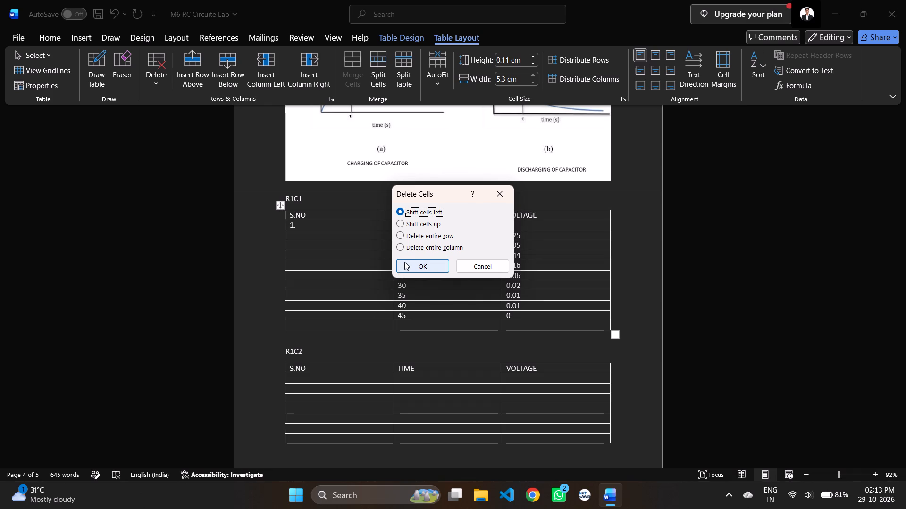
click(404, 262)
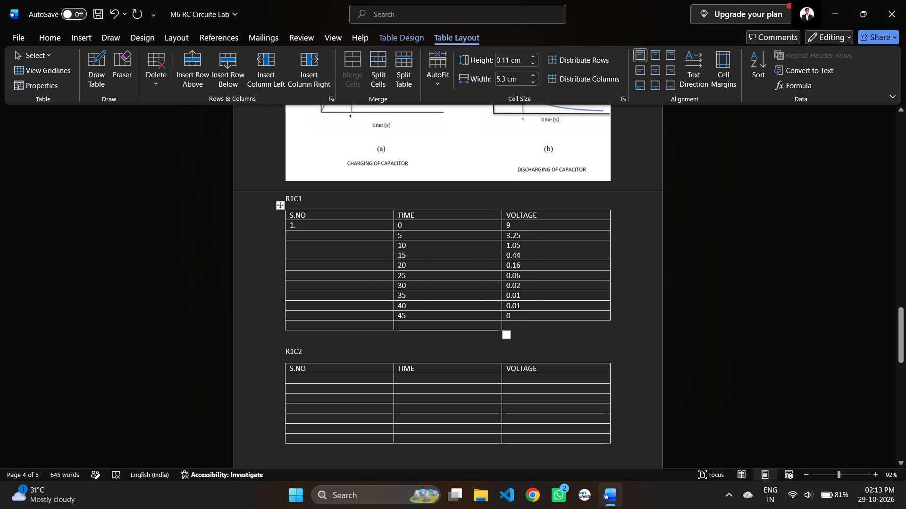
Delete the remaining empty cells in the R1C1 table's bottom row, shifting cells left.
click(156, 80)
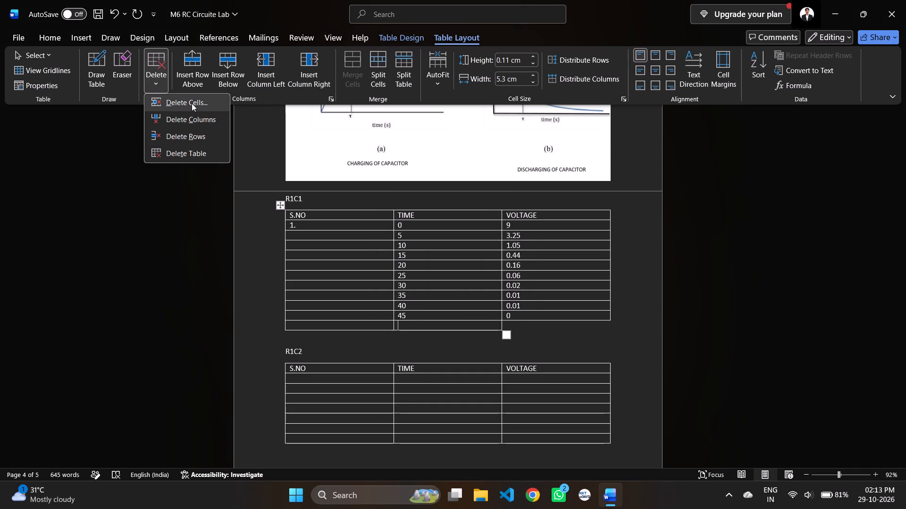
click(192, 103)
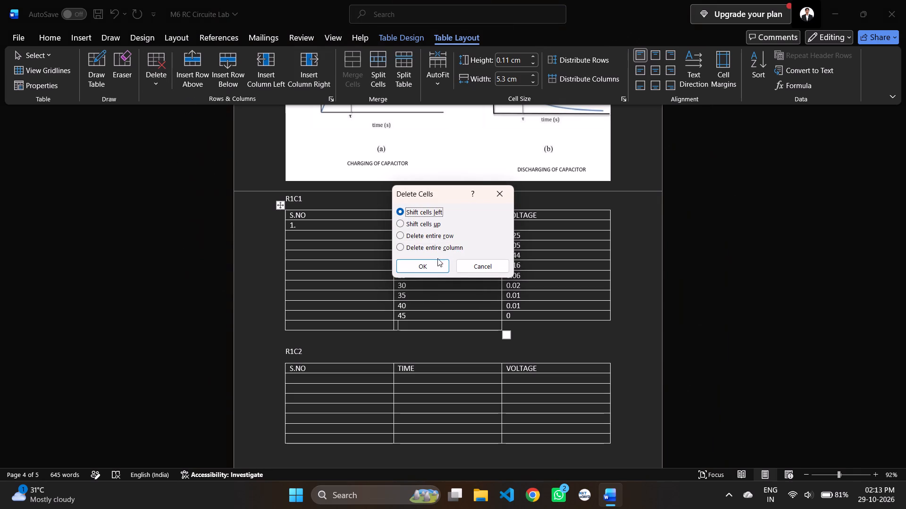
click(432, 263)
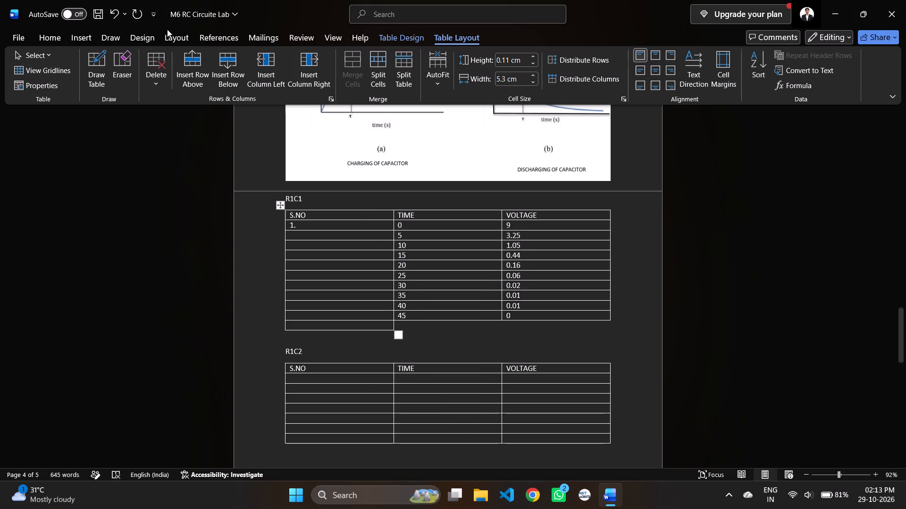
click(163, 54)
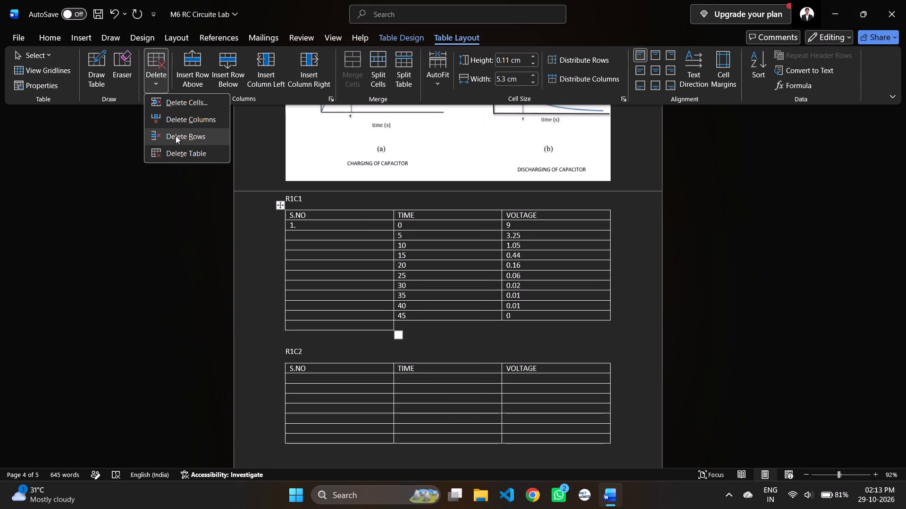
click(191, 103)
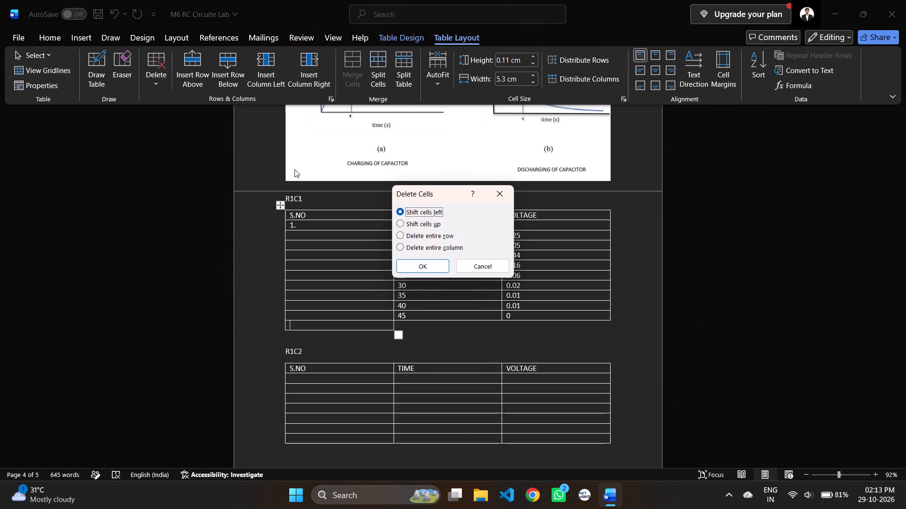
click(445, 268)
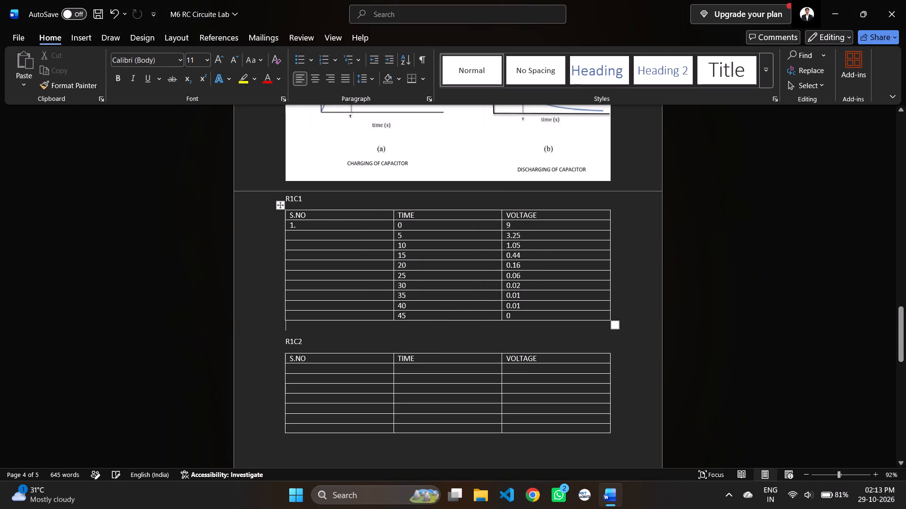
Fill the R1C2 table's TIME column with 0 to 30 in increments of 5, one value per row.
click(411, 369)
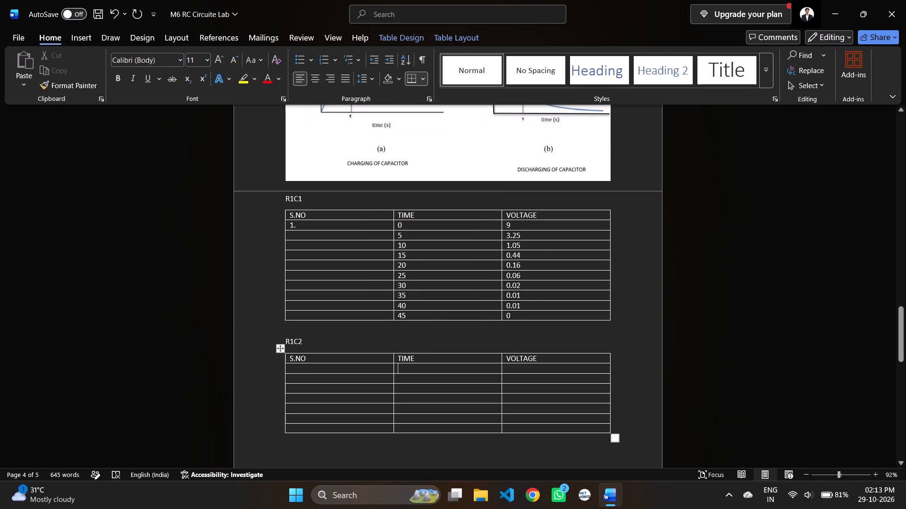
key(0)
key(Down)
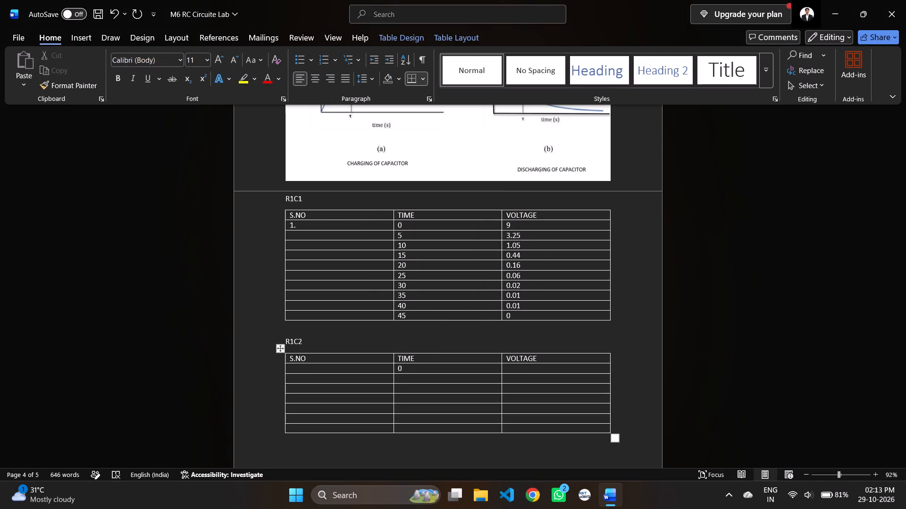
key(5)
key(Down)
text(10)
key(Down)
text(15)
key(Down)
text(20)
key(Down)
text(25)
key(Down)
text(30)
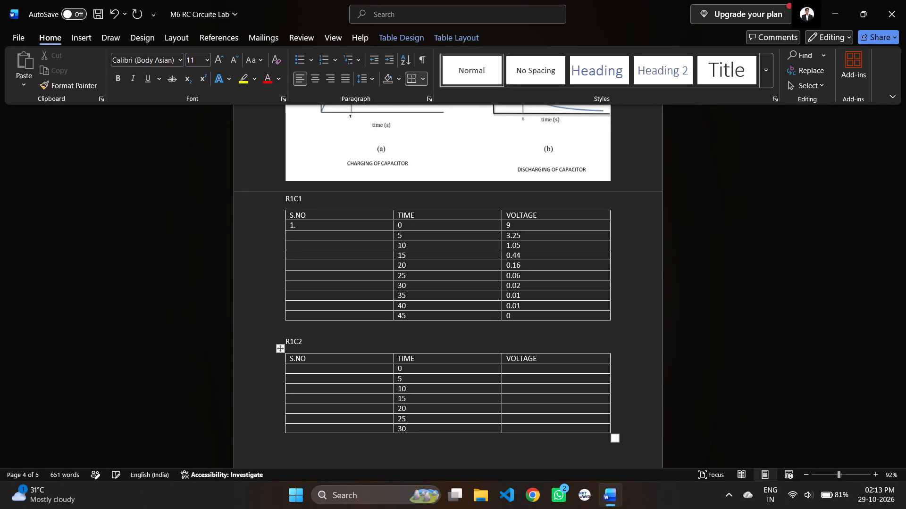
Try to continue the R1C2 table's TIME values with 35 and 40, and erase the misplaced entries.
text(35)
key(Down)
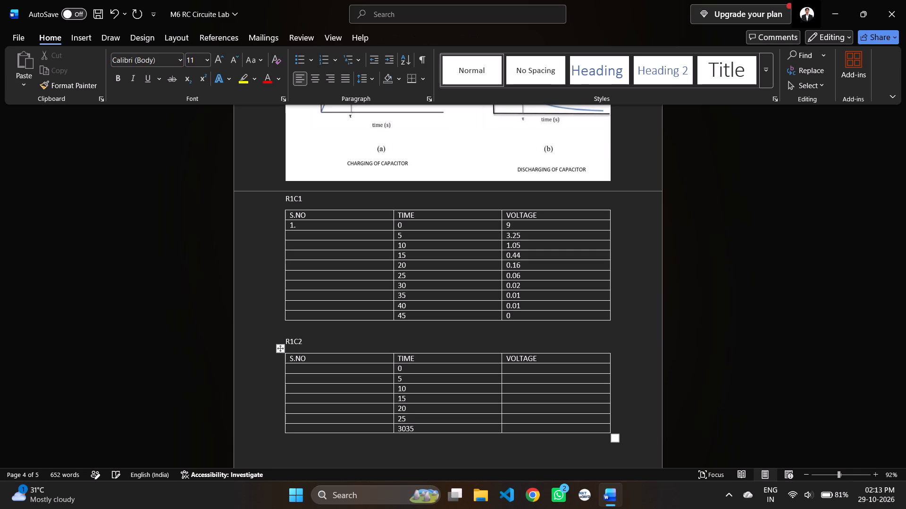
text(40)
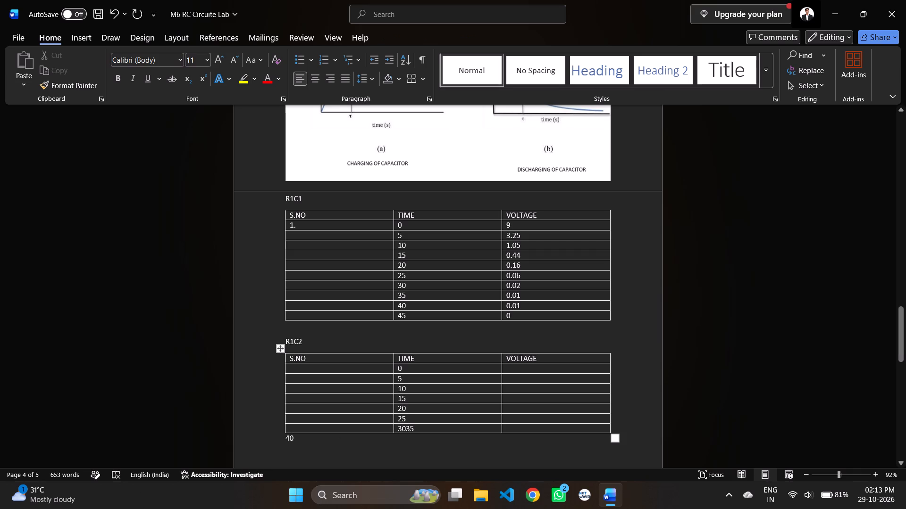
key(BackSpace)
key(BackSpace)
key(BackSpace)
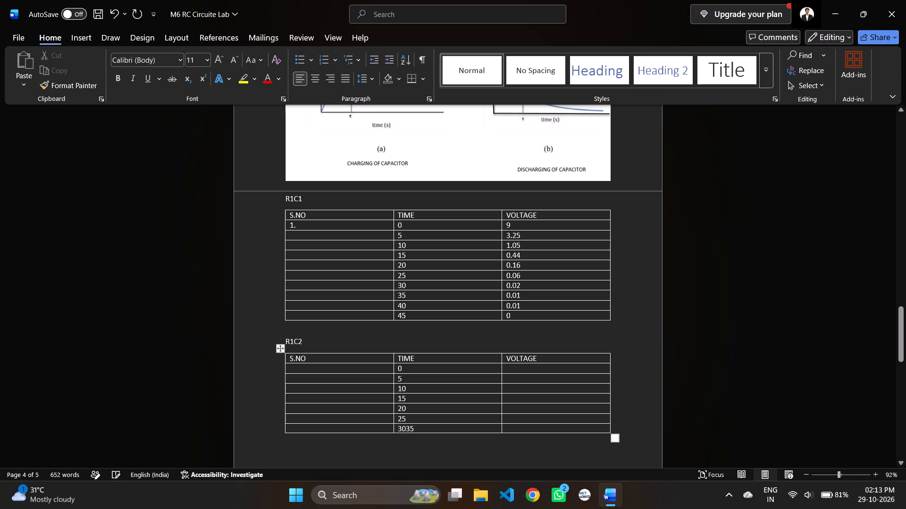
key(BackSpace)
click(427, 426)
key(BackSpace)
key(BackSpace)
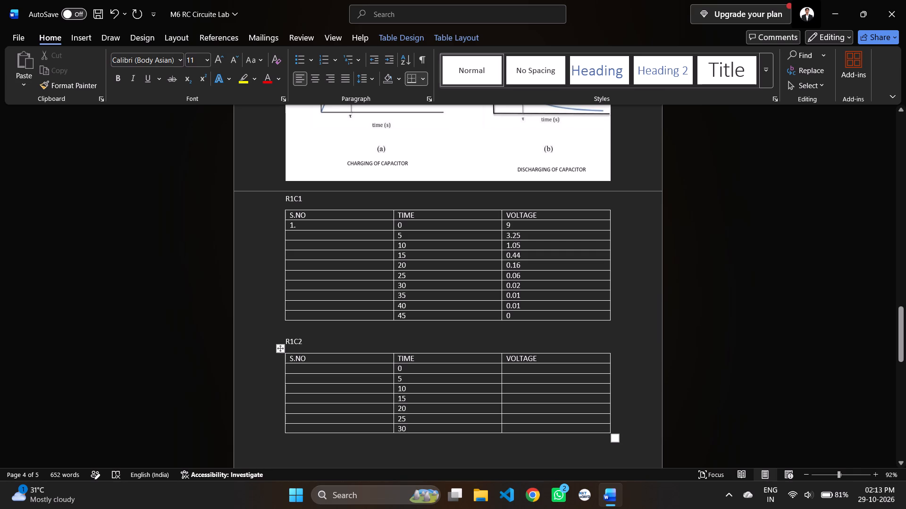
Add ten empty rows at the bottom of the R1C2 table.
click(612, 429)
click(612, 429)
key(Return)
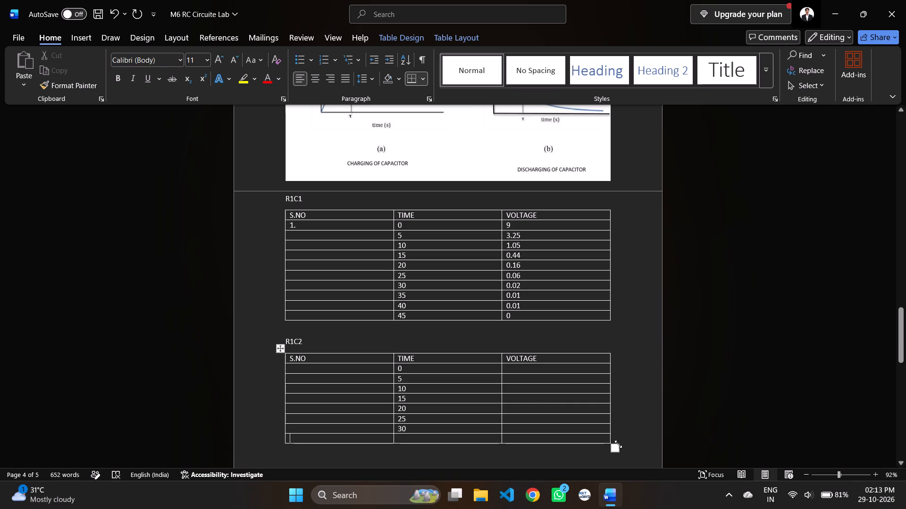
click(615, 440)
key(Return)
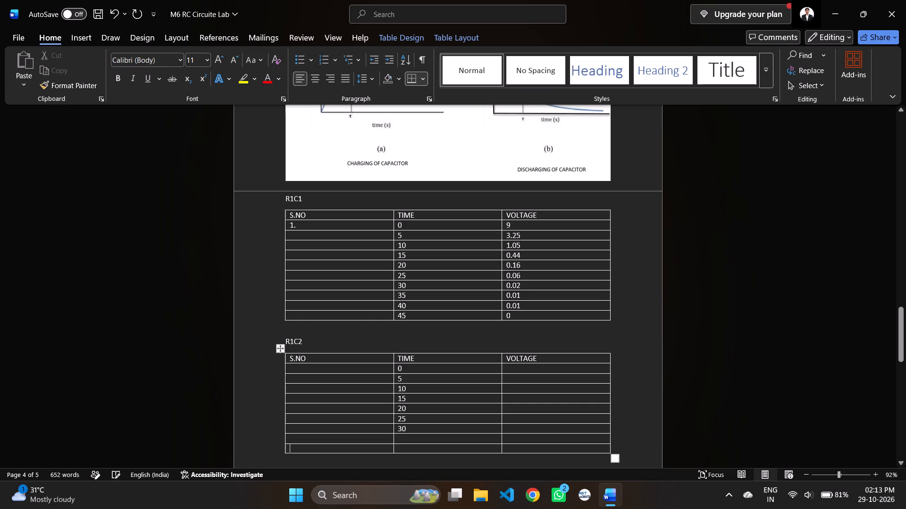
click(616, 450)
key(Return)
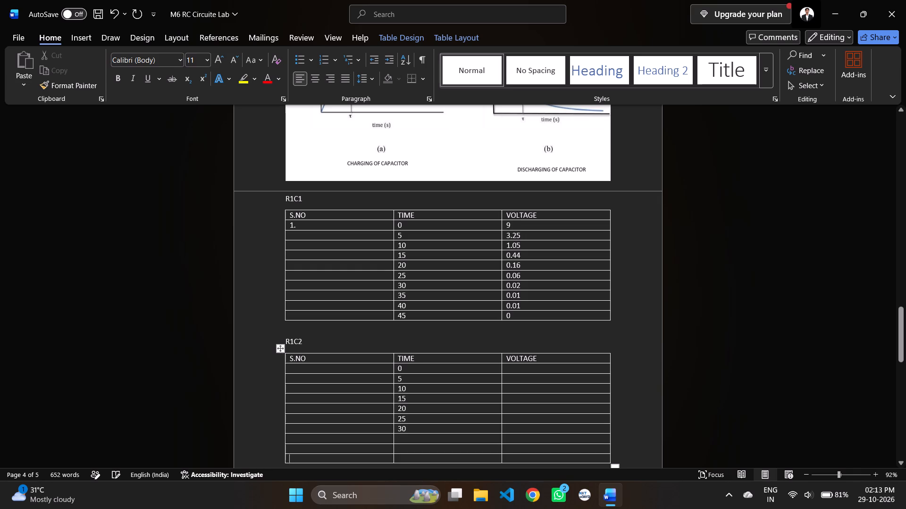
click(612, 456)
key(Return)
scroll(612, 456, down, 1)
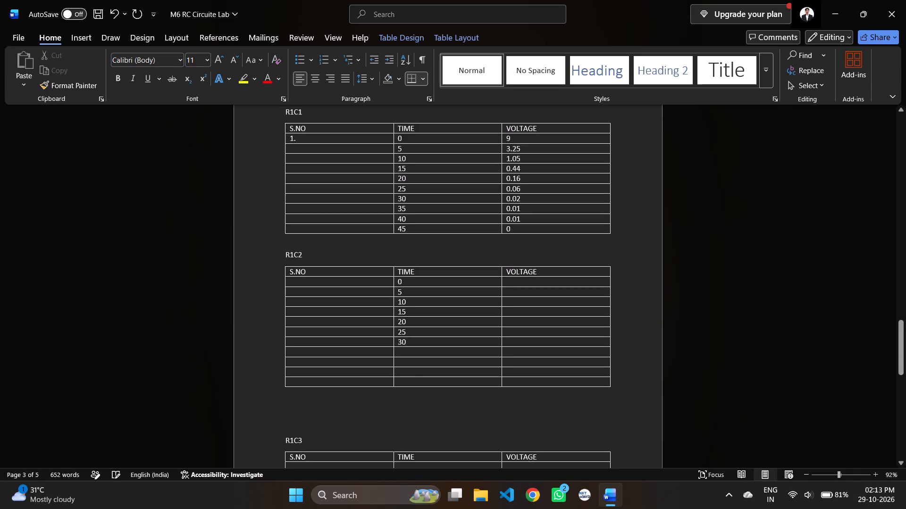
scroll(612, 456, down, 1)
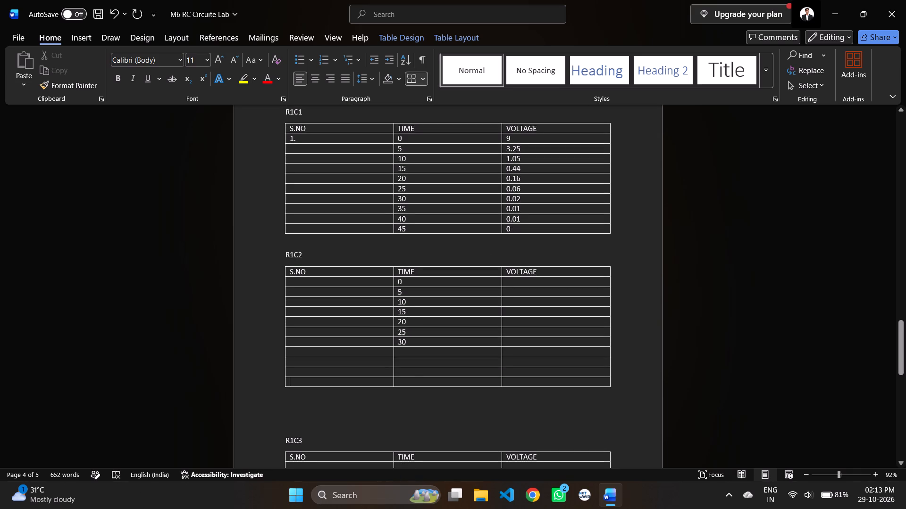
click(613, 384)
key(Return)
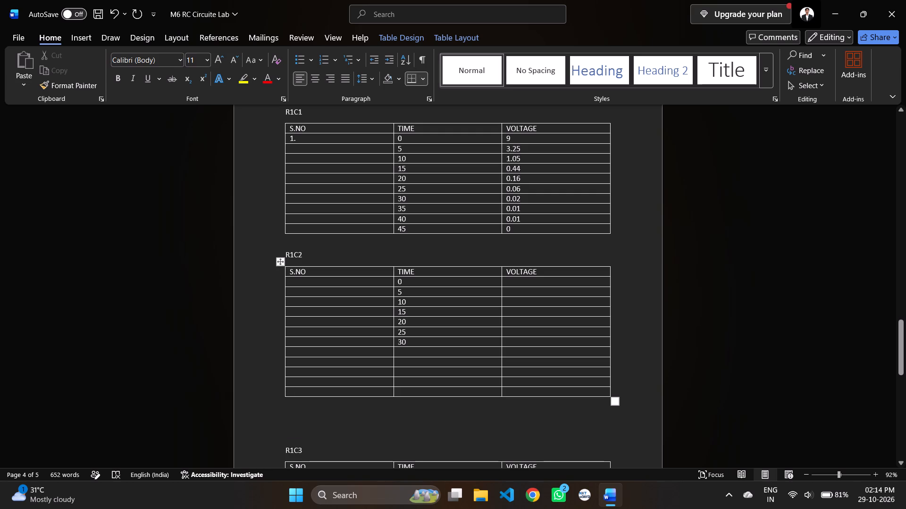
click(612, 389)
key(Return)
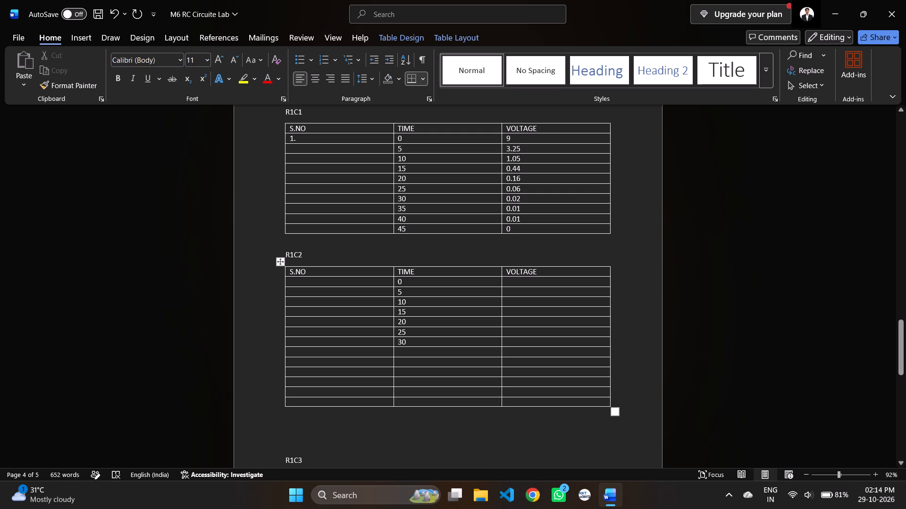
click(613, 402)
key(Return)
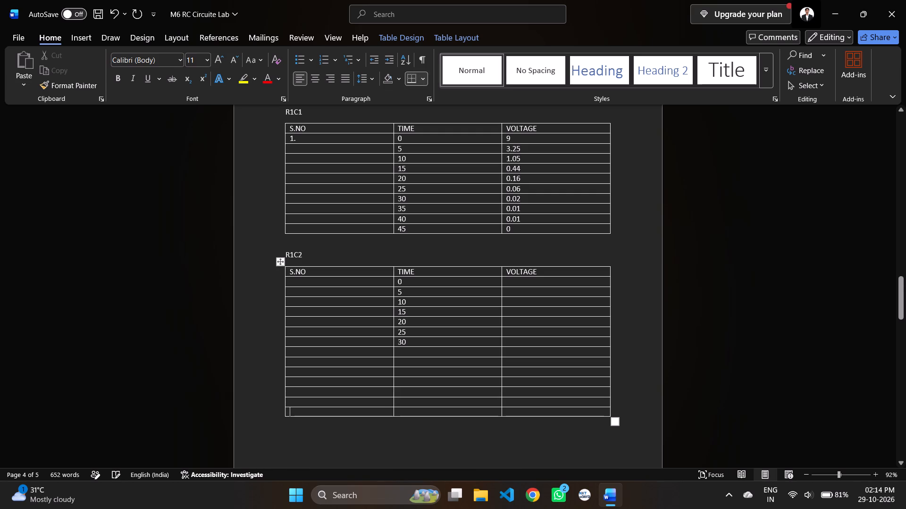
click(614, 412)
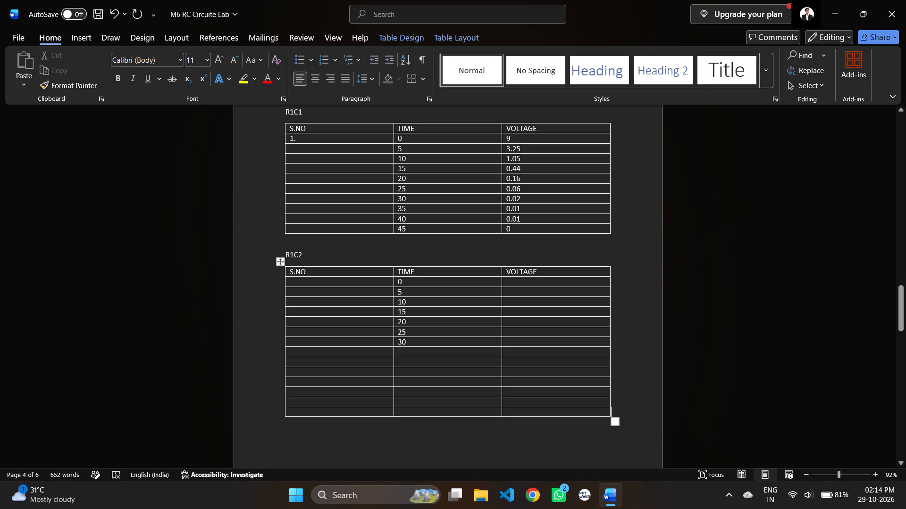
key(Return)
click(613, 421)
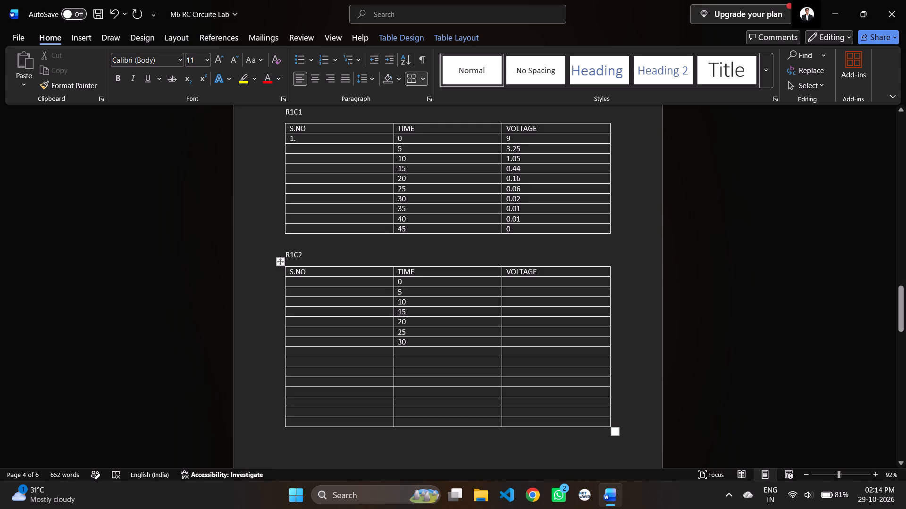
key(Return)
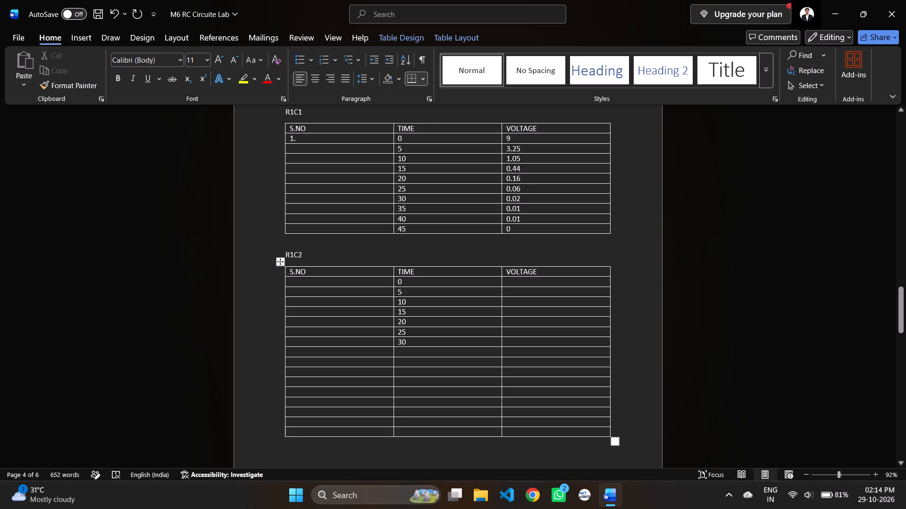
click(614, 429)
key(Return)
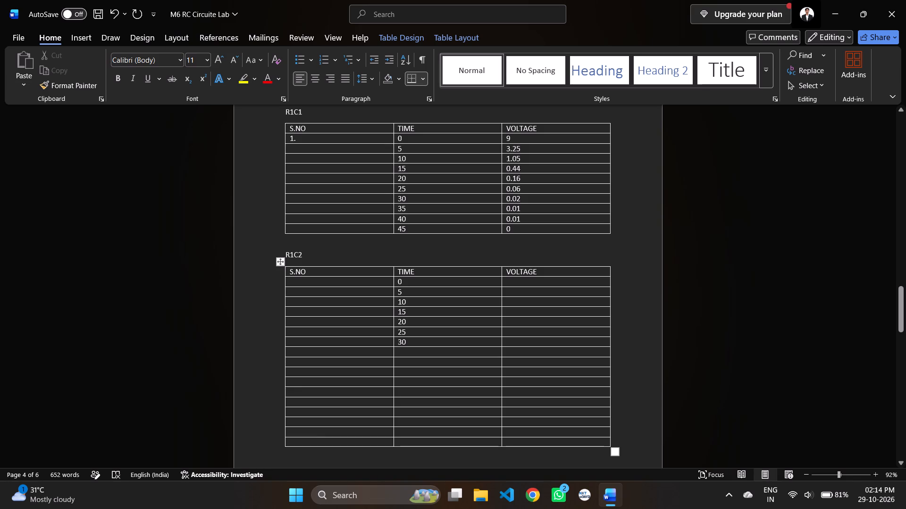
Continue the R1C2 table's TIME column with 35 to 80 in increments of 5, one value per row.
scroll(546, 427, down, 1)
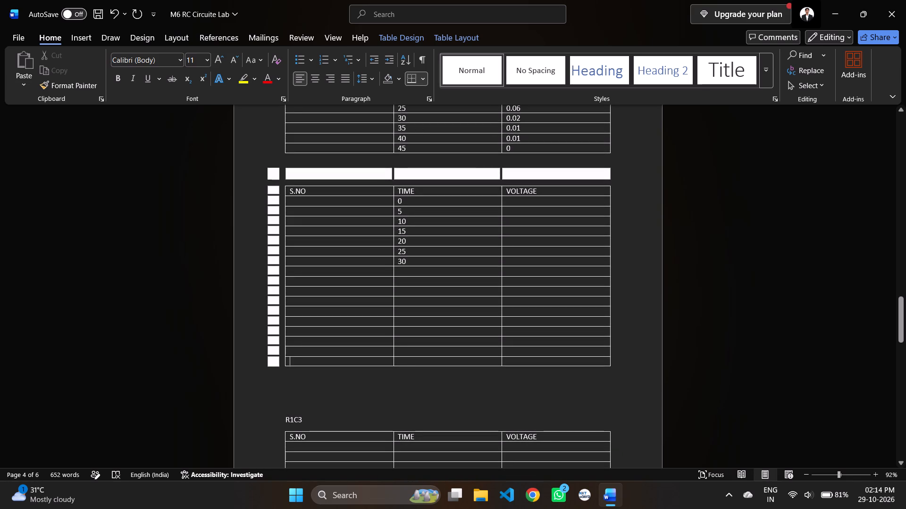
click(420, 271)
text(35)
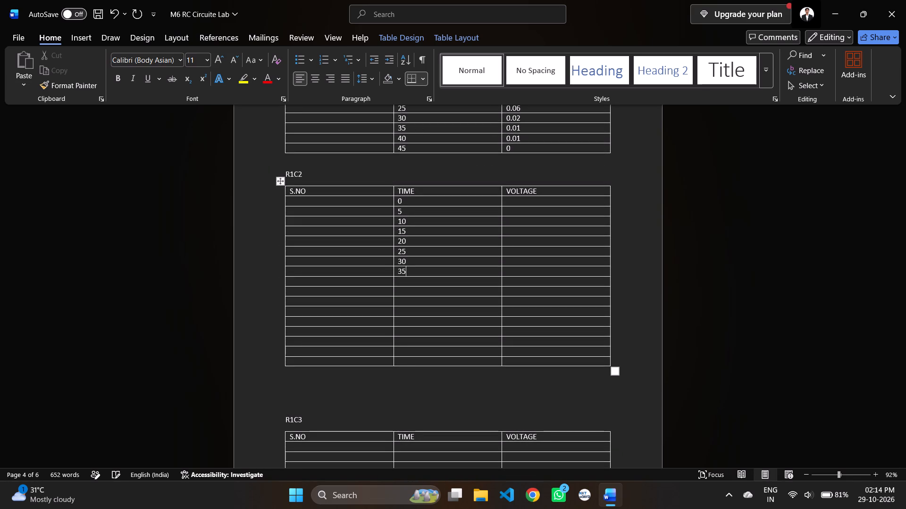
key(Down)
text(40)
key(Down)
text(45)
key(Down)
text(50)
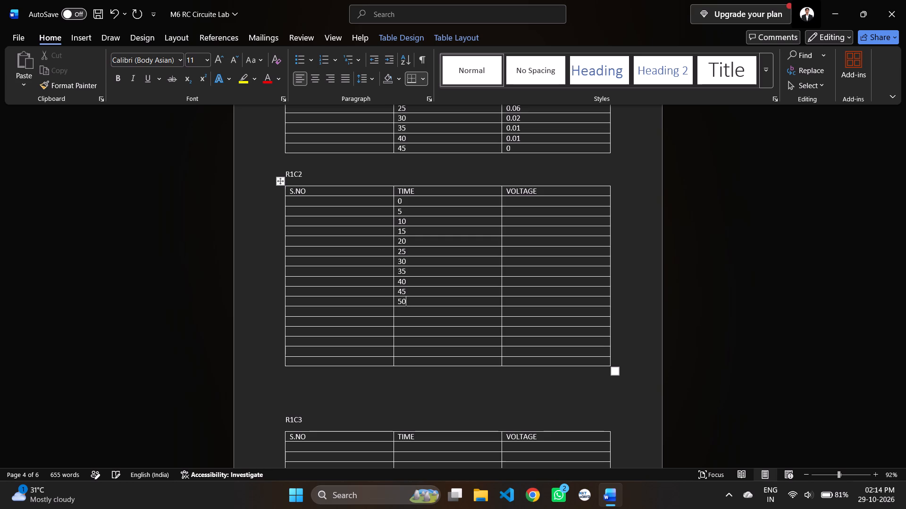
key(Down)
text(55)
key(Down)
text(60)
key(Down)
text(65)
key(Down)
text(70)
key(Down)
text(75)
key(Down)
text(80)
key(Down)
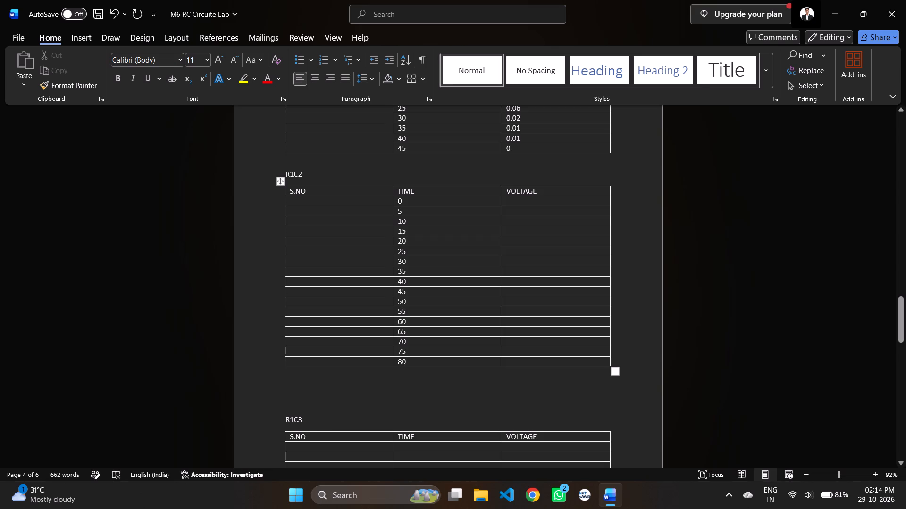
Add one more row at the bottom of the R1C2 table and enter 85 in its TIME cell.
click(614, 360)
key(Return)
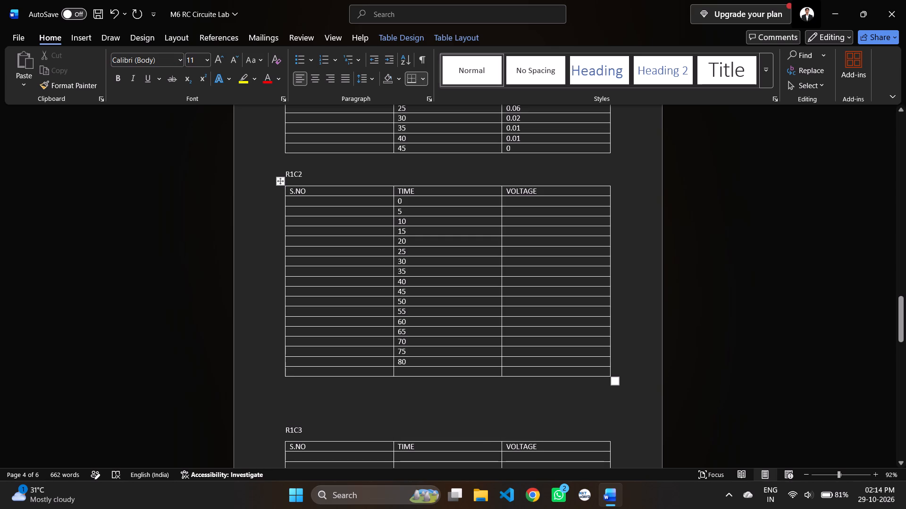
click(463, 373)
key(5)
key(BackSpace)
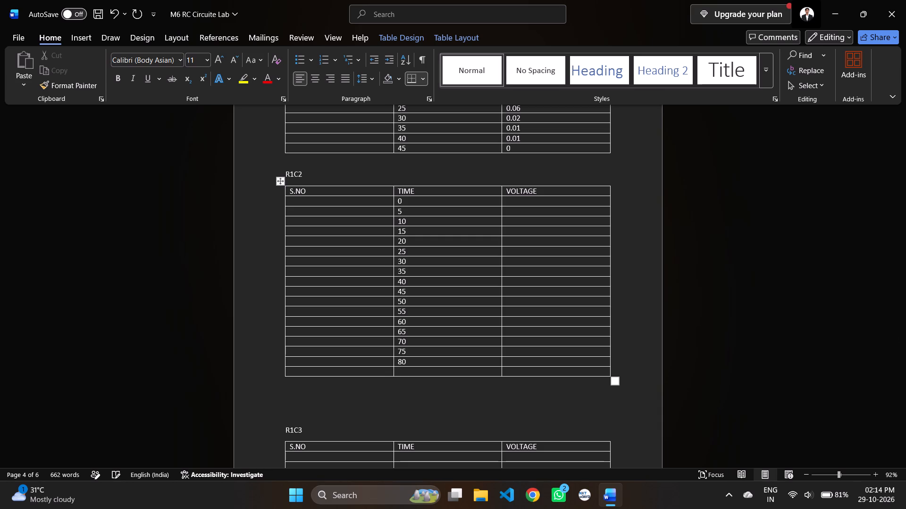
text(85)
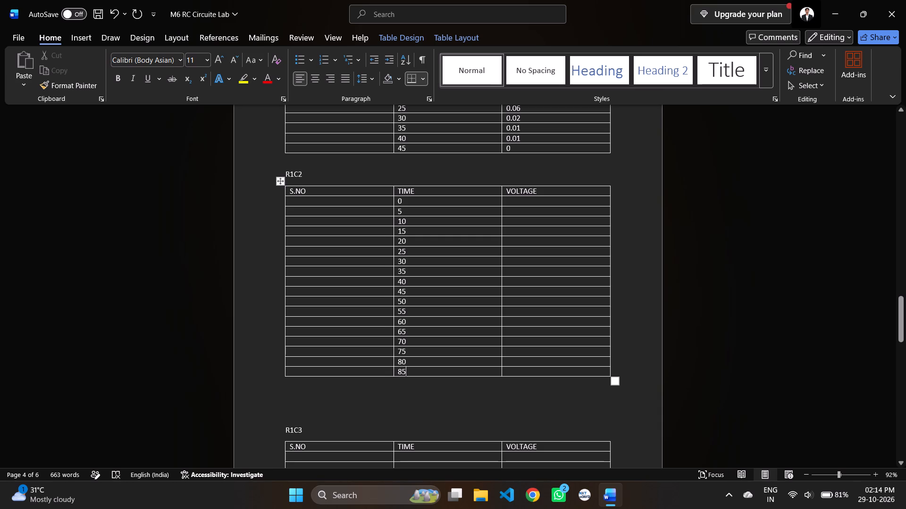
In the R1C1 table's S.NO column, enter 2 in the second data row and remove the period after 1.
click(517, 202)
scroll(336, 206, up, 1)
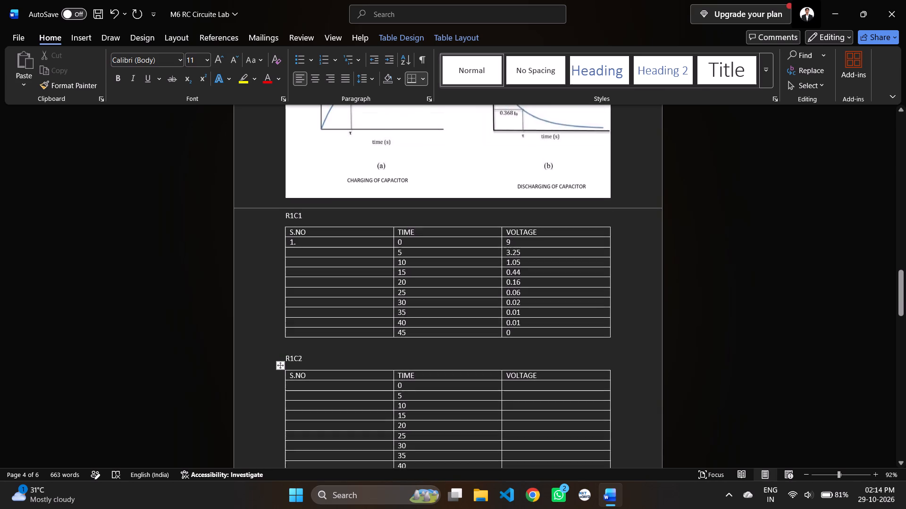
scroll(336, 206, up, 1)
click(292, 221)
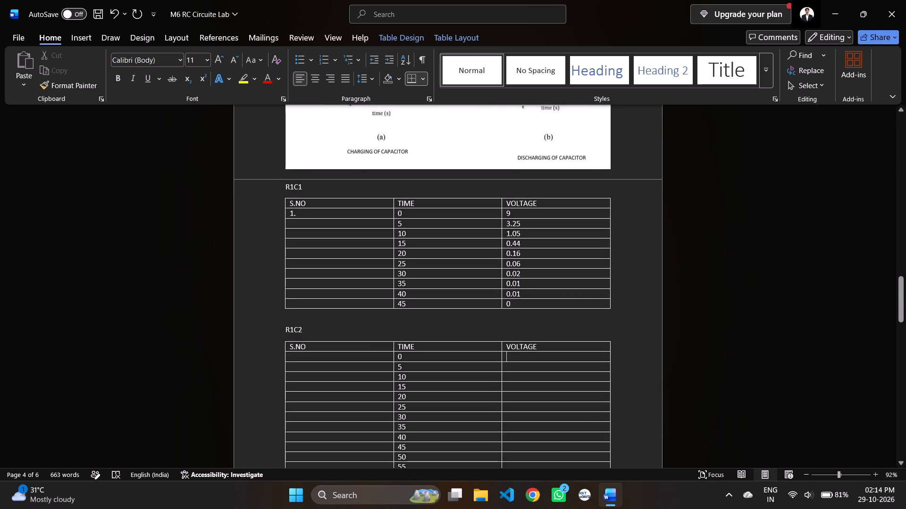
key(2)
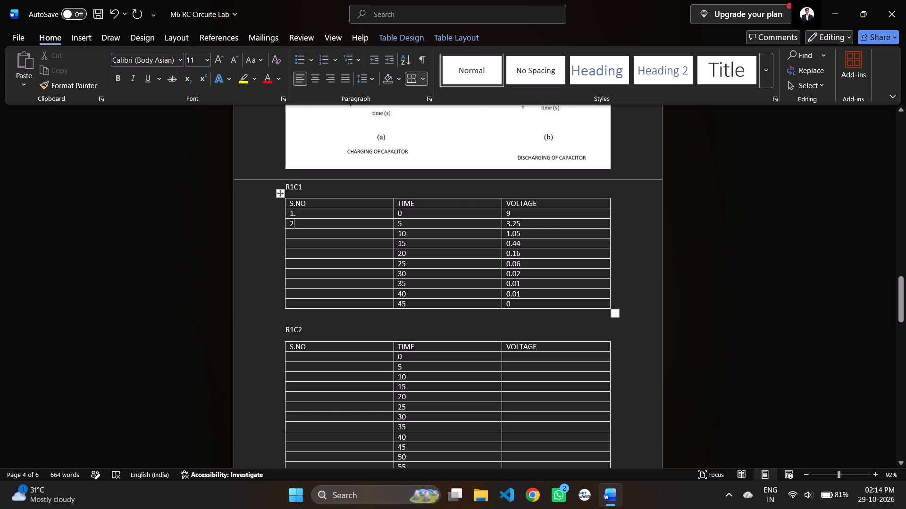
click(296, 213)
key(BackSpace)
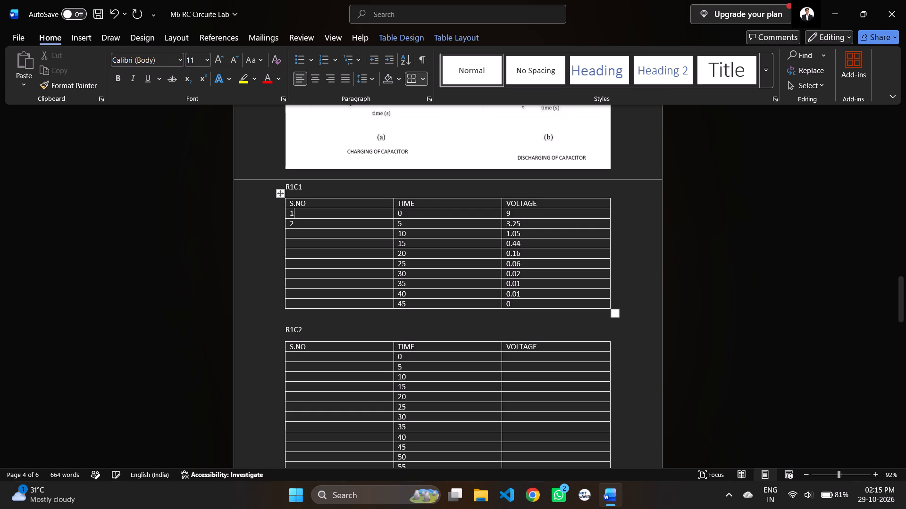
Number the remaining rows of the R1C1 table's S.NO column from 3 to 10.
key(Down)
key(Down)
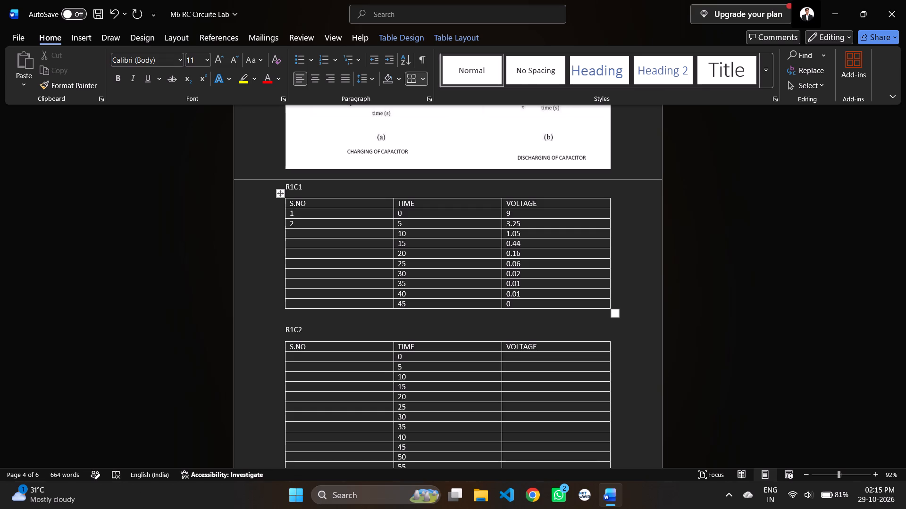
key(3)
key(Down)
key(4)
key(Down)
key(5)
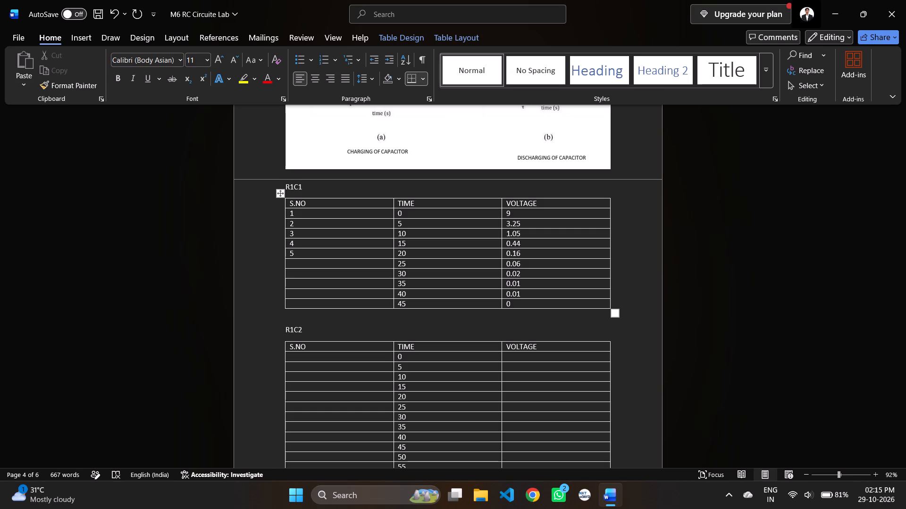
key(Down)
key(6)
key(Down)
key(7)
key(Down)
key(8)
key(Down)
key(9)
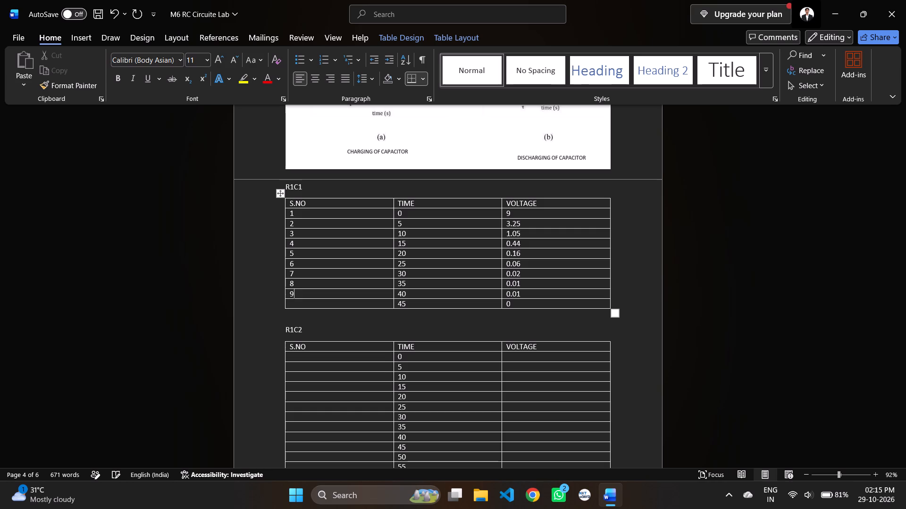
key(Down)
text(10)
Number the first nine data rows of the R1C2 table's S.NO column from 1 to 9.
click(307, 354)
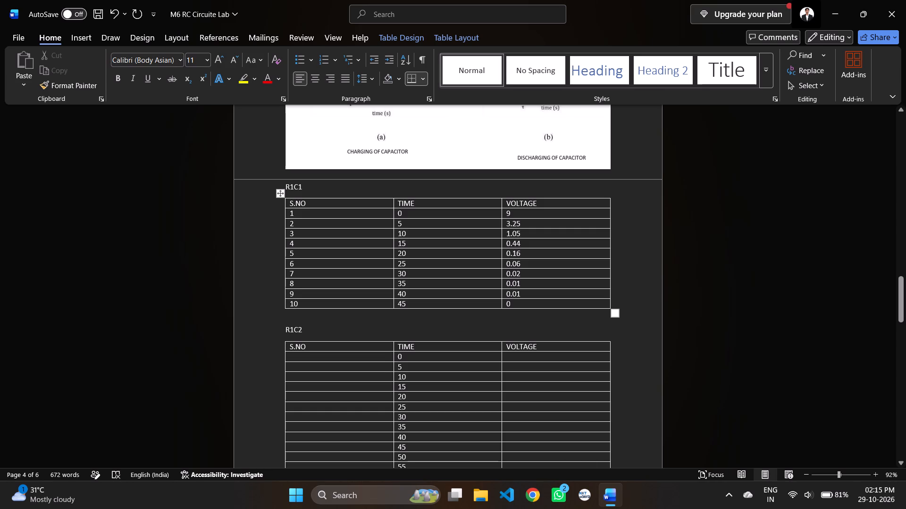
key(1)
key(Down)
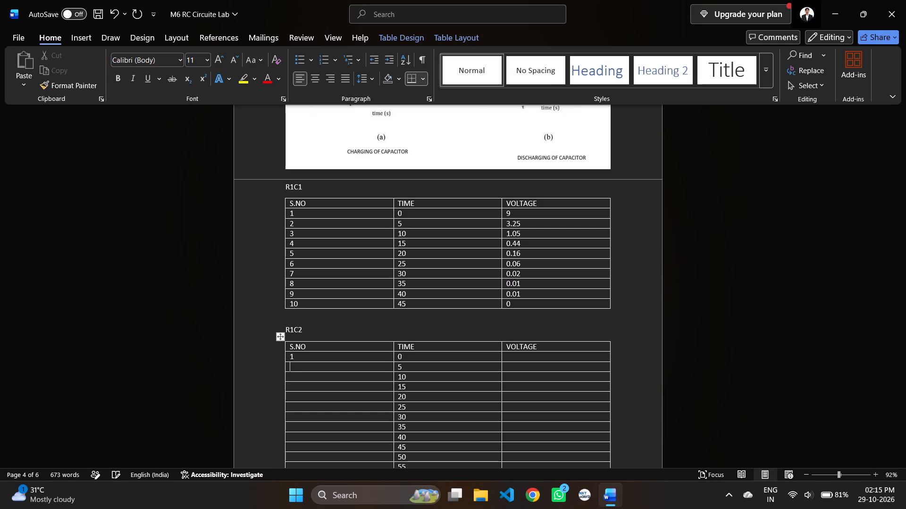
key(2)
key(Down)
key(3)
key(Down)
key(4)
key(Down)
key(5)
key(Down)
key(6)
key(Down)
key(7)
key(Down)
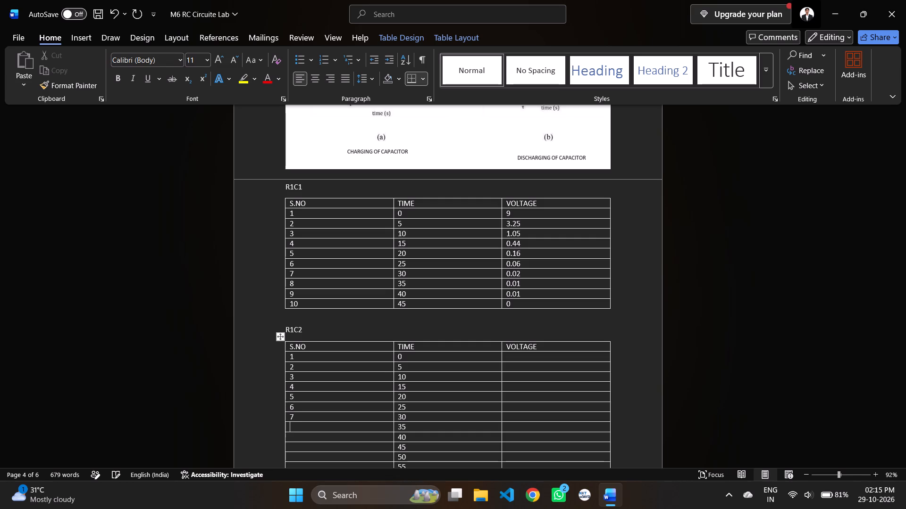
key(8)
key(Down)
key(9)
key(Down)
Continue the R1C2 table's S.NO column with 10 to 18, one number per row, down to the last row.
text(10)
key(Down)
text(11)
key(Down)
text(12)
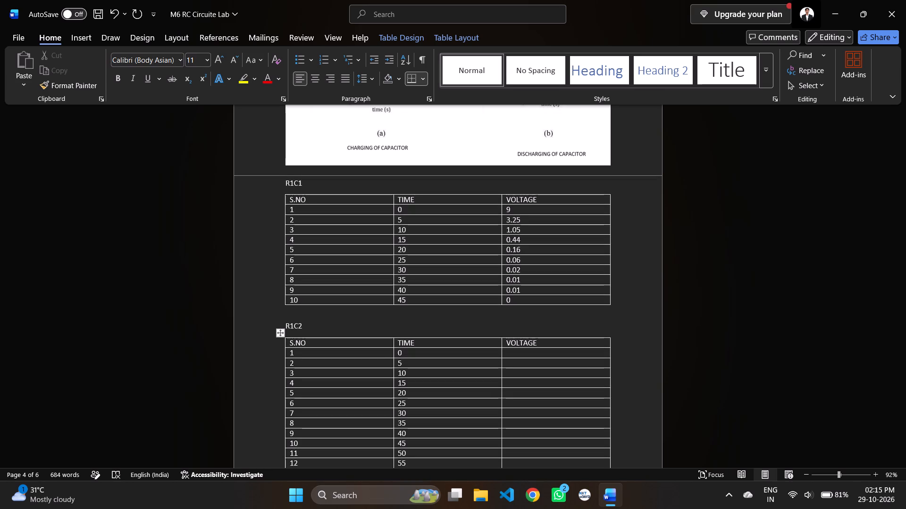
key(Down)
text(13)
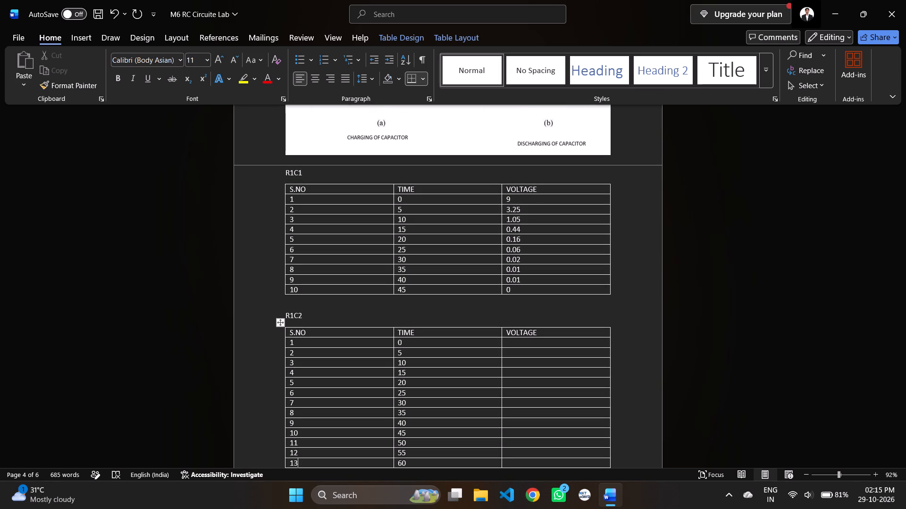
key(Down)
text(14)
key(Down)
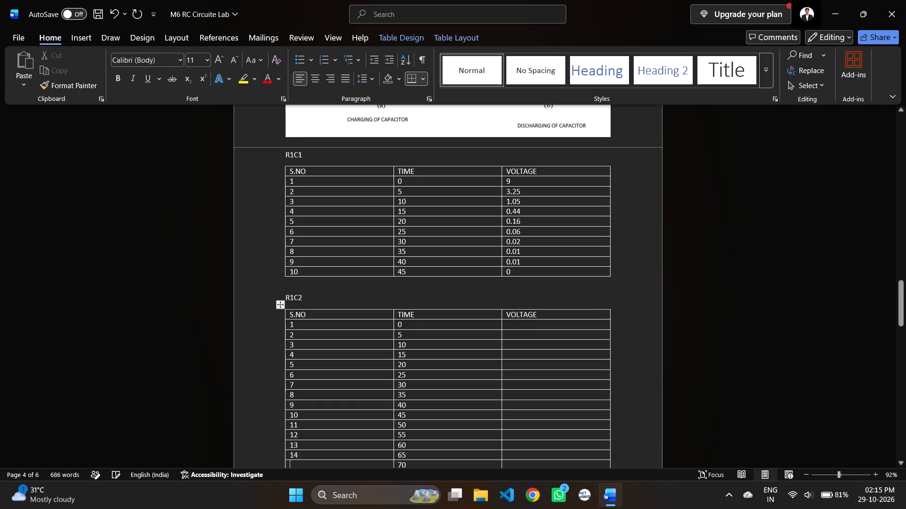
text(15)
key(Down)
text(16)
key(Down)
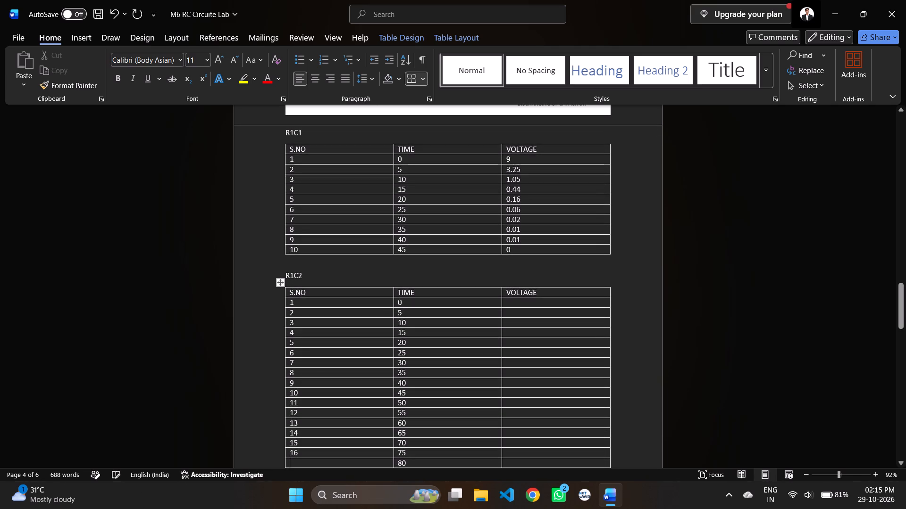
text(17)
key(Down)
text(18)
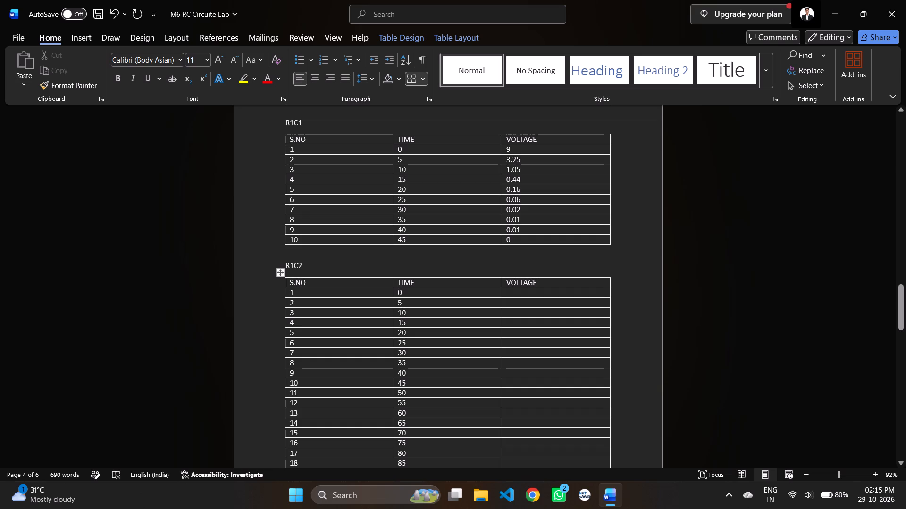
Copy all ten data rows of the R1C1 table, without the header row.
click(524, 292)
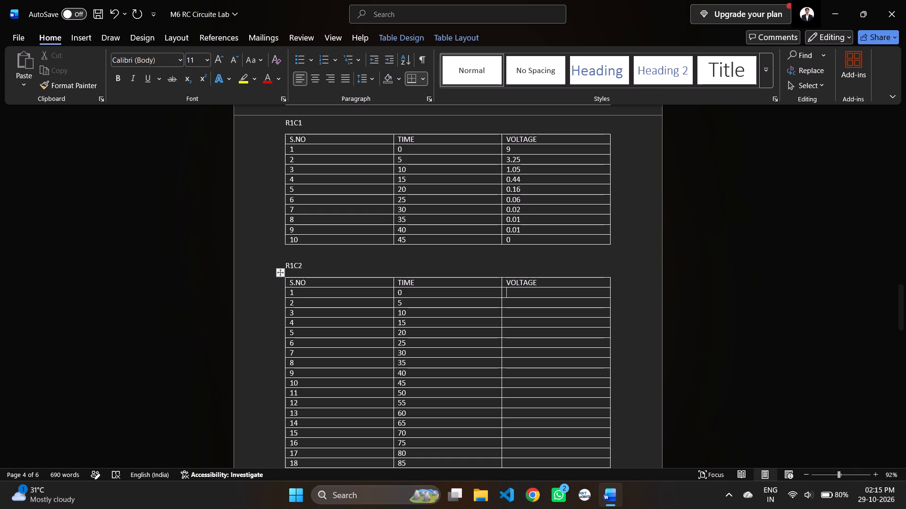
scroll(431, 242, up, 1)
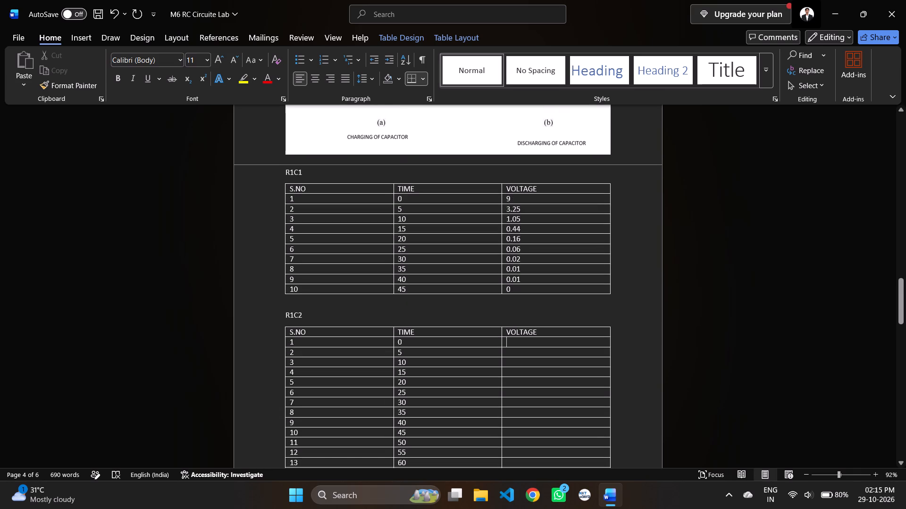
drag(288, 199, 428, 234)
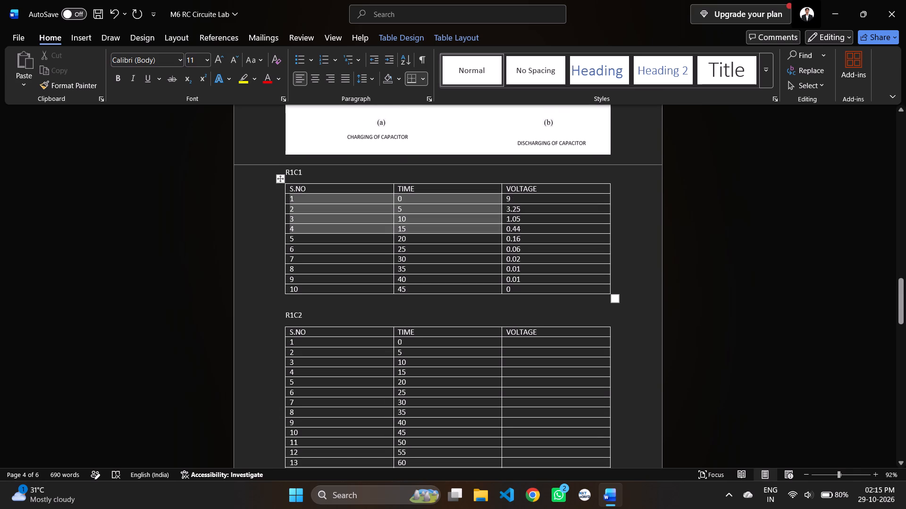
drag(428, 234, 687, 300)
key(ctrl+c)
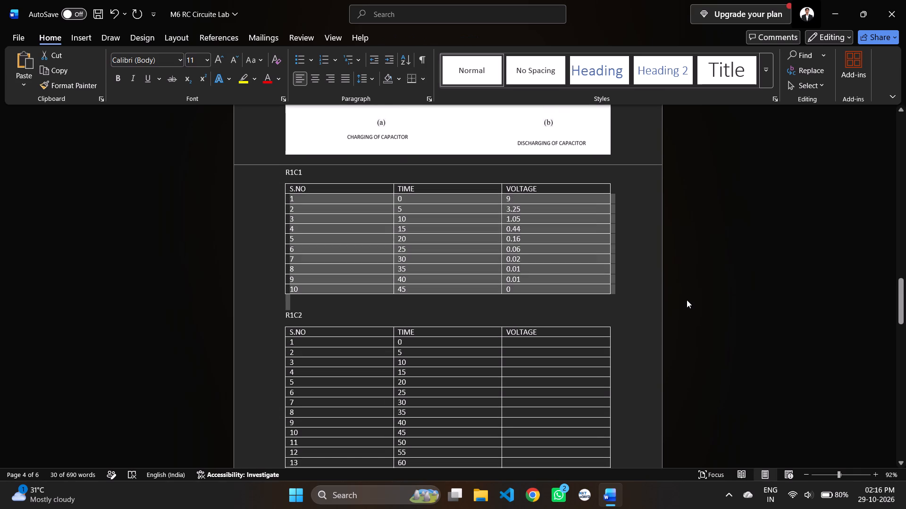
Open Excel, create a blank workbook and paste the copied R1C1 data starting at cell A1.
click(377, 494)
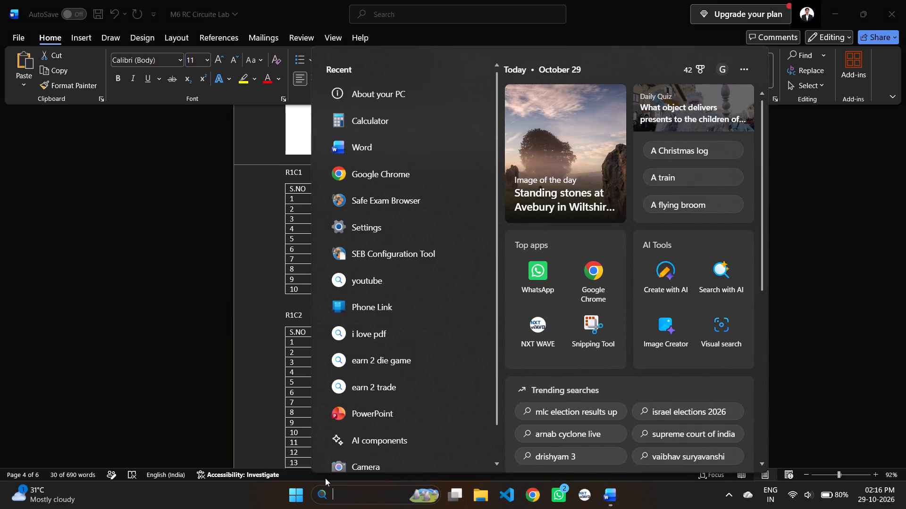
click(296, 496)
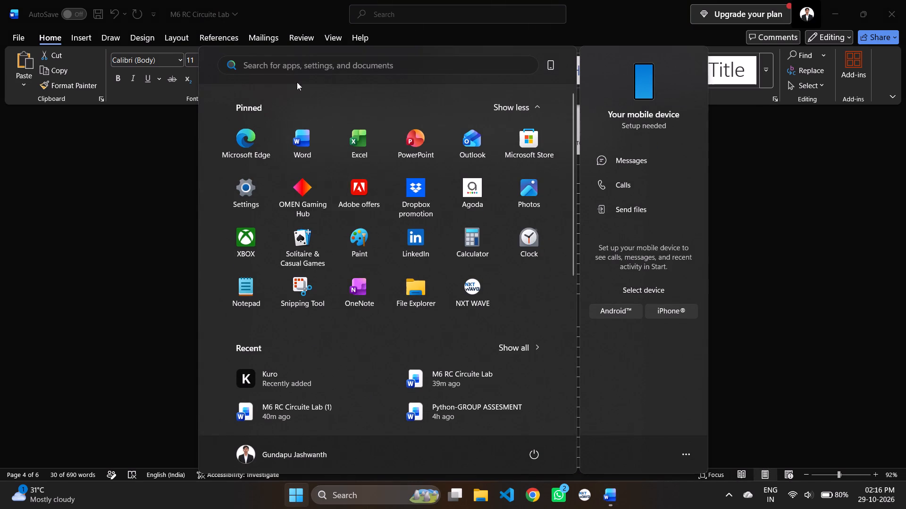
click(295, 67)
text(EX)
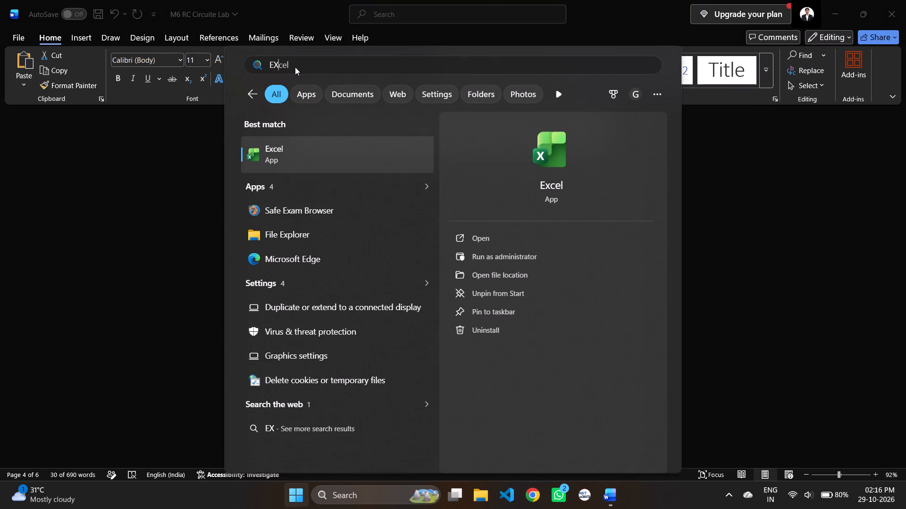
key(Return)
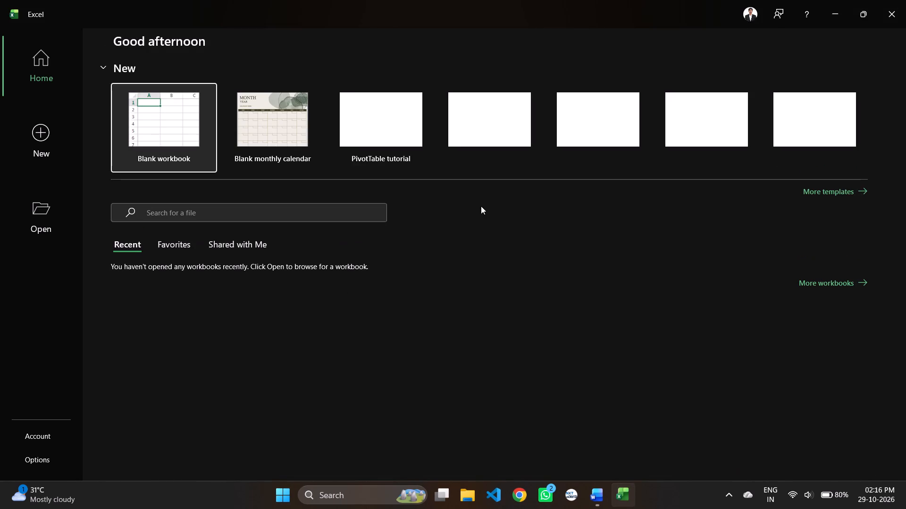
click(152, 100)
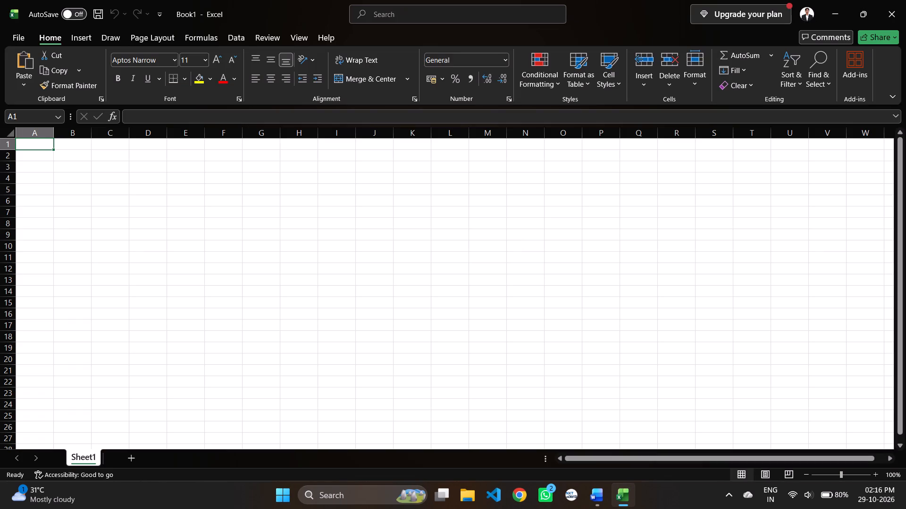
key(ctrl+v)
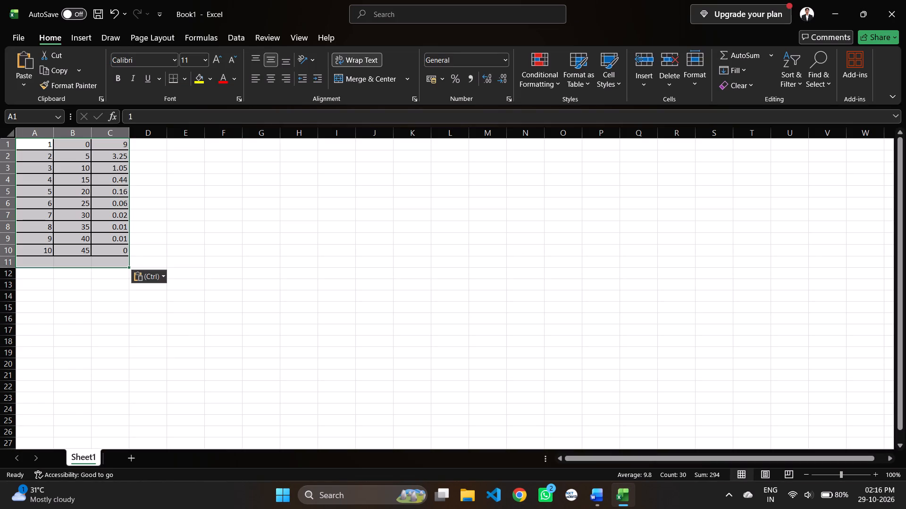
Insert the recommended Scatter chart with connecting lines from the pasted R1C1 data.
click(87, 34)
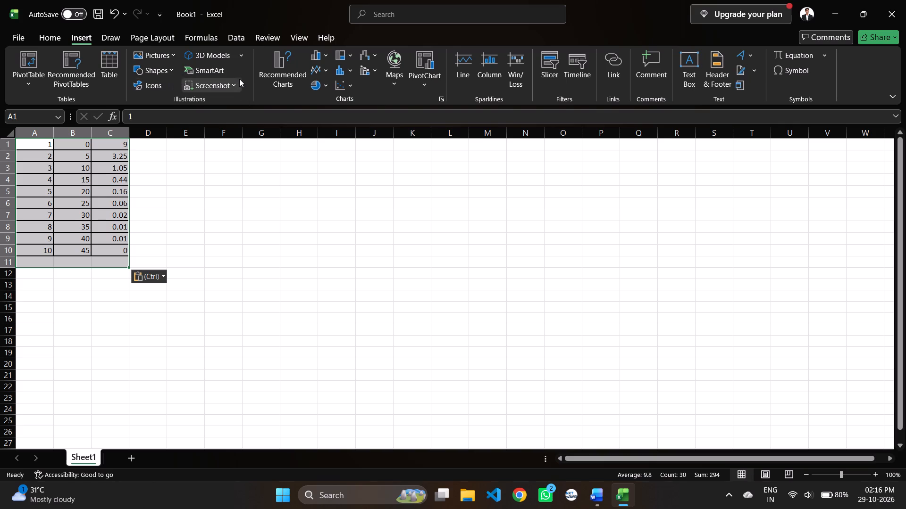
click(301, 64)
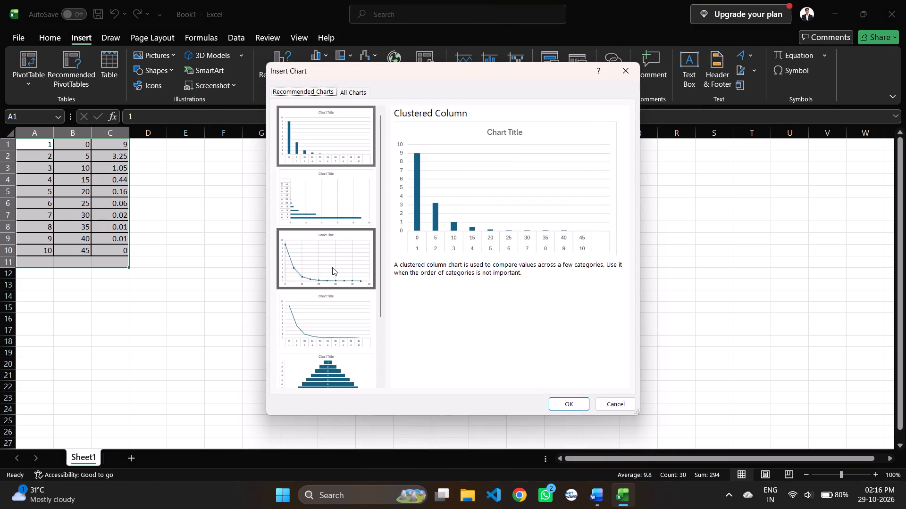
click(332, 267)
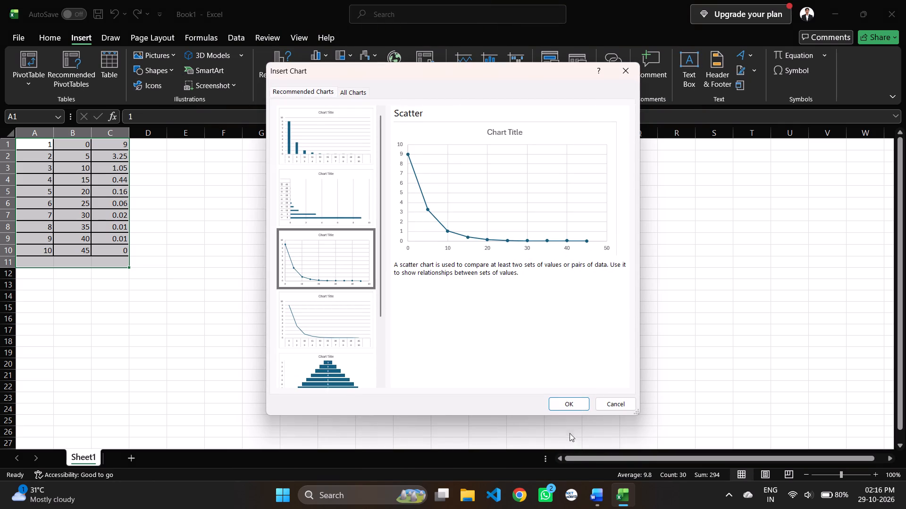
click(568, 407)
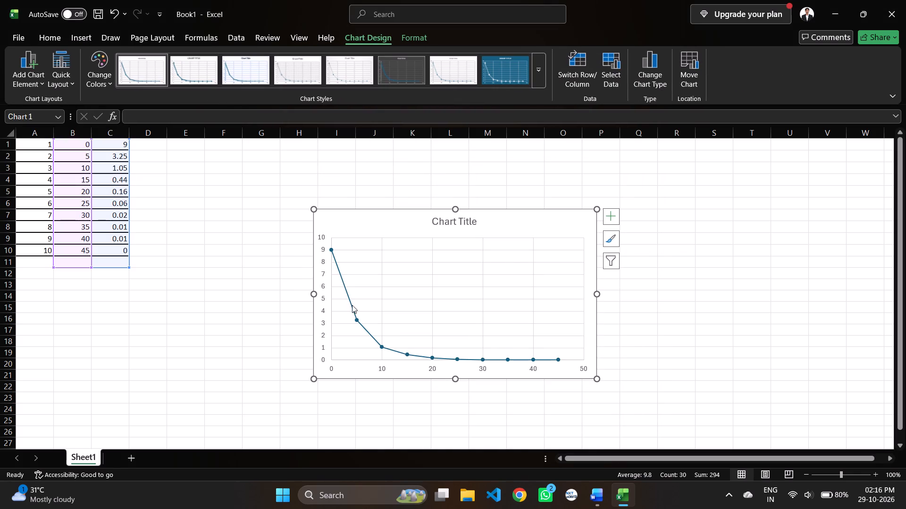
Add axis titles to the scatter chart.
click(480, 221)
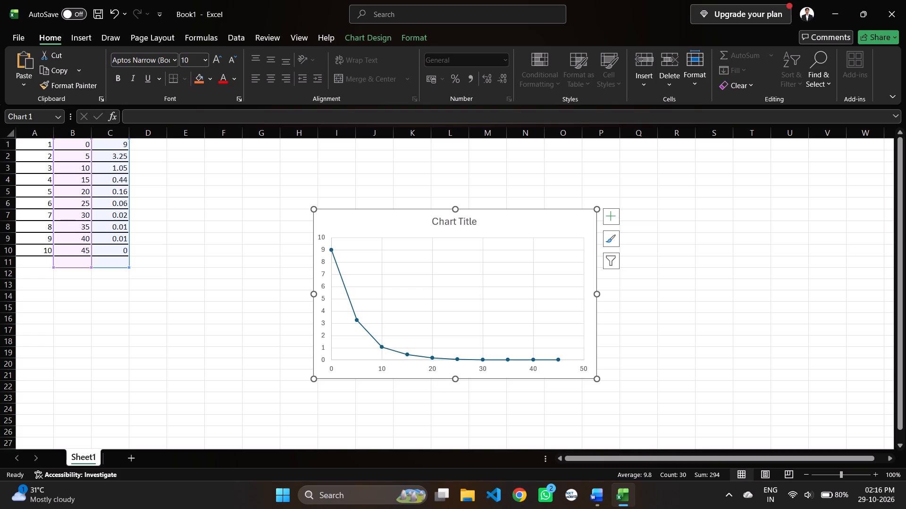
click(614, 218)
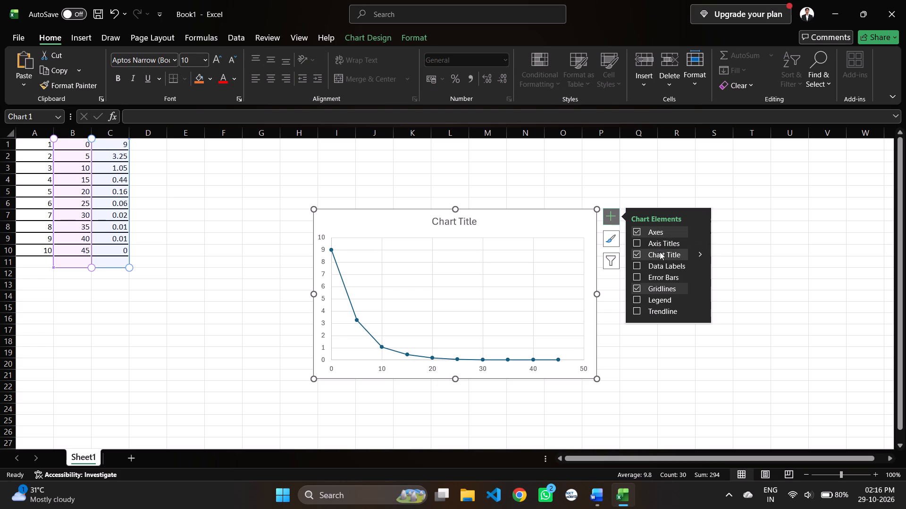
click(655, 243)
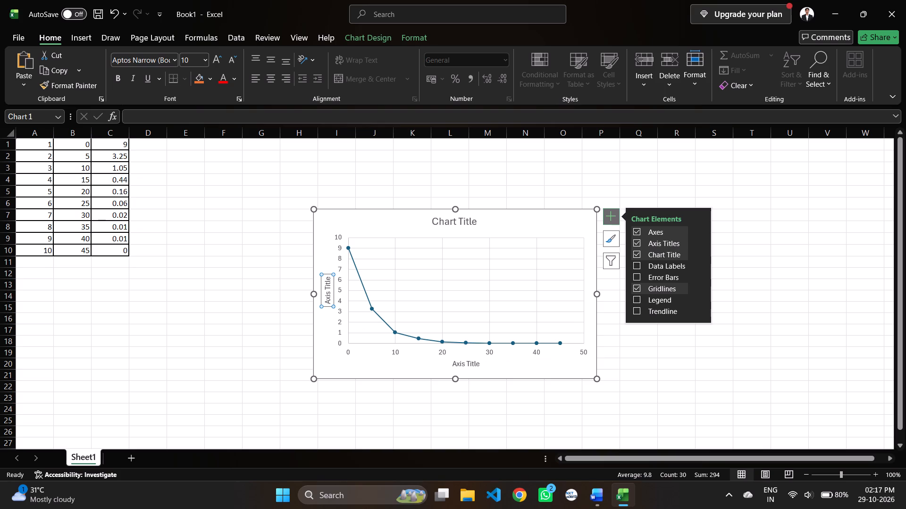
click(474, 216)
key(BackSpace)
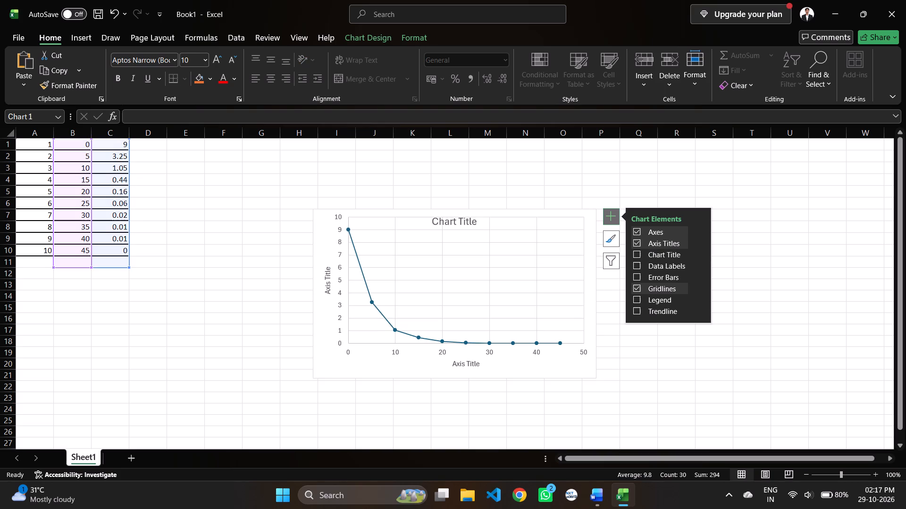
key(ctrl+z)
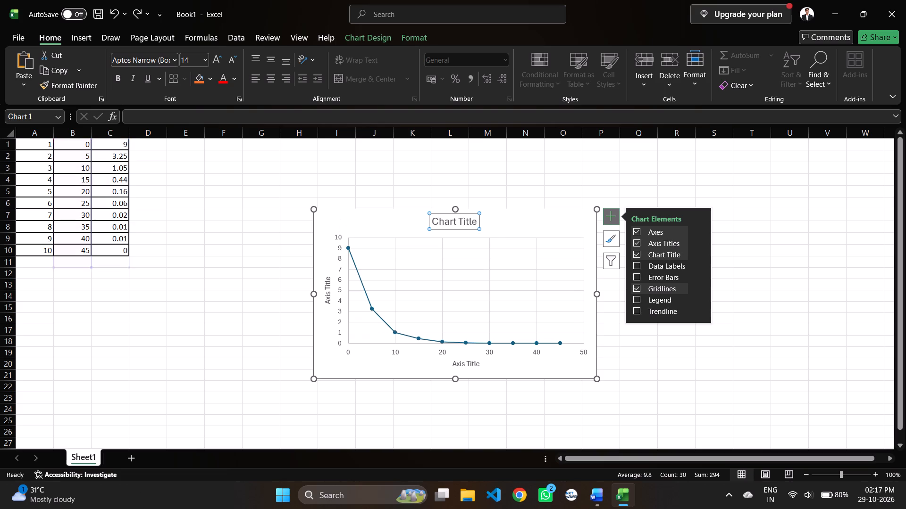
Replace the scatter chart's placeholder title with R1C1.
click(461, 222)
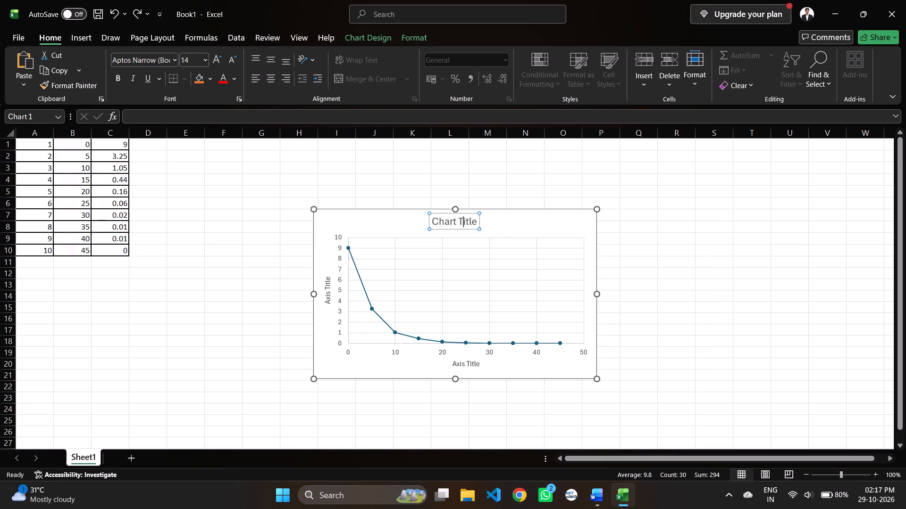
text(R1)
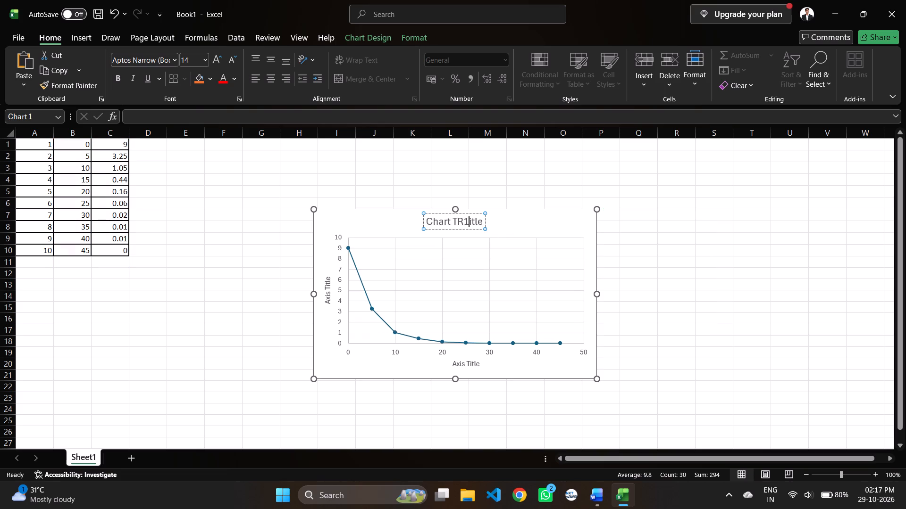
key(BackSpace)
key(BackSpace)
key(BackSpace)
key(BackSpace)
key(BackSpace)
key(BackSpace)
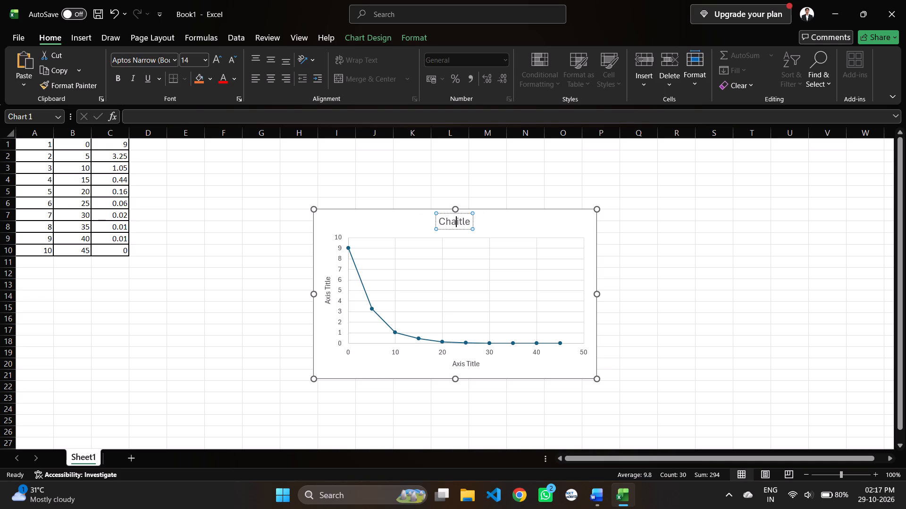
key(Right)
key(Right)
key(Right)
key(Right)
key(BackSpace)
key(BackSpace)
key(BackSpace)
key(BackSpace)
key(BackSpace)
key(BackSpace)
key(BackSpace)
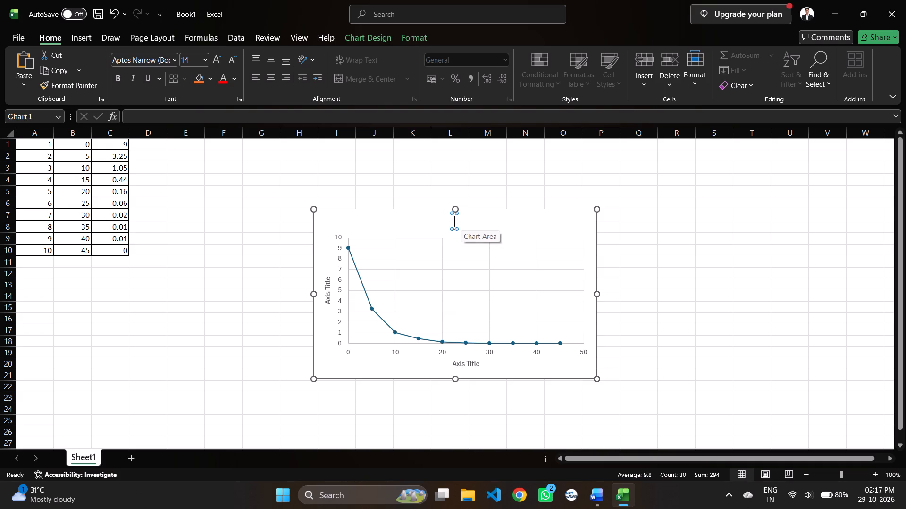
text(R1C1)
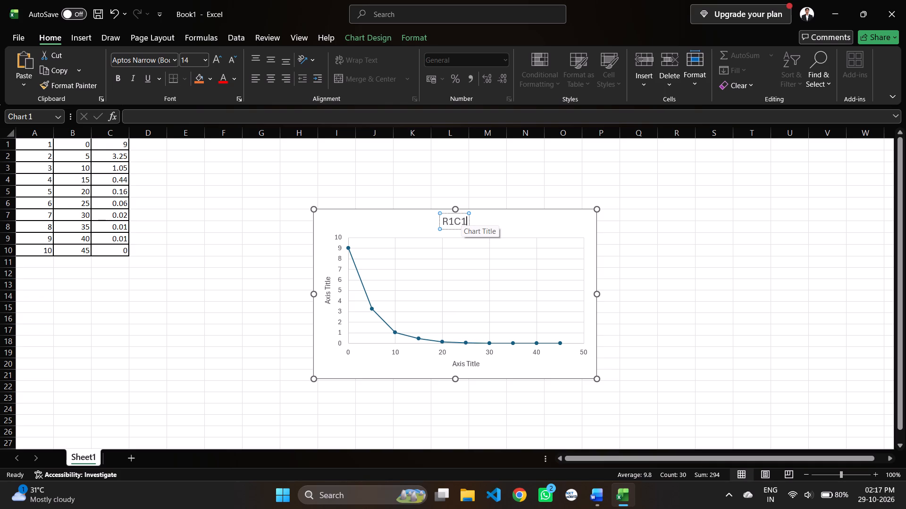
Replace the vertical axis title of the R1C1 chart with VOLTAGE.
click(331, 279)
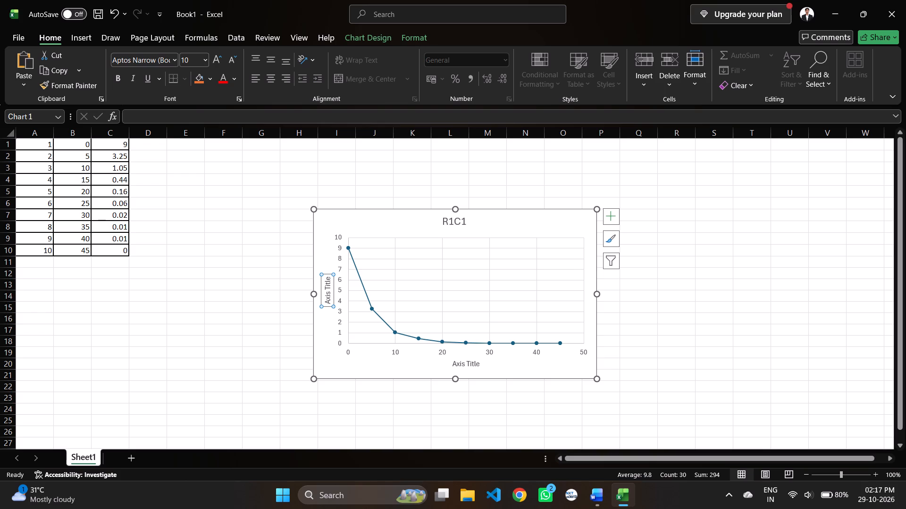
click(329, 276)
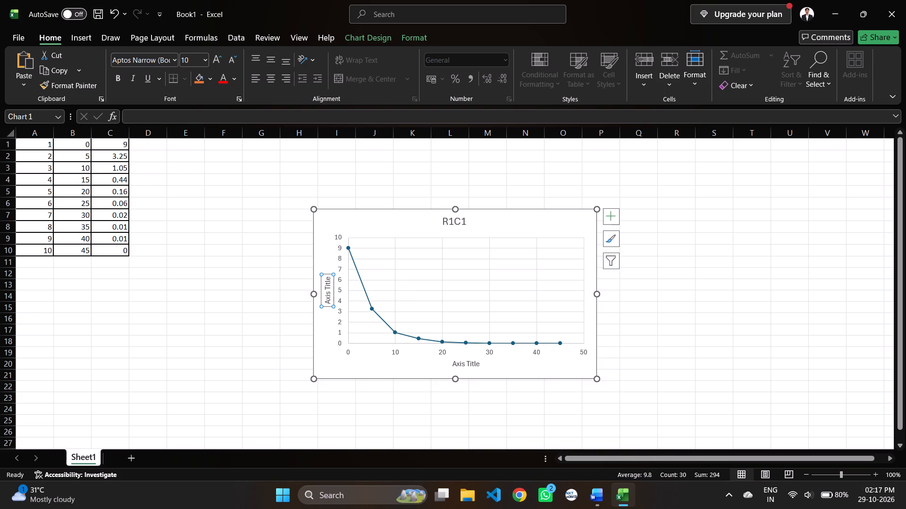
click(325, 283)
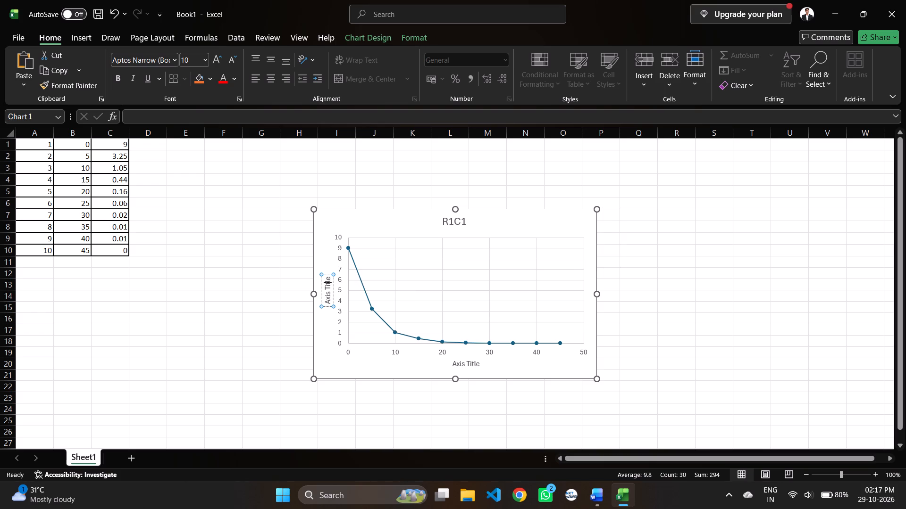
key(Up)
key(Up)
key(Up)
key(BackSpace)
key(BackSpace)
key(BackSpace)
key(BackSpace)
key(BackSpace)
key(BackSpace)
key(BackSpace)
key(BackSpace)
key(BackSpace)
key(BackSpace)
text(VOLTAGE)
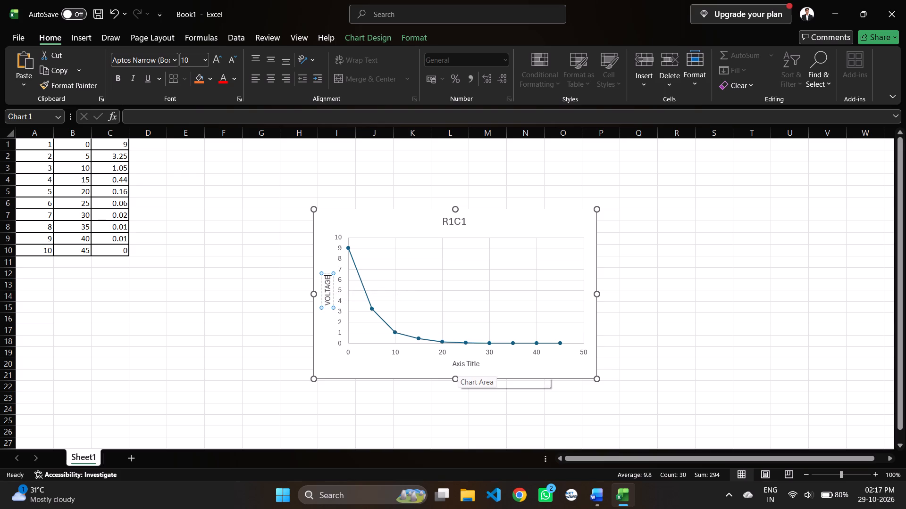
Replace the horizontal axis title of the R1C1 chart with TIME.
click(471, 362)
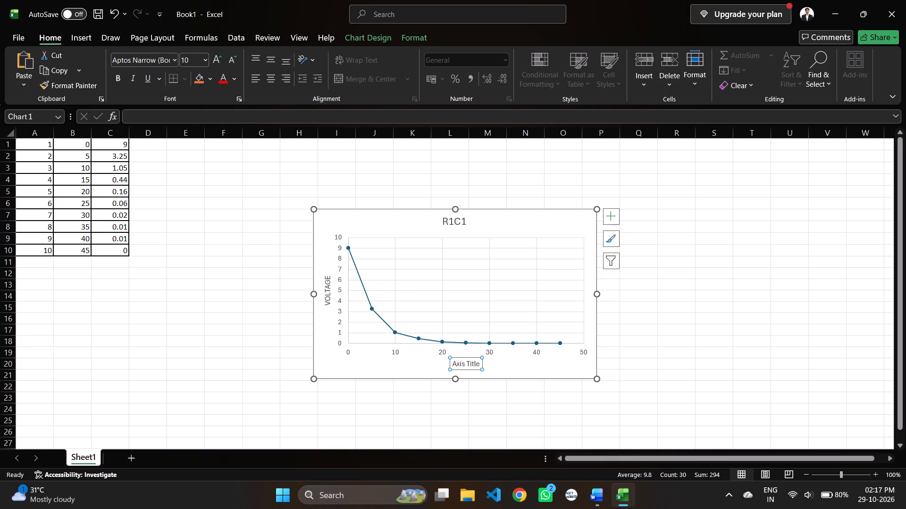
click(479, 363)
key(BackSpace)
key(BackSpace)
key(BackSpace)
key(BackSpace)
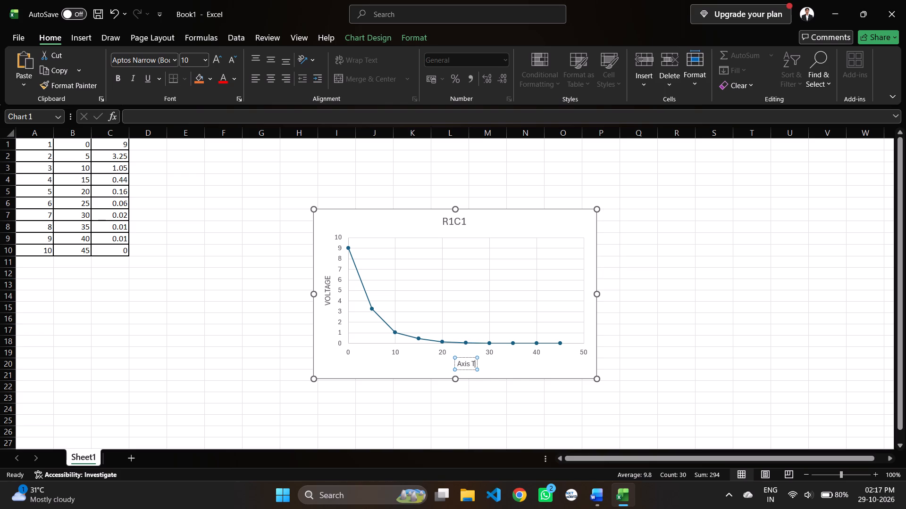
key(BackSpace)
key(BackSpace)
key(BackSpace)
key(BackSpace)
key(BackSpace)
key(BackSpace)
text(TIME)
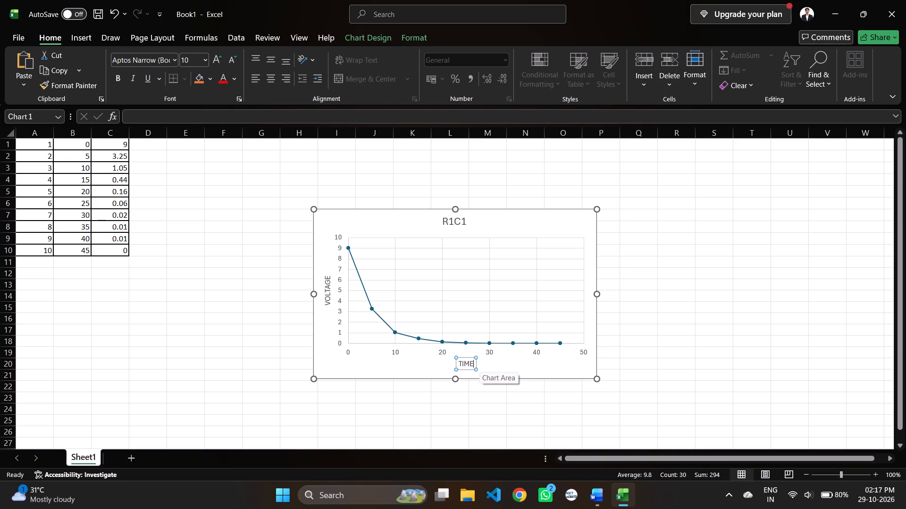
Copy the whole R1C1 chart, switch to the Word report and paste it below the "R1C1 Graph:" heading.
right_click(559, 222)
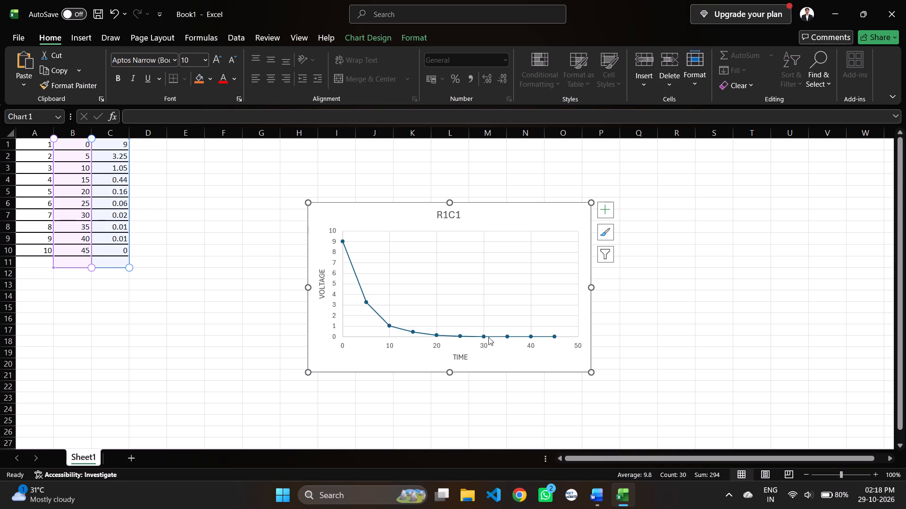
right_click(538, 266)
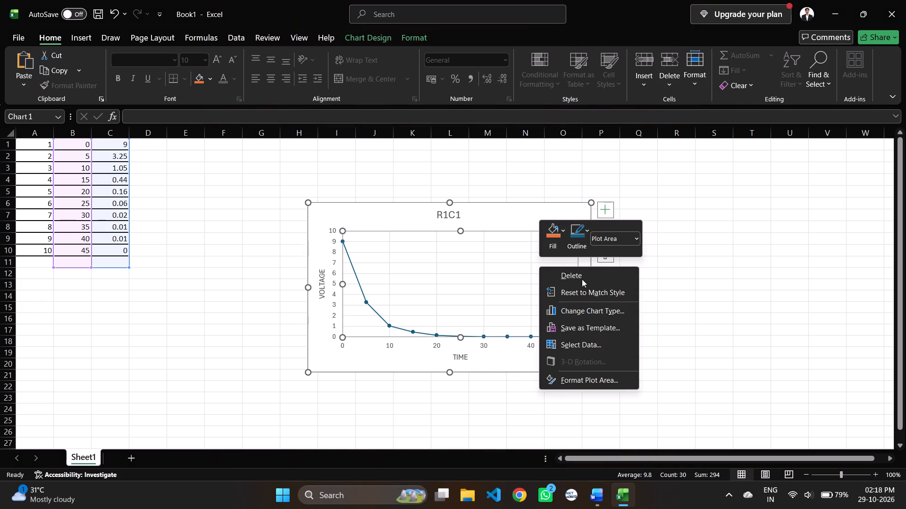
right_click(509, 213)
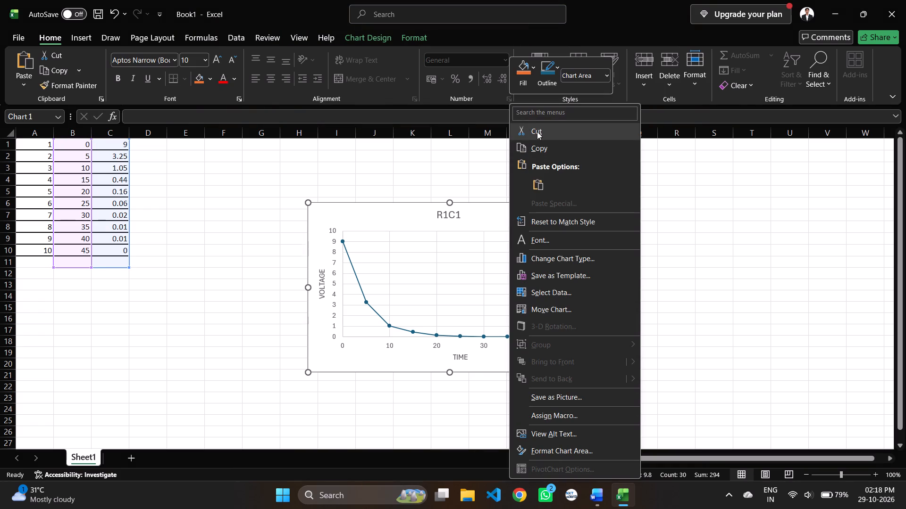
click(537, 148)
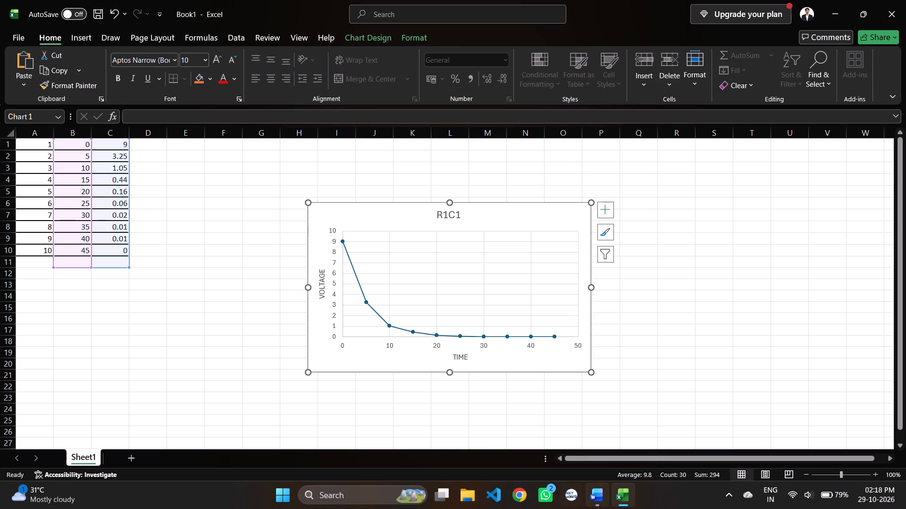
click(598, 501)
scroll(477, 448, down, 3)
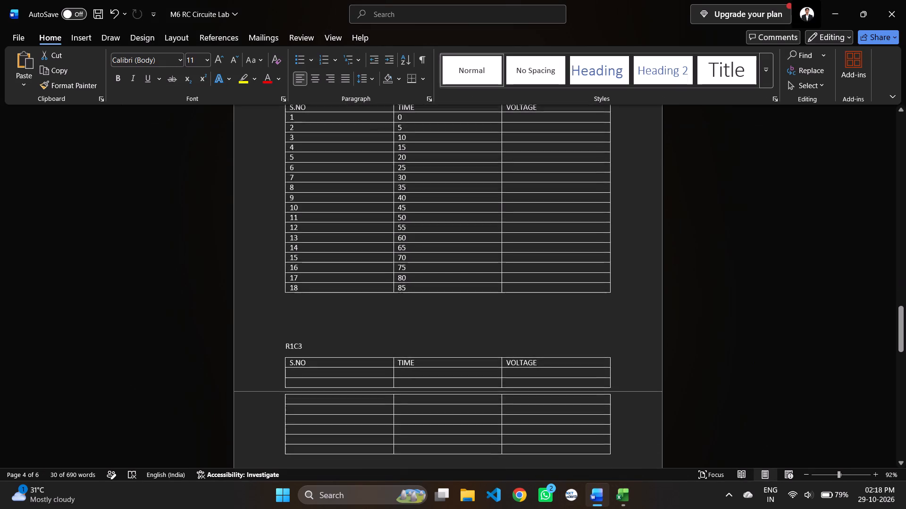
scroll(477, 448, down, 2)
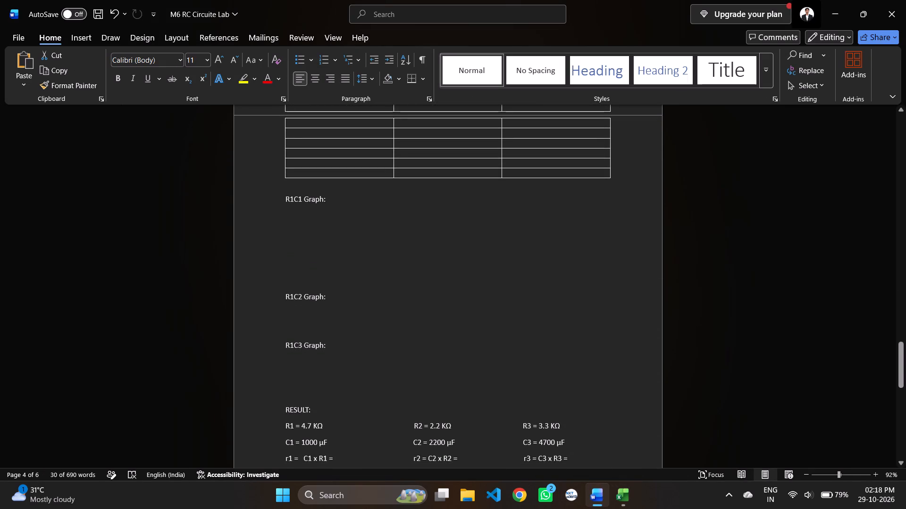
click(314, 216)
key(ctrl+v)
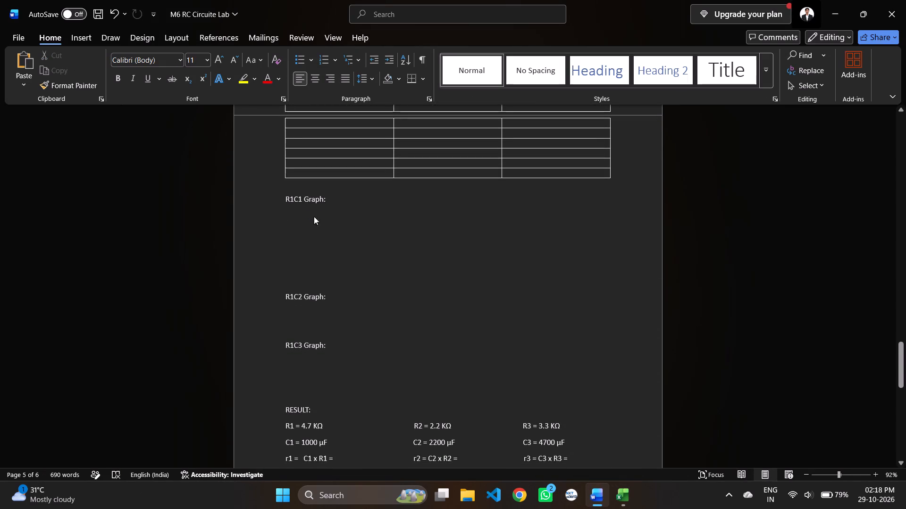
Fill the TIME column of the R1C3 table's eight empty rows with 0, 5, 10, 15, 20, 25, 30 and 35.
scroll(408, 269, up, 2)
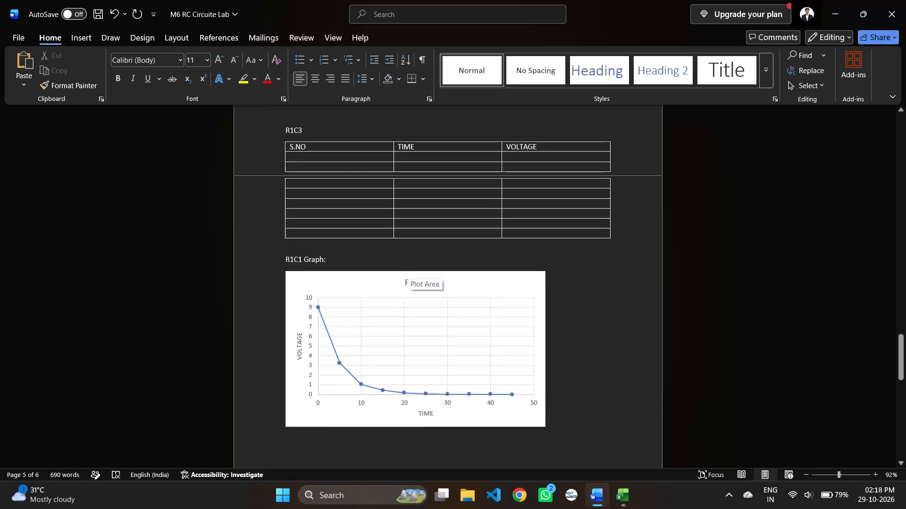
scroll(408, 269, up, 3)
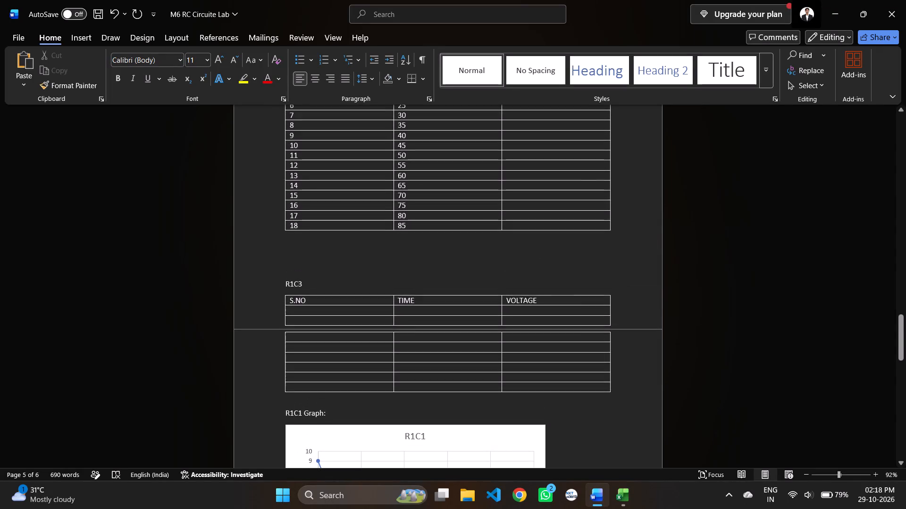
scroll(408, 269, up, 3)
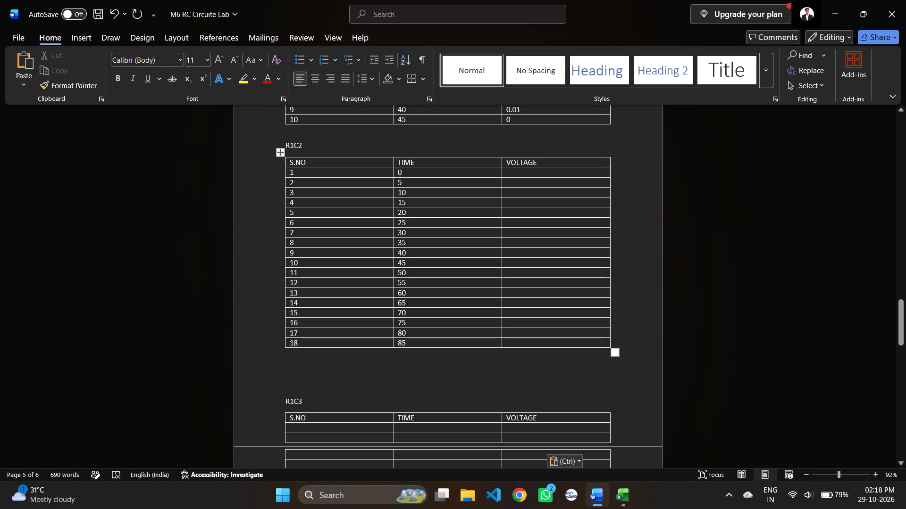
click(550, 172)
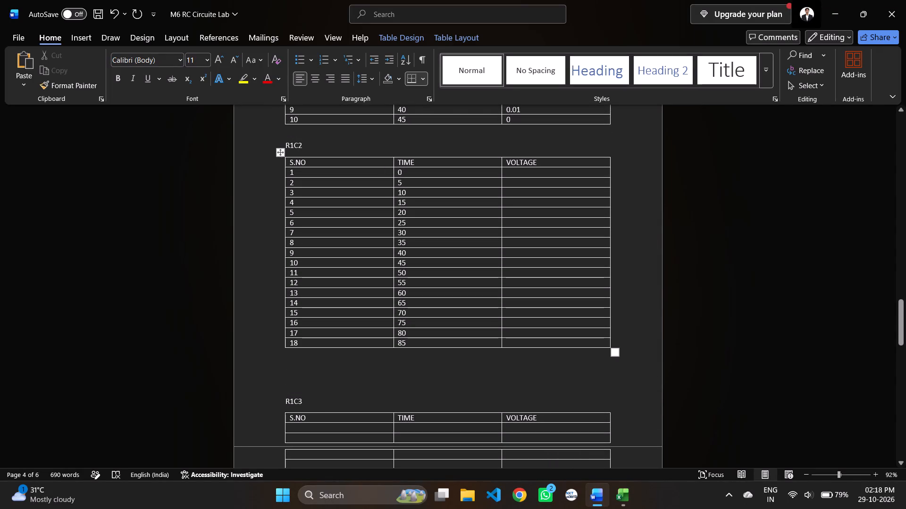
scroll(534, 335, down, 4)
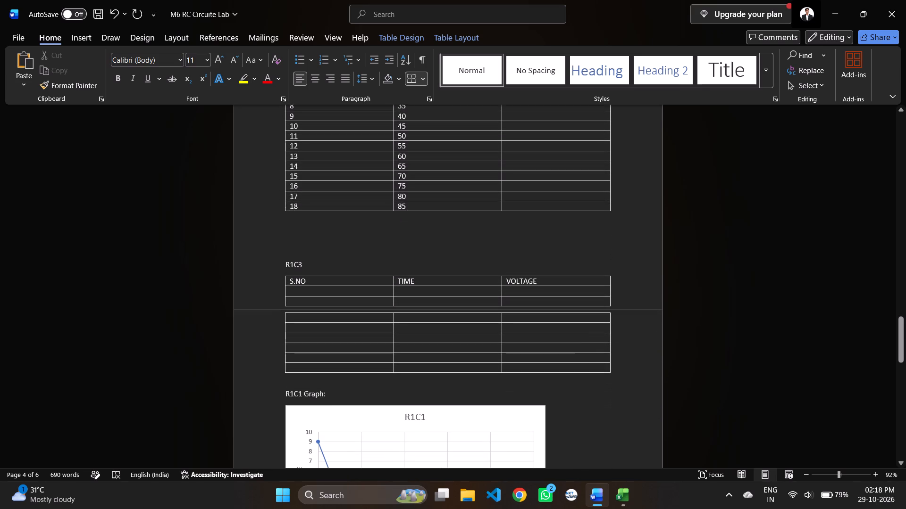
click(451, 290)
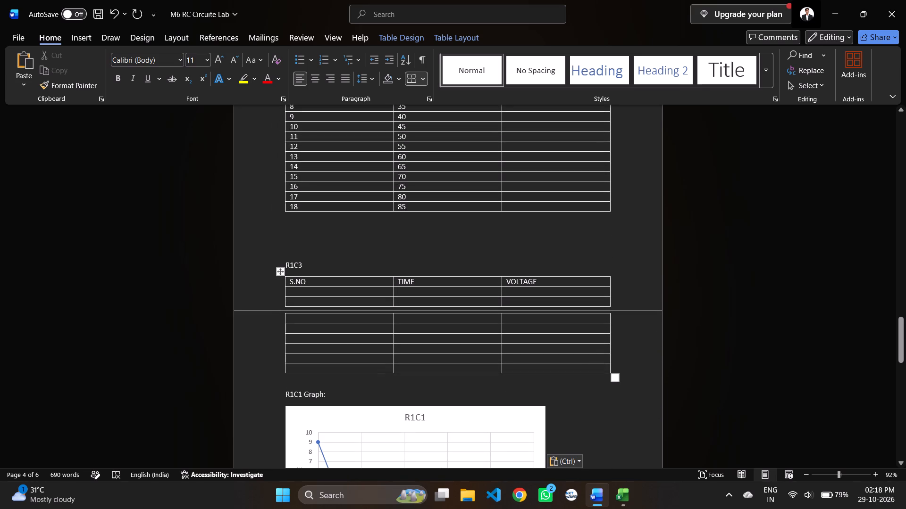
key(0)
key(Down)
key(5)
key(Down)
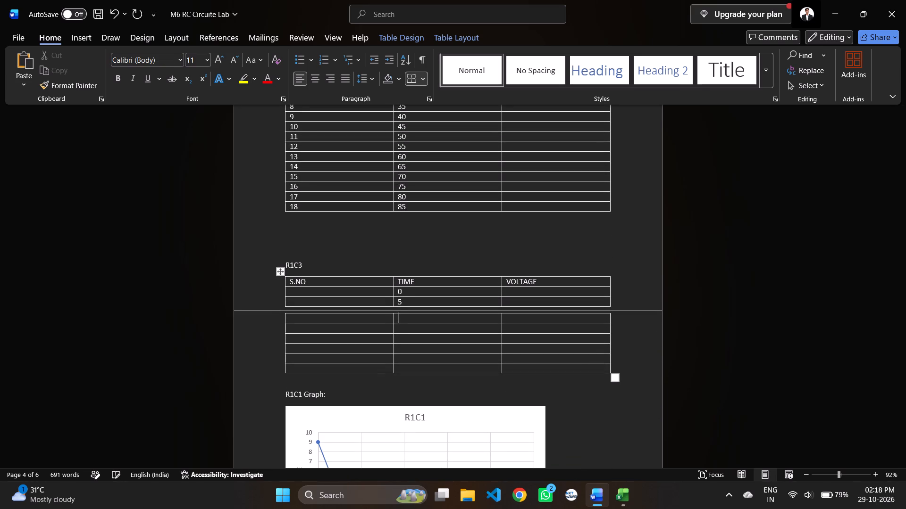
text(10)
key(Down)
key(1)
key(5)
key(Down)
text(20)
key(Down)
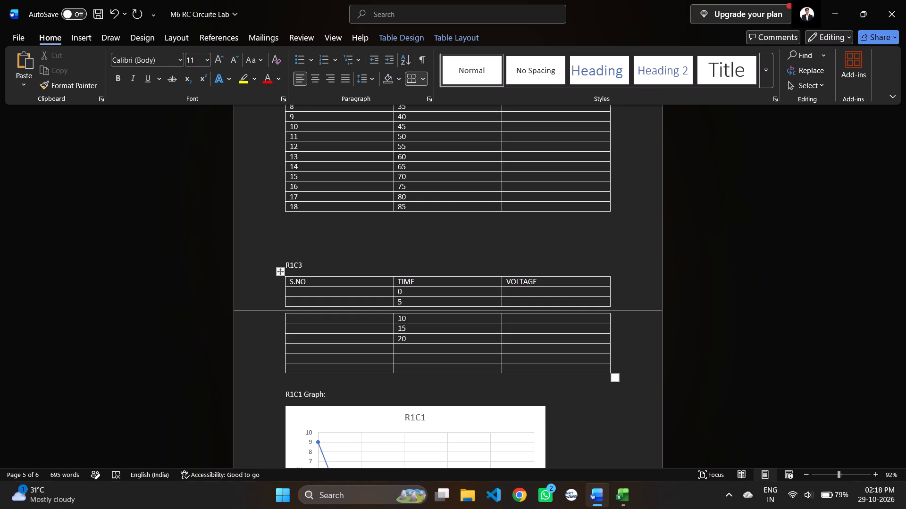
text(25)
key(Down)
text(30)
key(Down)
text(35)
key(Down)
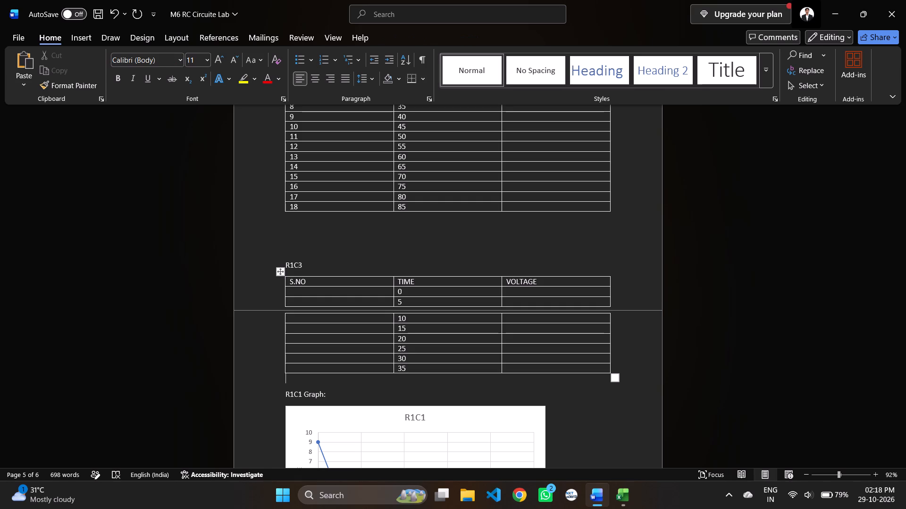
Add 16 empty rows at the bottom of the R1C3 table, below the row with TIME 35.
click(614, 367)
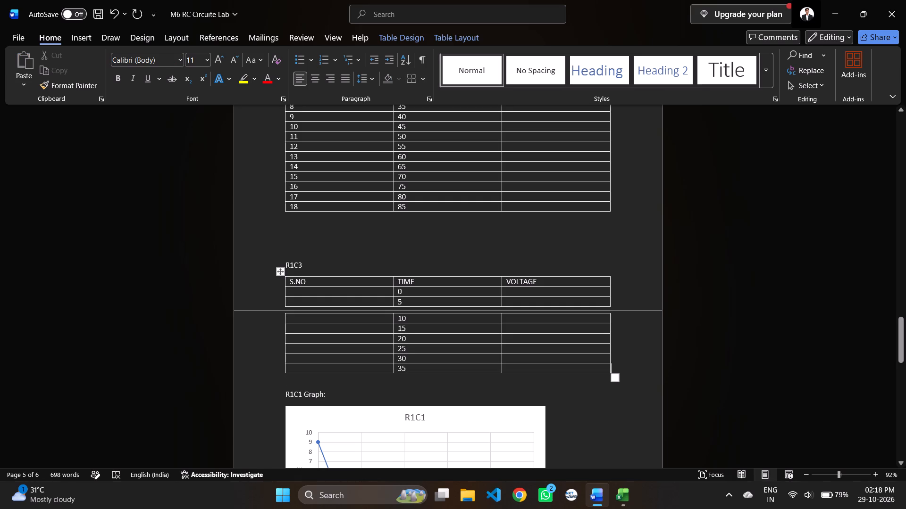
key(Return)
click(615, 377)
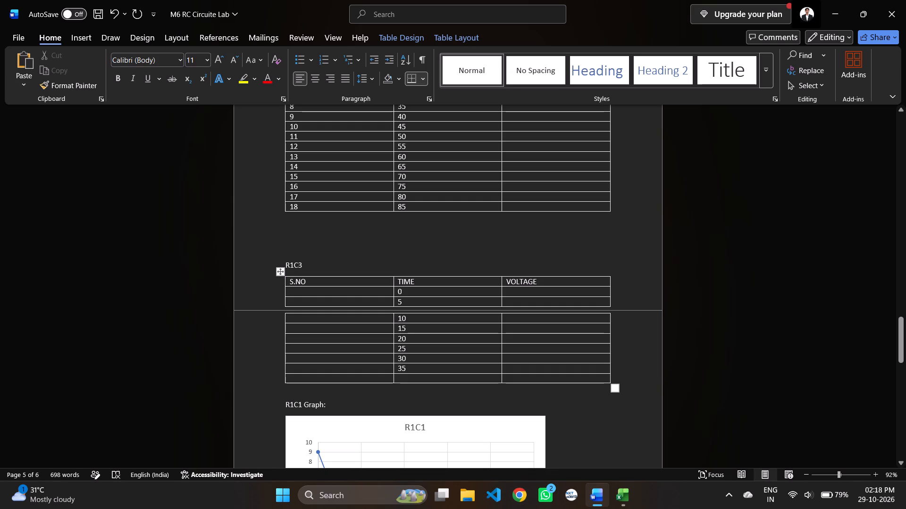
key(Return)
click(615, 386)
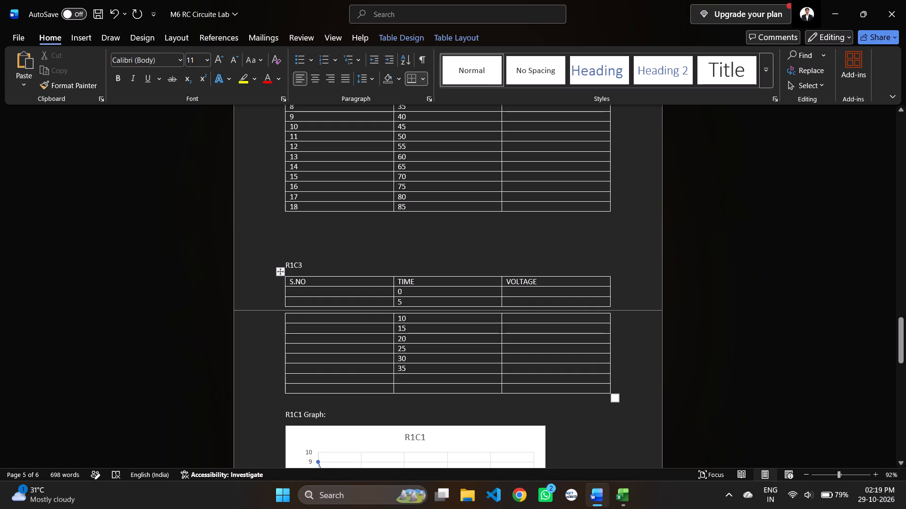
key(Return)
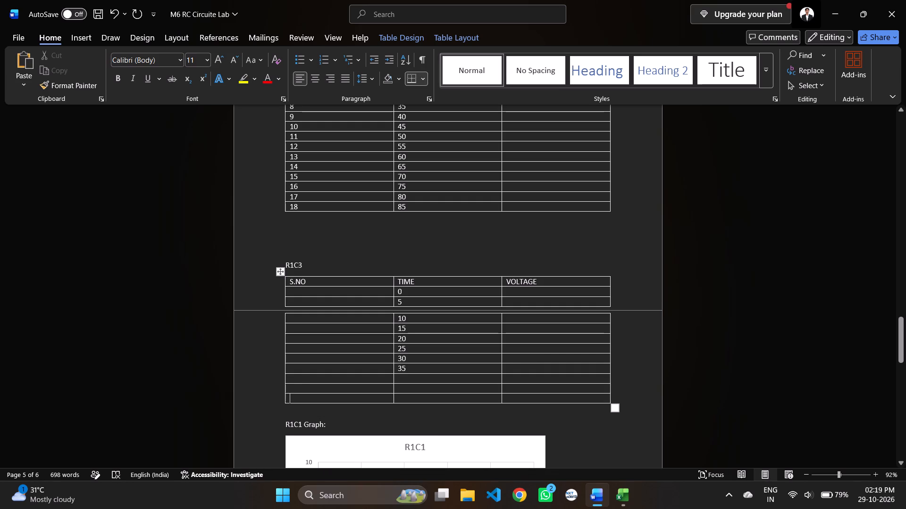
click(615, 398)
key(Return)
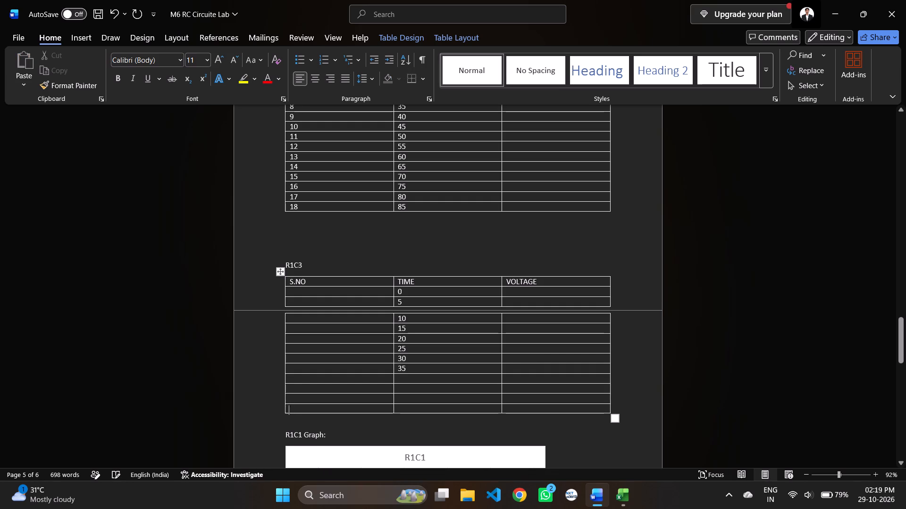
click(614, 410)
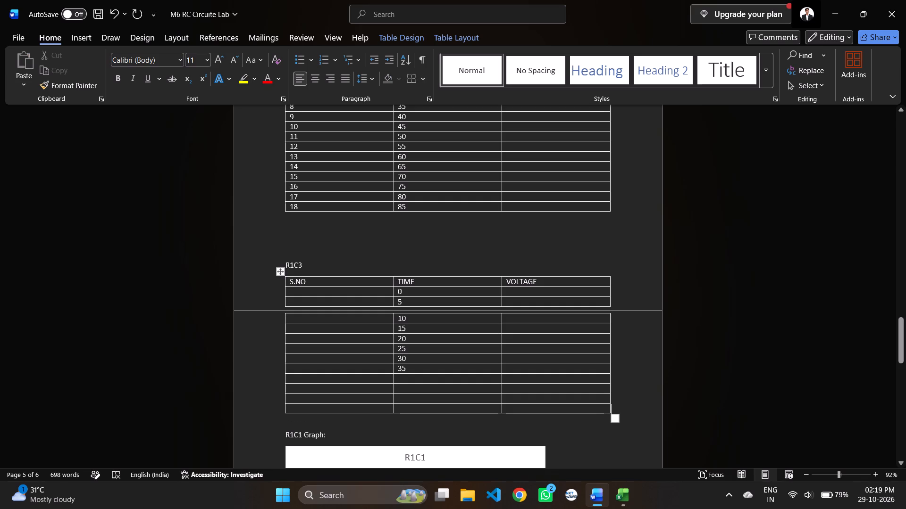
key(Return)
click(614, 417)
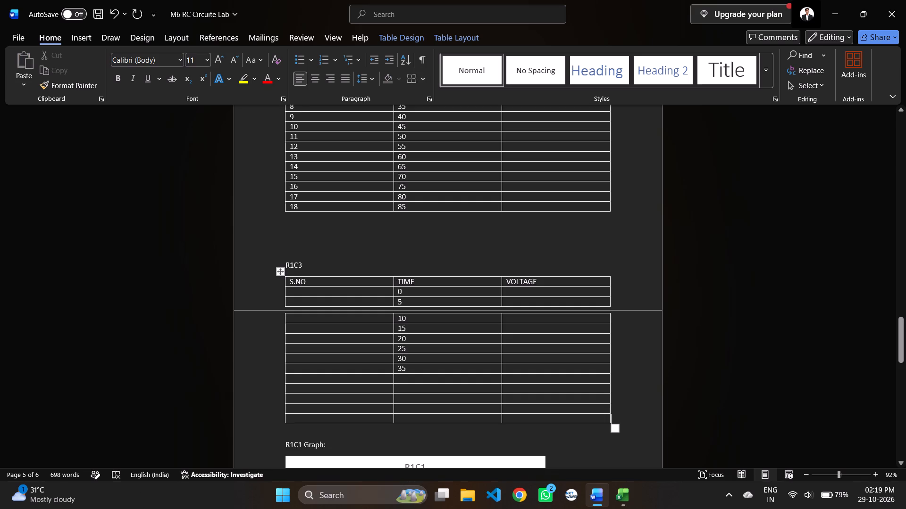
key(Return)
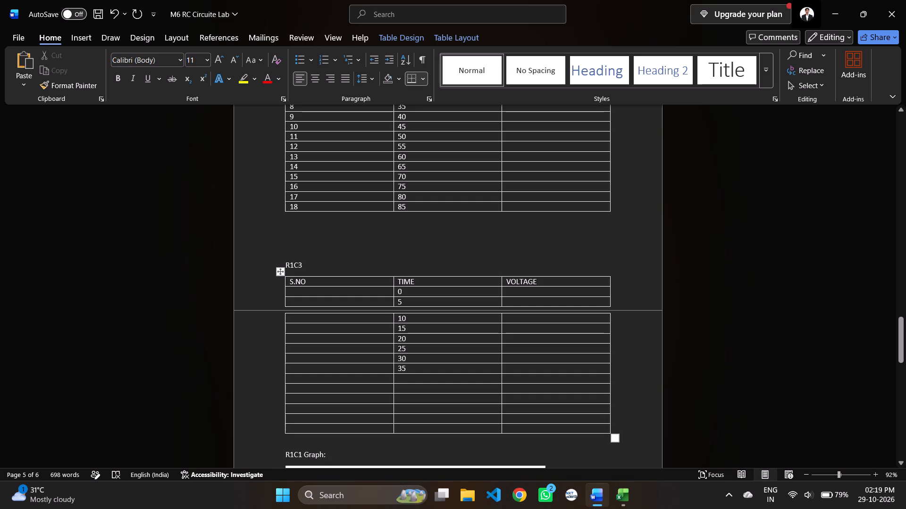
click(614, 428)
key(Return)
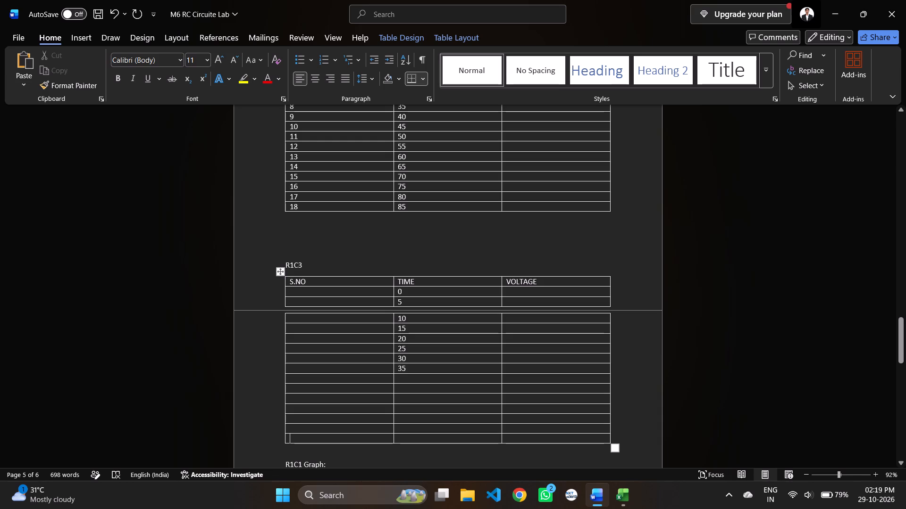
click(613, 442)
key(Return)
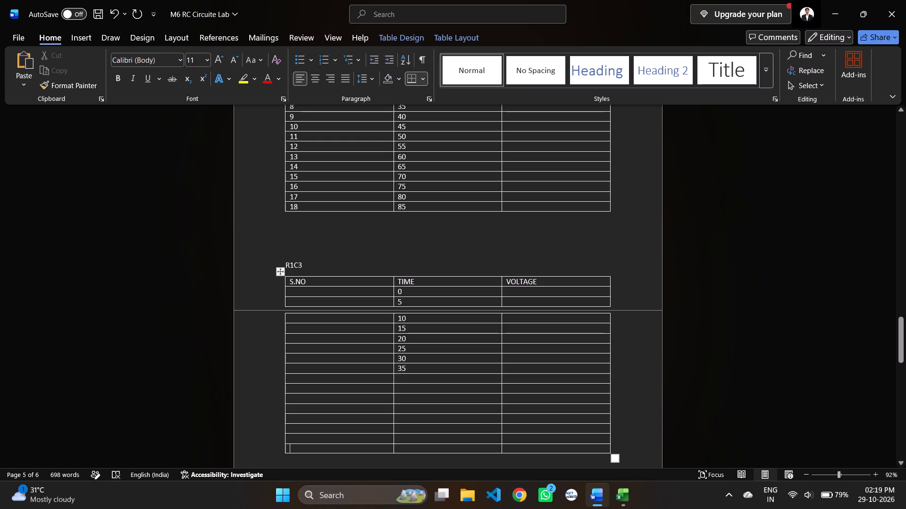
Add eight more empty rows at the bottom of the R1C3 table, giving 16 empty rows below the row with TIME 35.
click(614, 449)
key(Return)
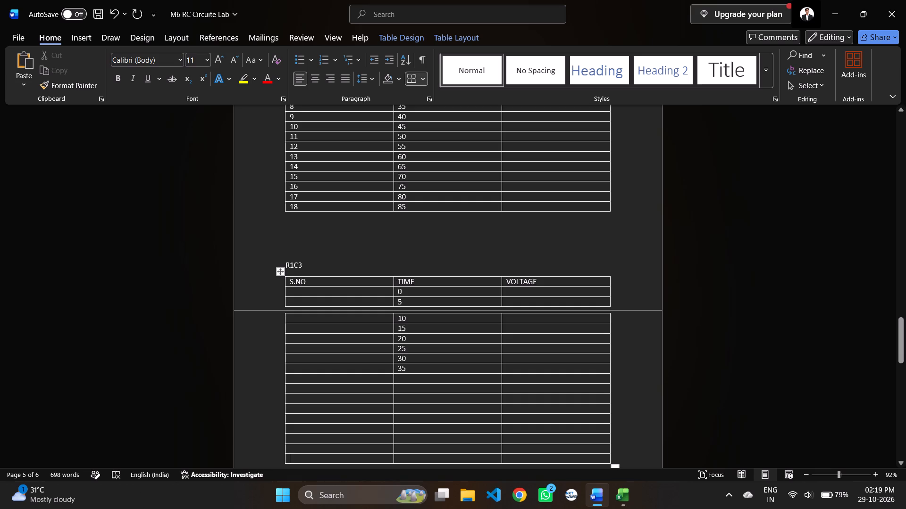
click(614, 457)
key(Return)
scroll(614, 457, down, 1)
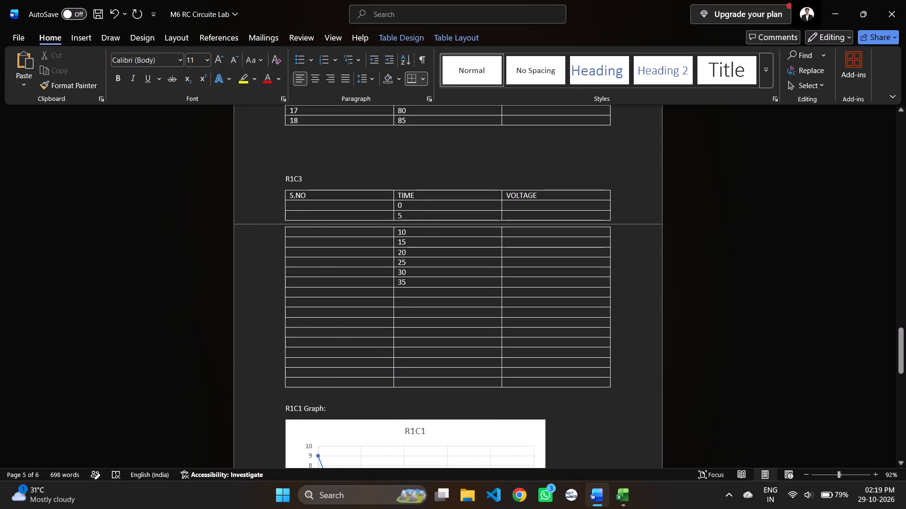
click(614, 382)
key(Return)
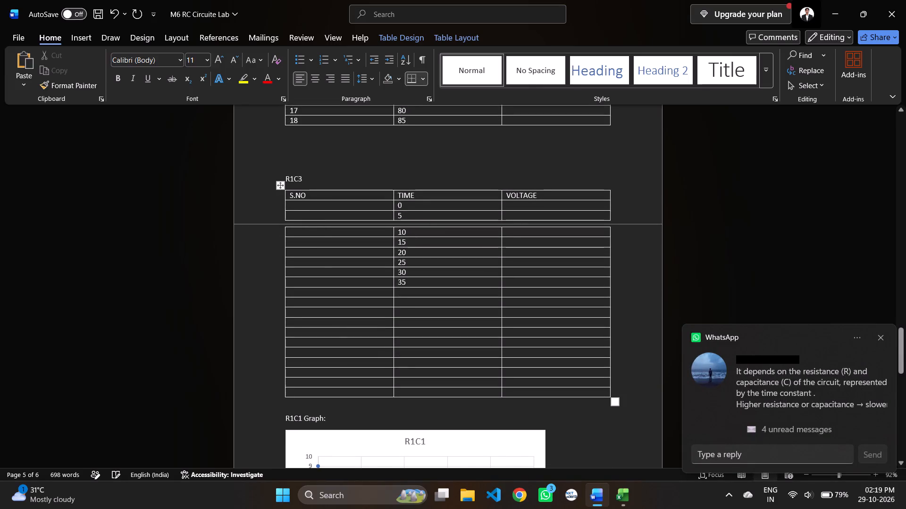
click(884, 333)
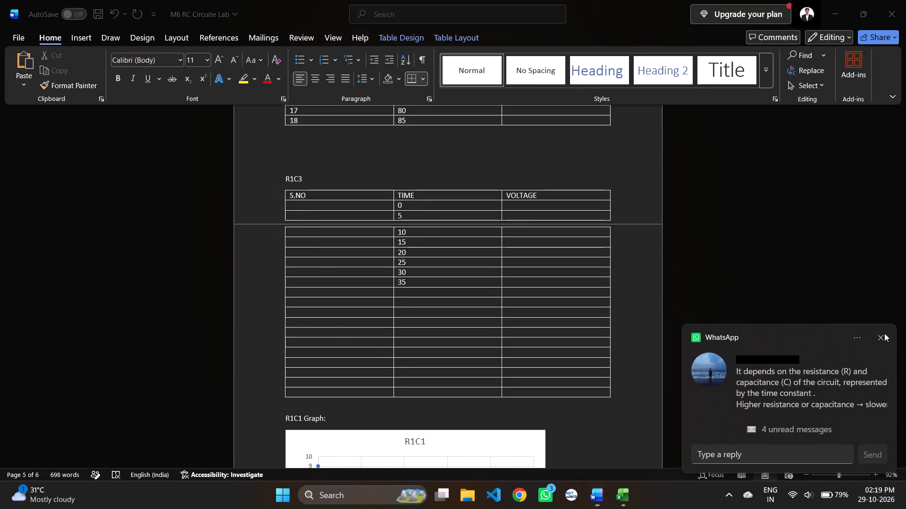
click(617, 388)
key(Return)
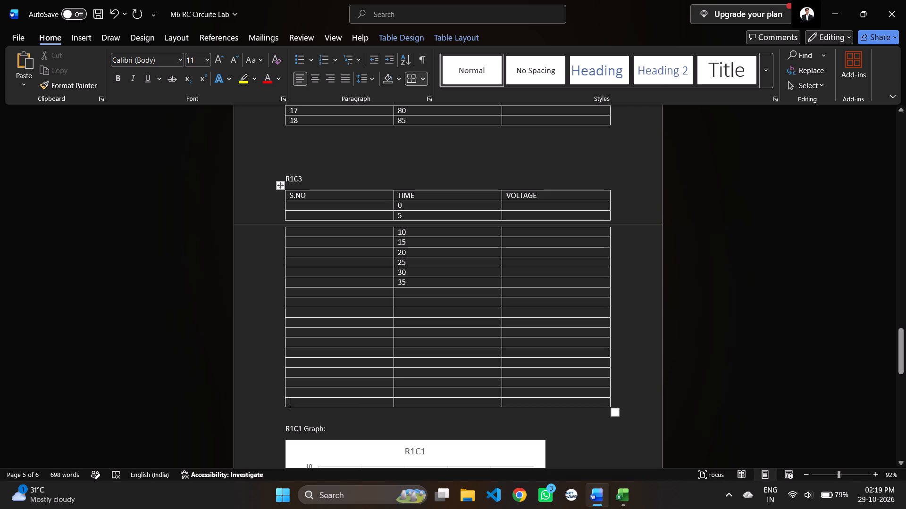
click(612, 403)
key(Return)
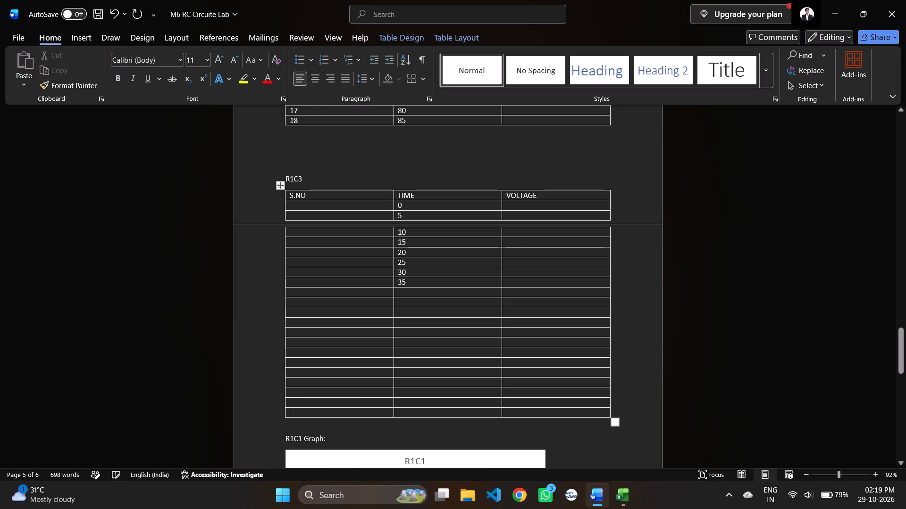
click(615, 411)
key(Return)
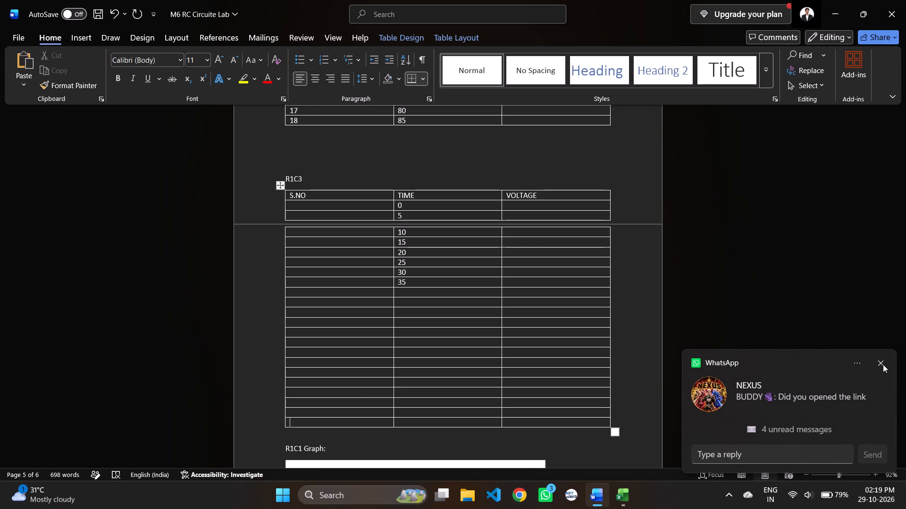
click(883, 364)
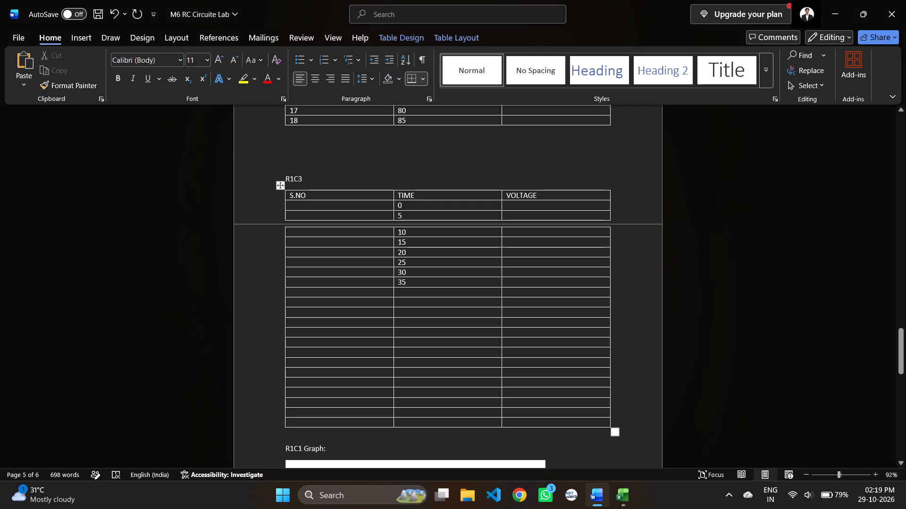
click(620, 422)
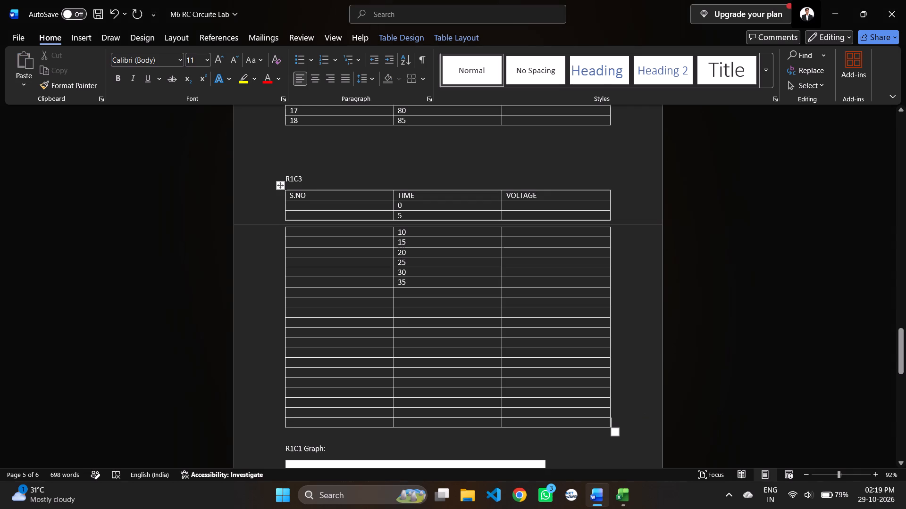
key(Return)
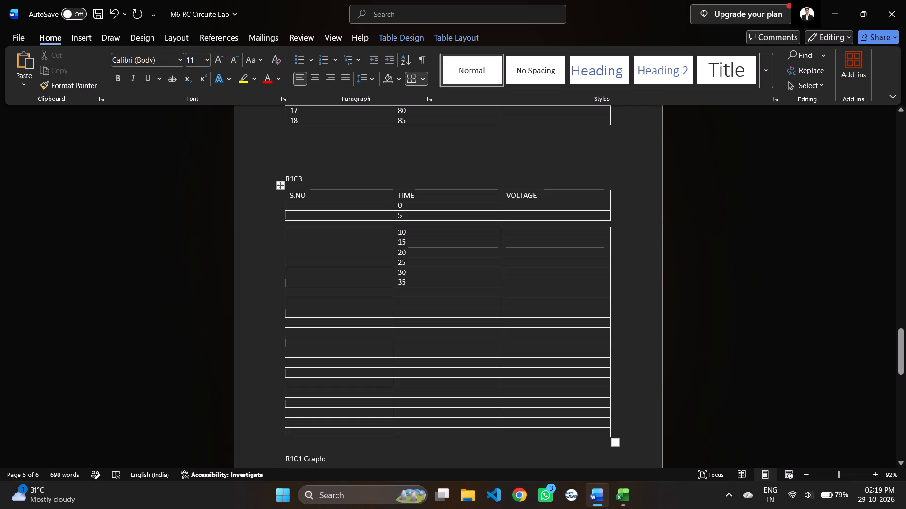
click(615, 429)
key(Return)
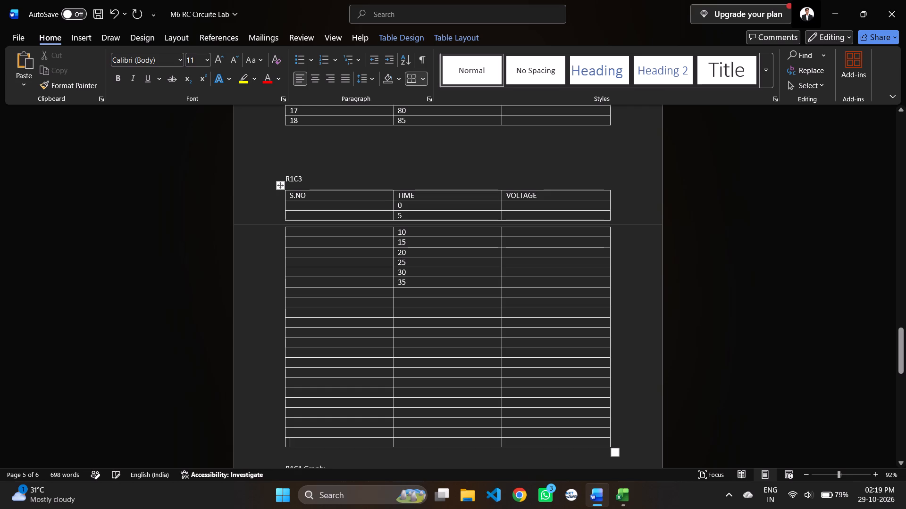
Continue the R1C3 table's TIME column below 35 with 40, 45, 50, 55 and 60.
click(408, 291)
text(40)
key(Down)
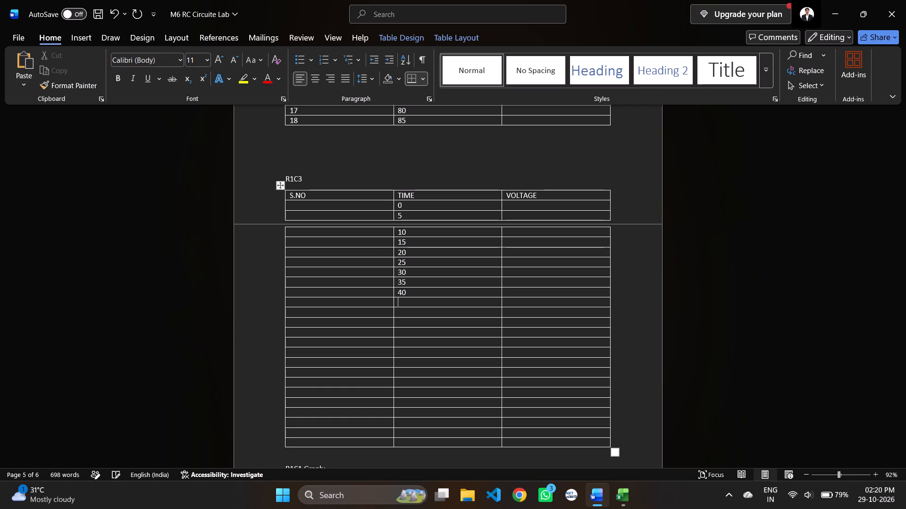
text(45)
key(Down)
text(50)
key(Down)
text(55)
key(Down)
text(65)
key(BackSpace)
key(0)
Continue the R1C3 table's TIME column below 60 with 65, 70, 75, 80, 85 and 90.
key(Down)
text(65)
key(Down)
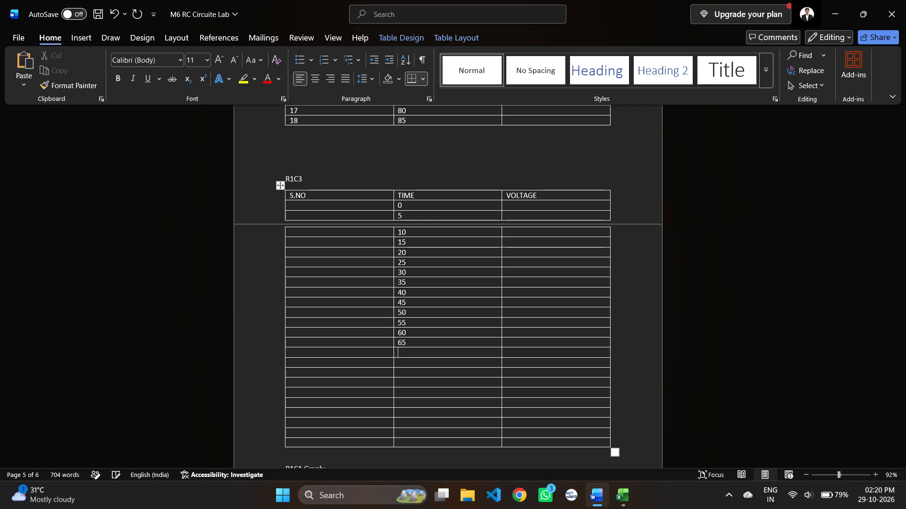
key(7)
key(0)
key(Down)
text(75)
key(Down)
text(80)
key(Down)
text(85)
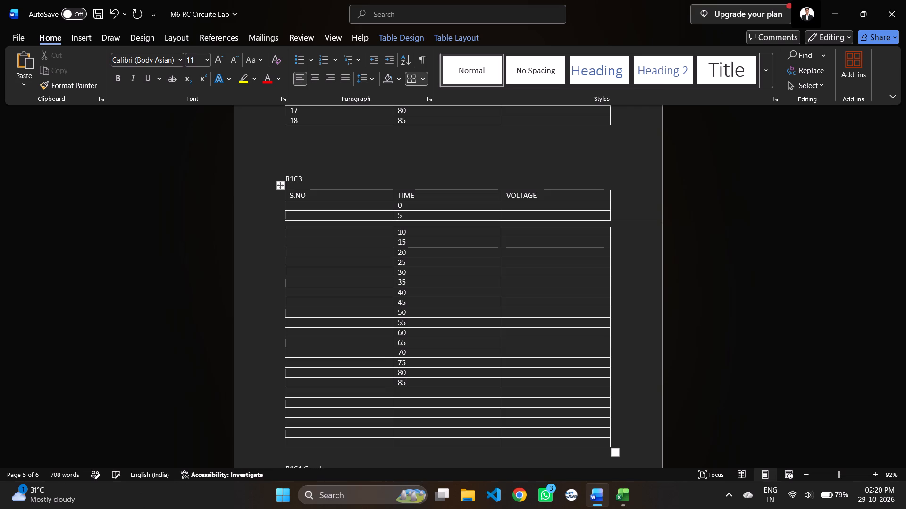
key(Down)
text(90)
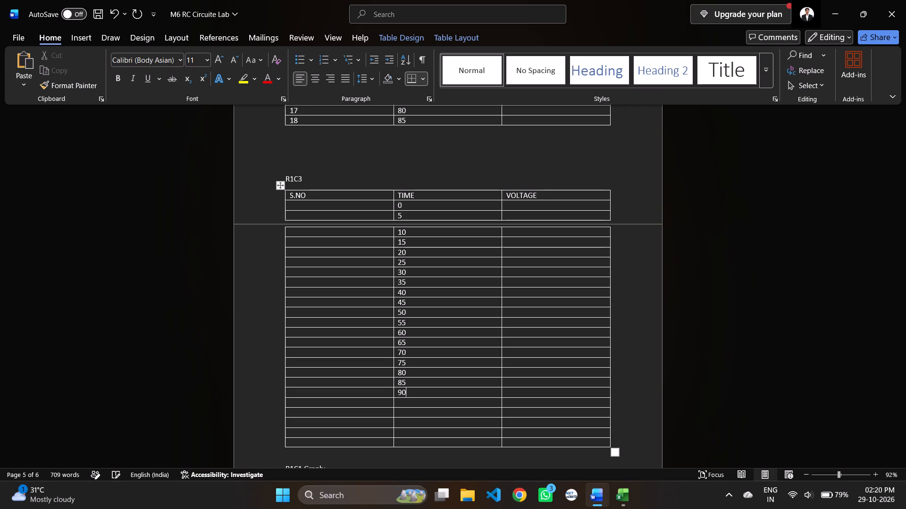
Fill the last five empty TIME cells of the R1C3 table with 95, 100, 105, 110 and 115.
key(Down)
text(95)
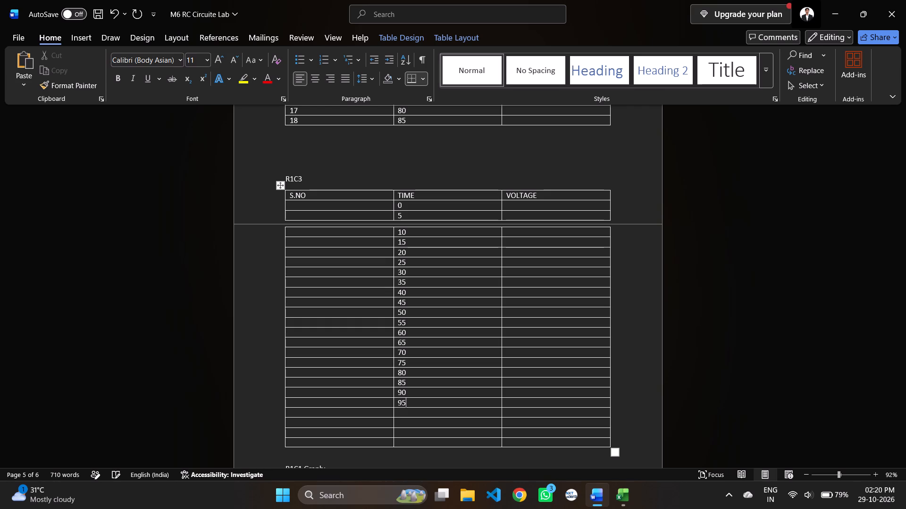
key(Down)
text(100)
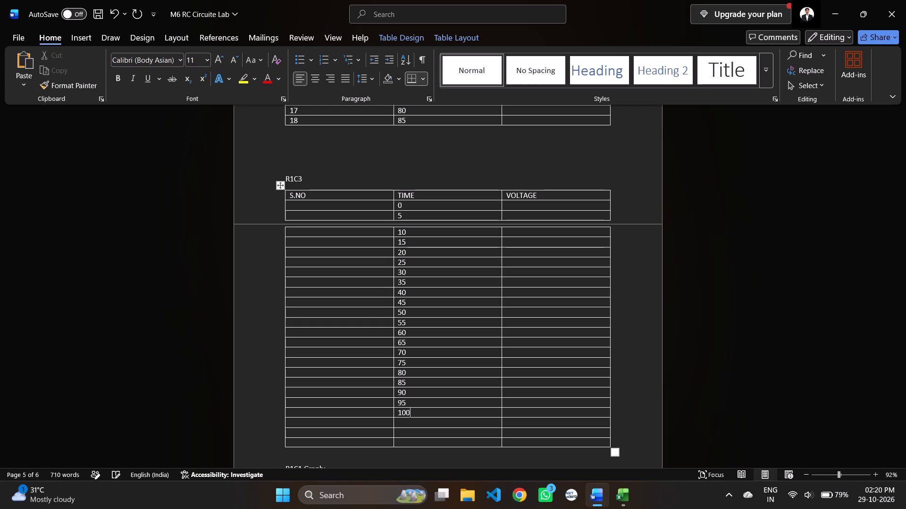
key(Down)
text(105)
key(Down)
text(110)
key(Down)
text(115)
Add five more empty rows at the bottom of the R1C3 table, below the row with TIME 115.
scroll(408, 291, down, 1)
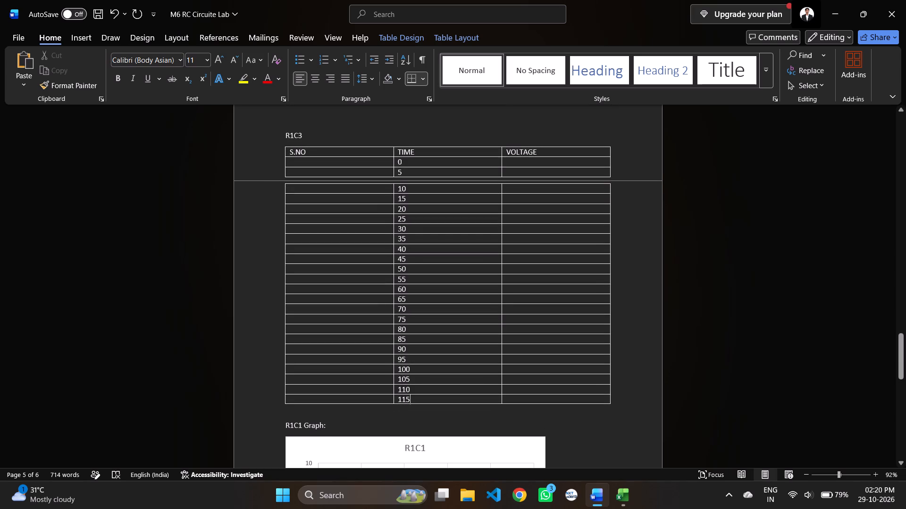
click(613, 397)
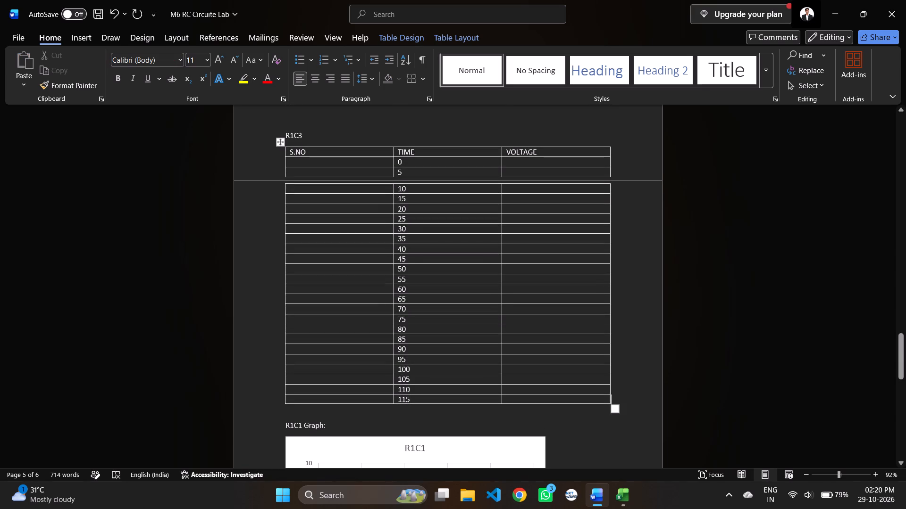
key(Return)
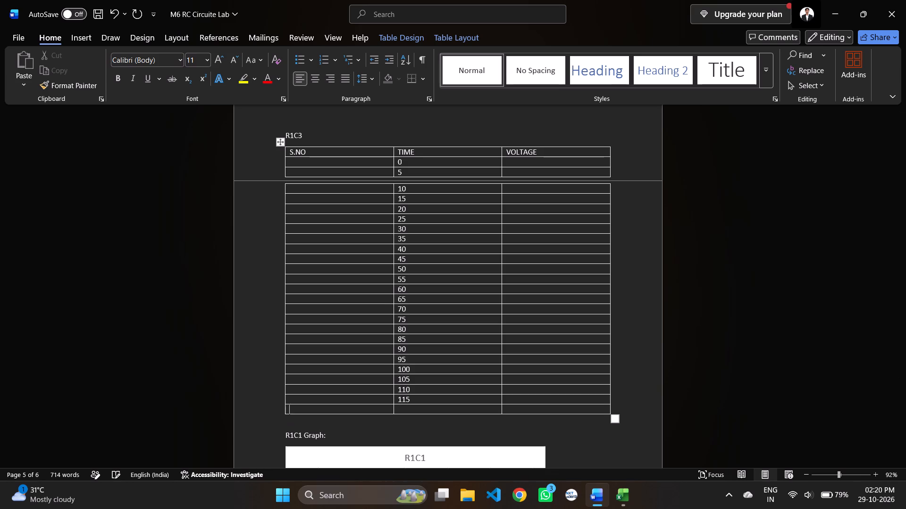
click(613, 410)
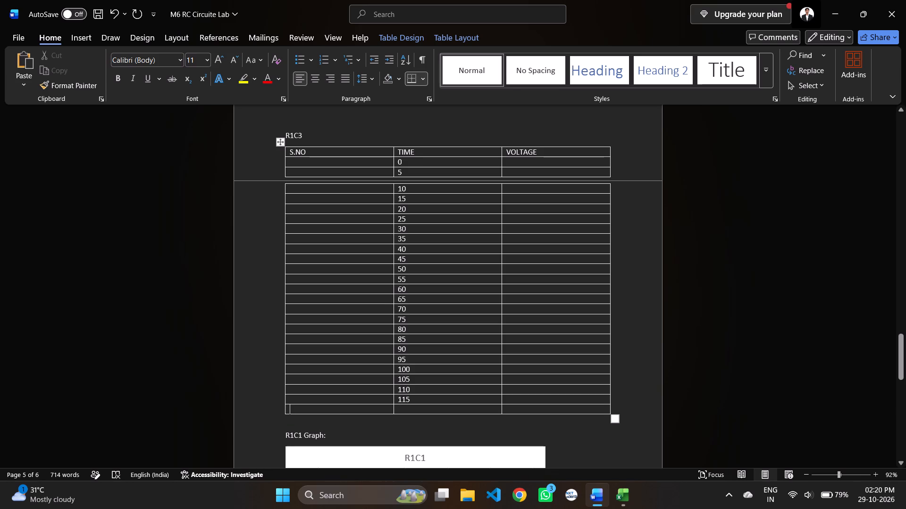
key(Return)
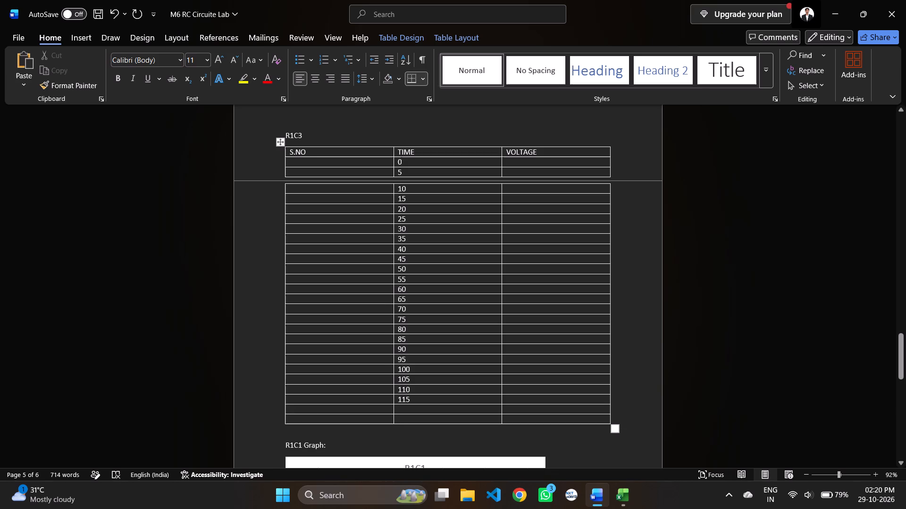
click(615, 419)
key(Return)
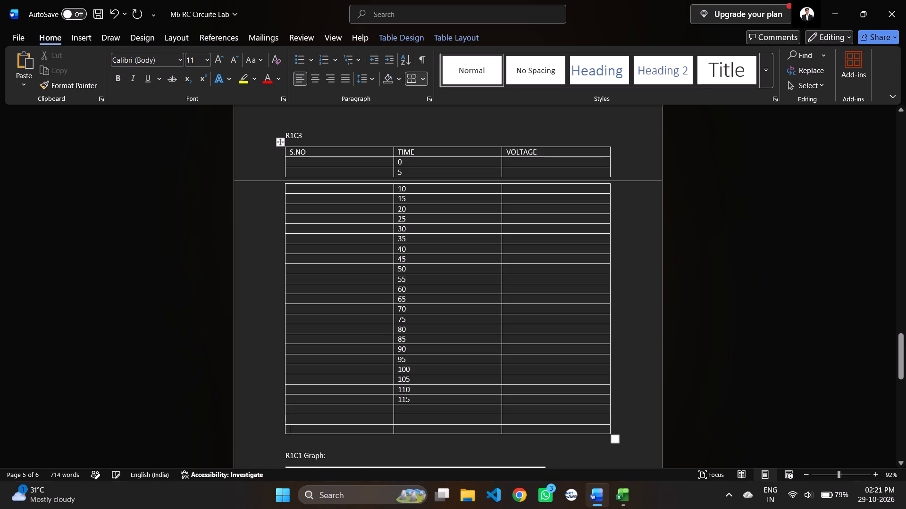
click(615, 430)
key(Return)
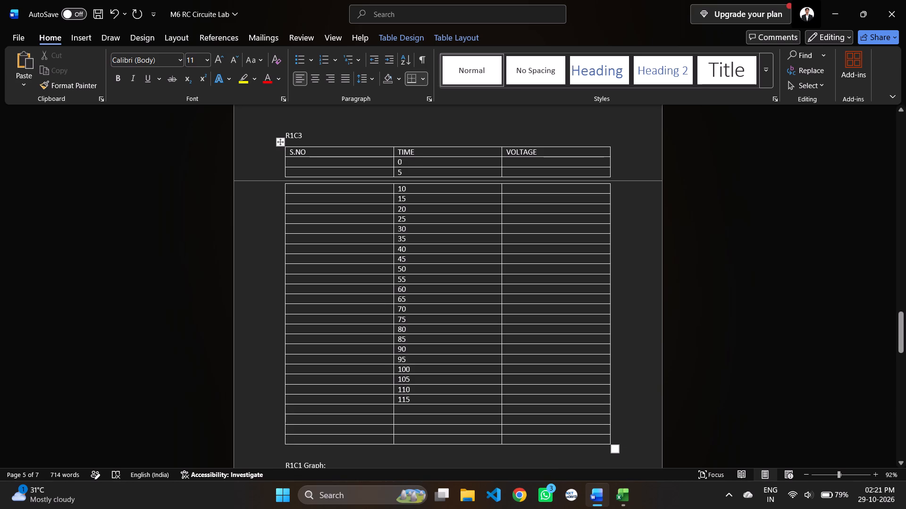
click(615, 437)
key(Return)
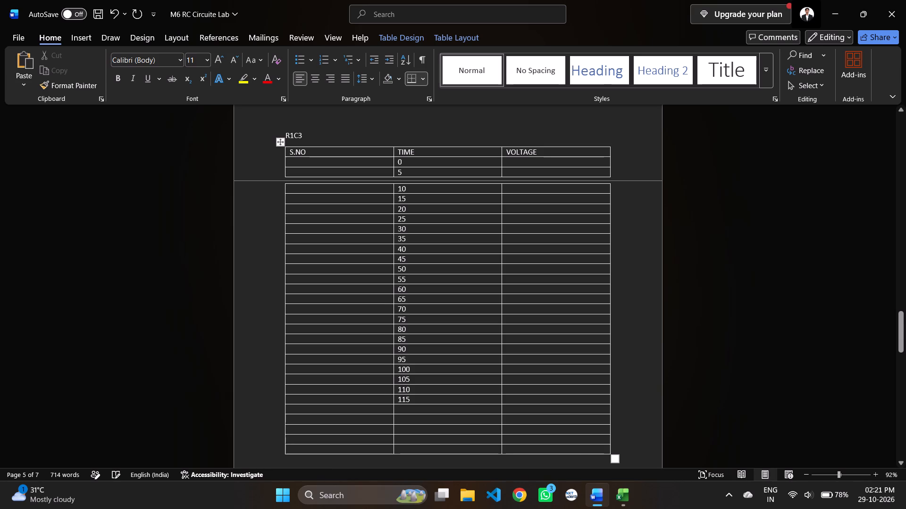
Fill the five empty TIME cells of the R1C3 table below 115 with 120, 125, 130, 135 and 140.
click(421, 410)
text(120)
key(Down)
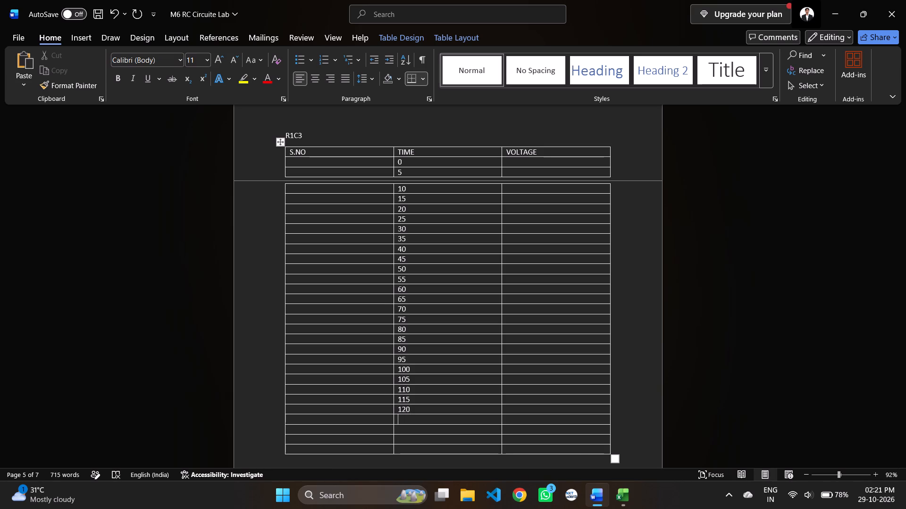
key(1)
text(25)
key(Down)
text(130)
key(Down)
text(135)
key(Down)
text(140)
key(Down)
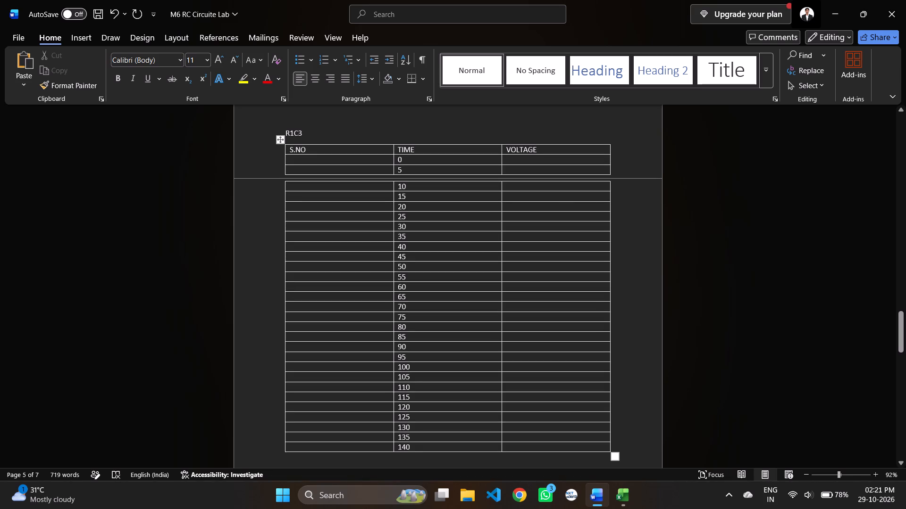
Add six more empty rows at the bottom of the R1C3 table, below the row with TIME 140.
click(613, 443)
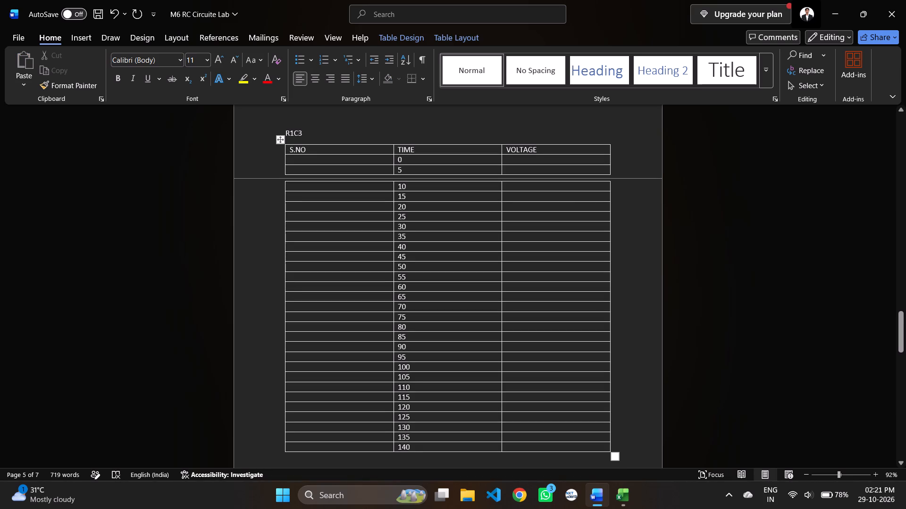
key(Return)
scroll(613, 443, down, 9)
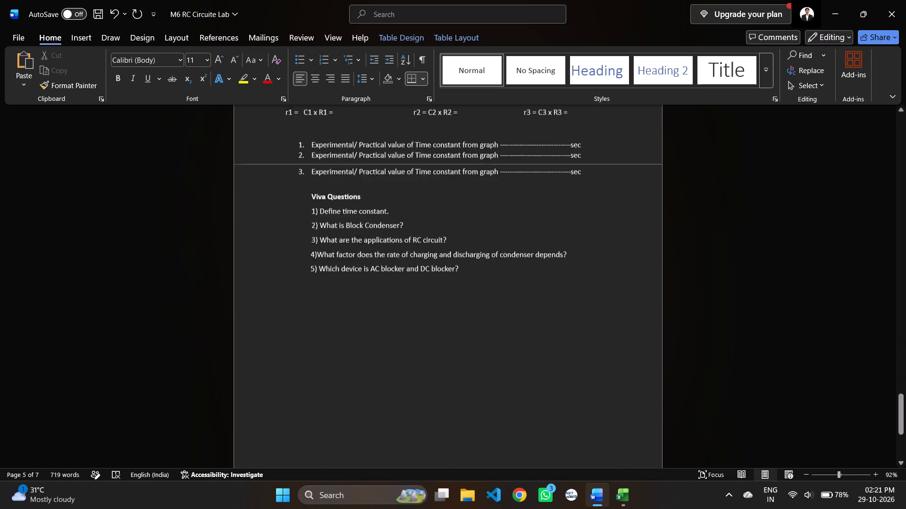
scroll(613, 443, up, 4)
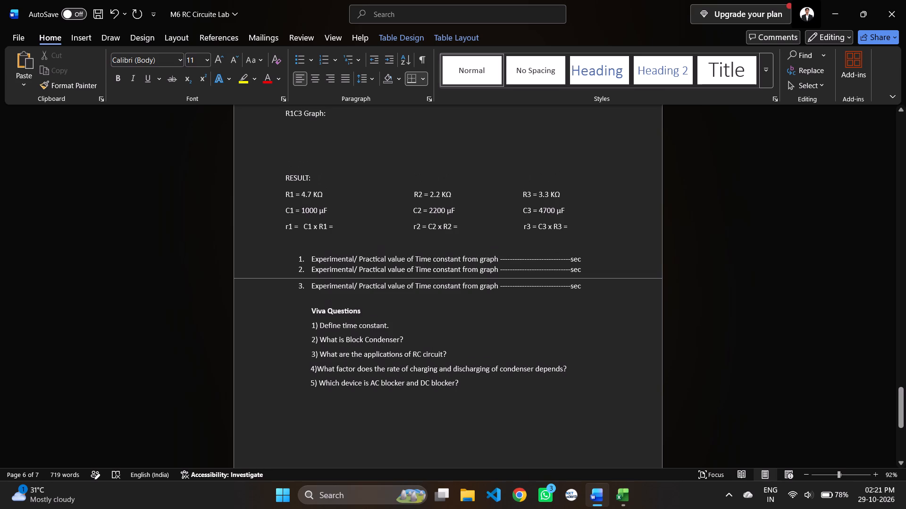
scroll(613, 443, up, 6)
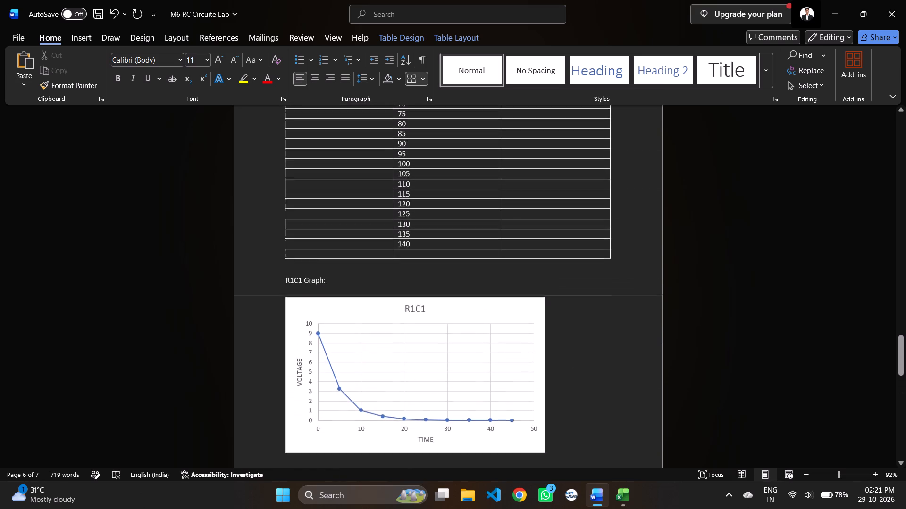
scroll(613, 443, up, 1)
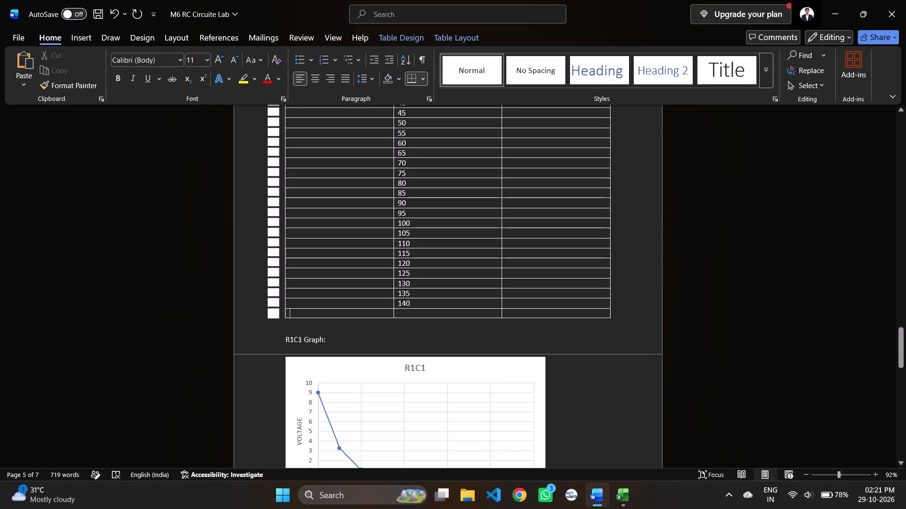
click(615, 313)
key(Return)
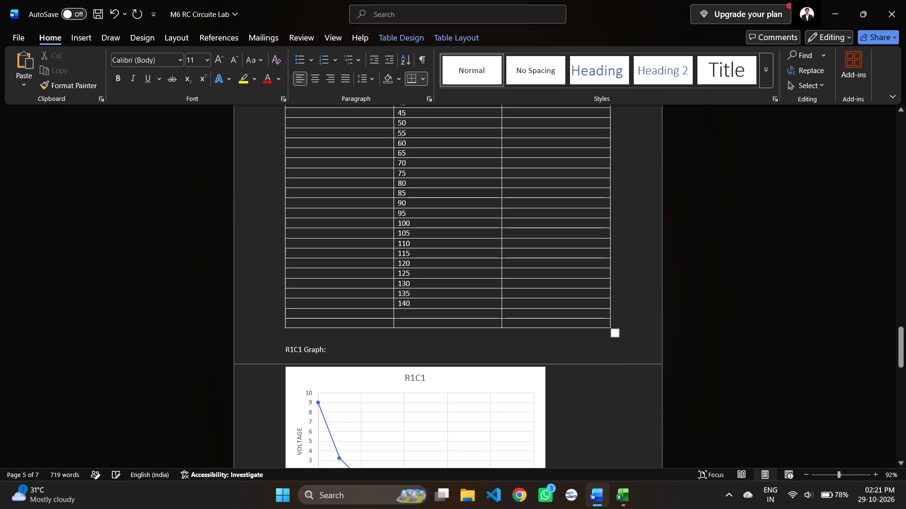
click(615, 322)
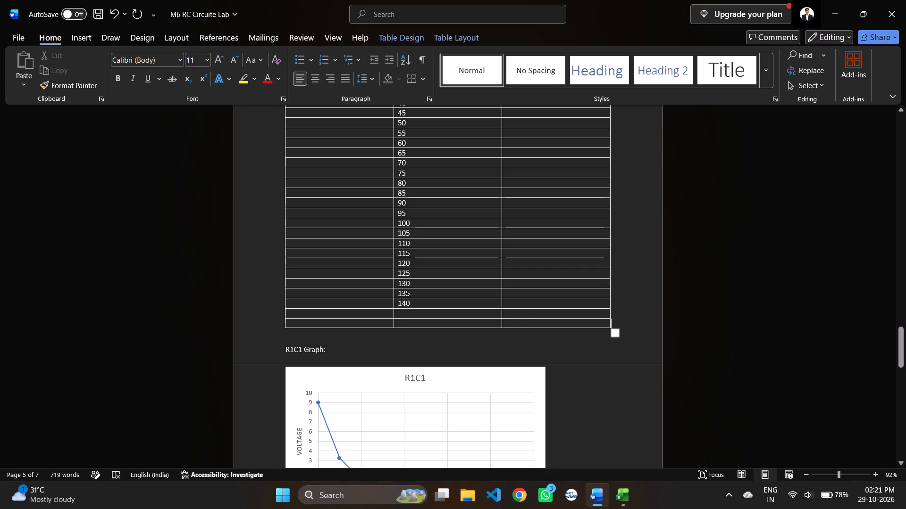
key(Return)
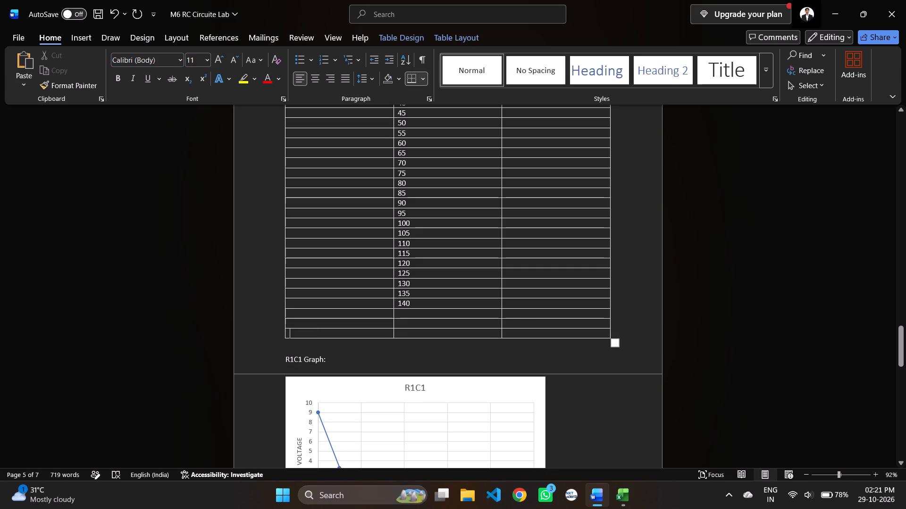
click(615, 332)
key(Return)
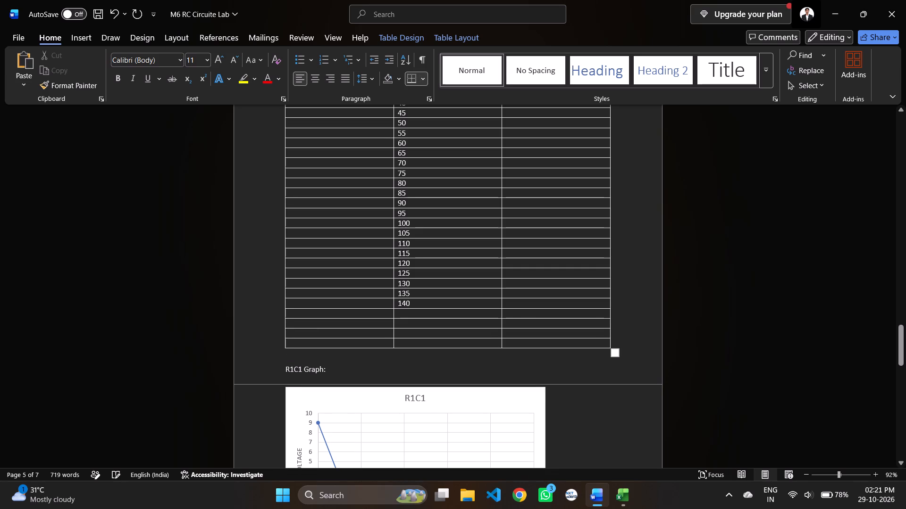
click(615, 338)
key(Return)
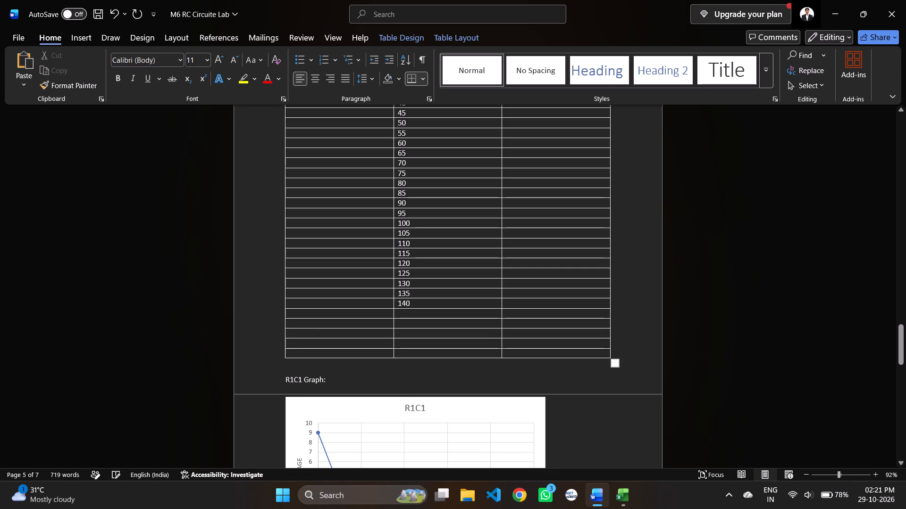
click(618, 352)
key(Return)
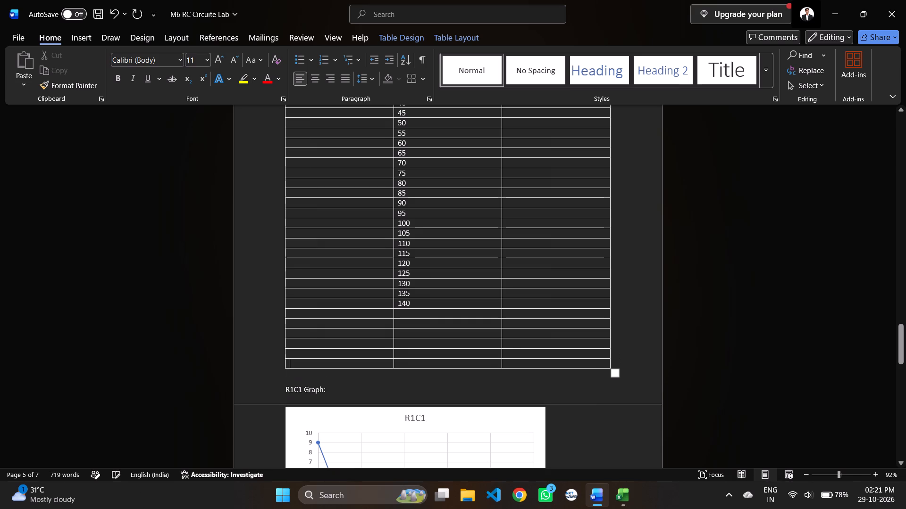
Fill the last six empty TIME cells of the R1C3 table with 145, 150, 155, 160, 165 and 170.
click(404, 313)
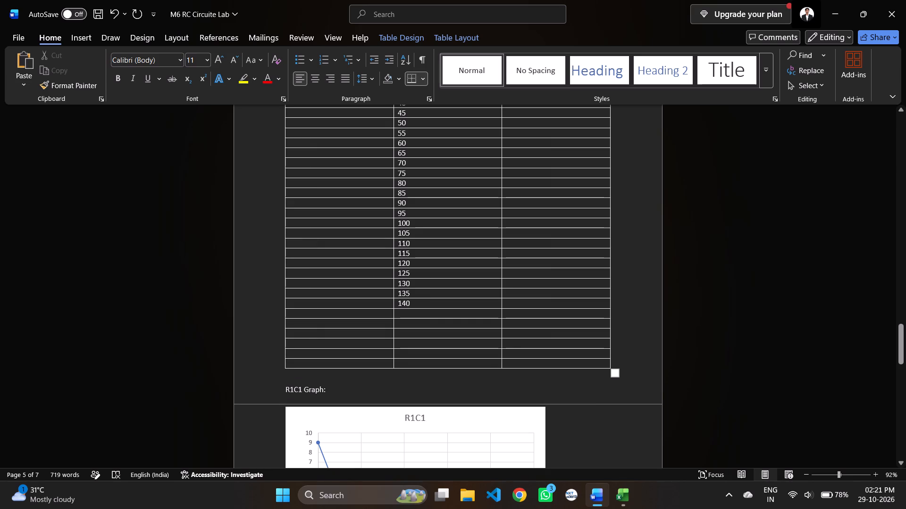
text(145)
key(Down)
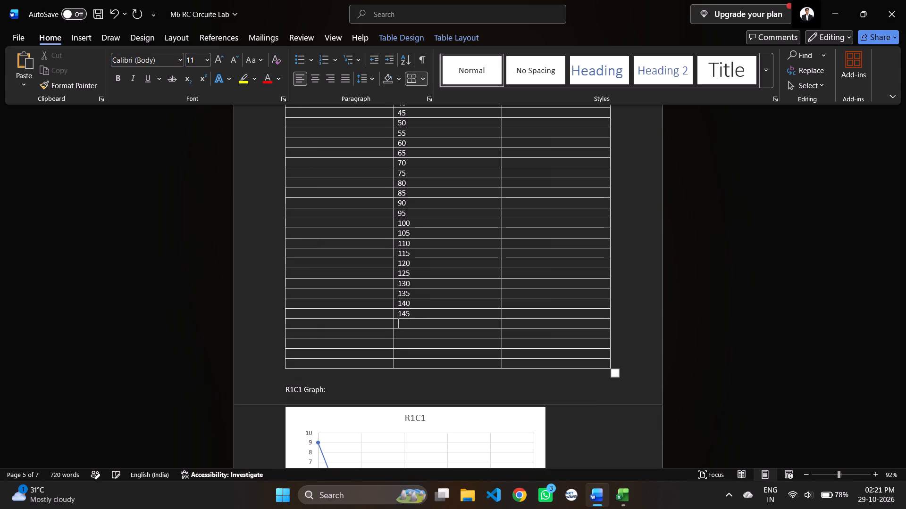
text(150)
key(Down)
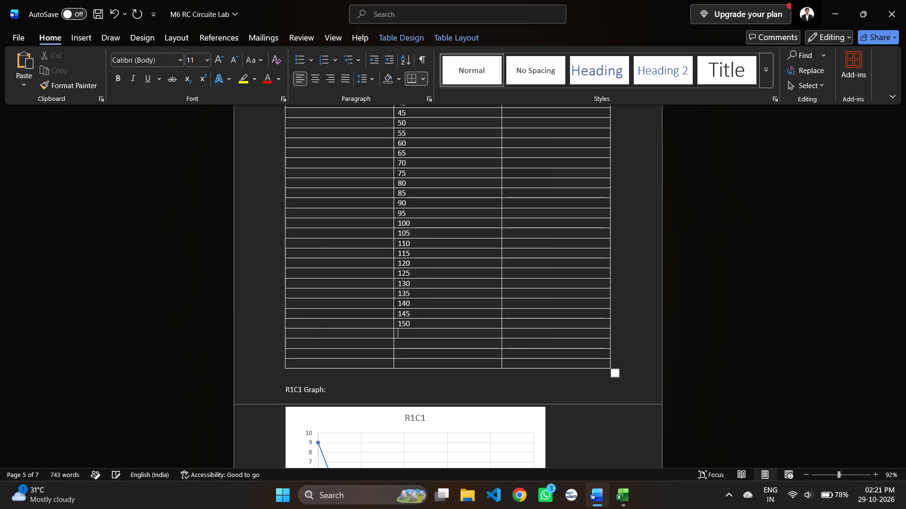
text(155)
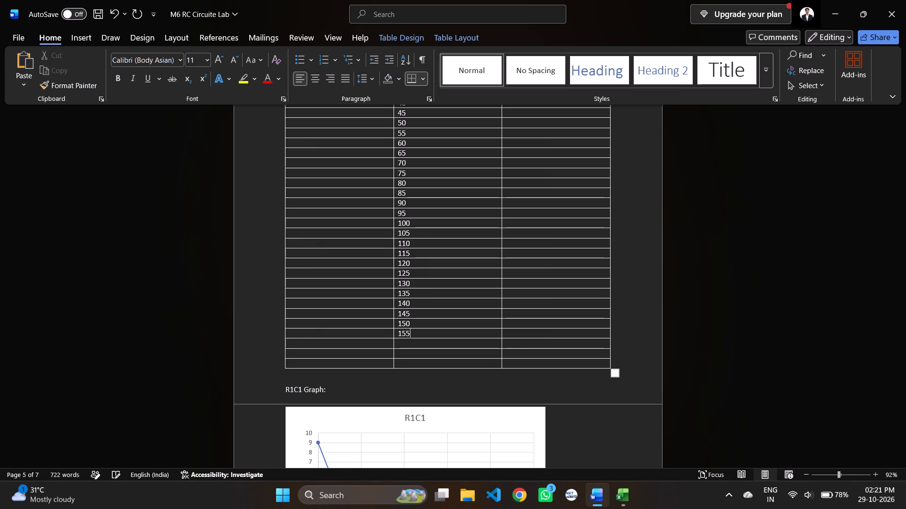
key(Down)
text(160)
key(Down)
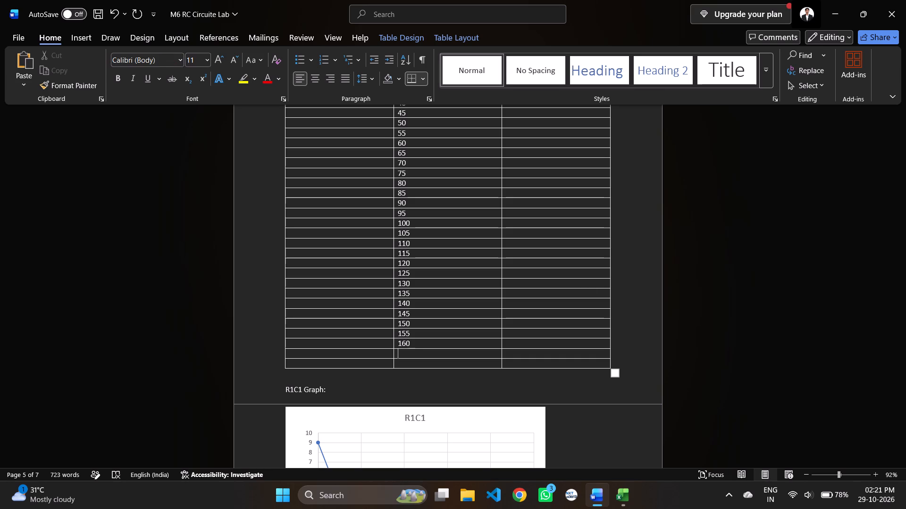
key(1)
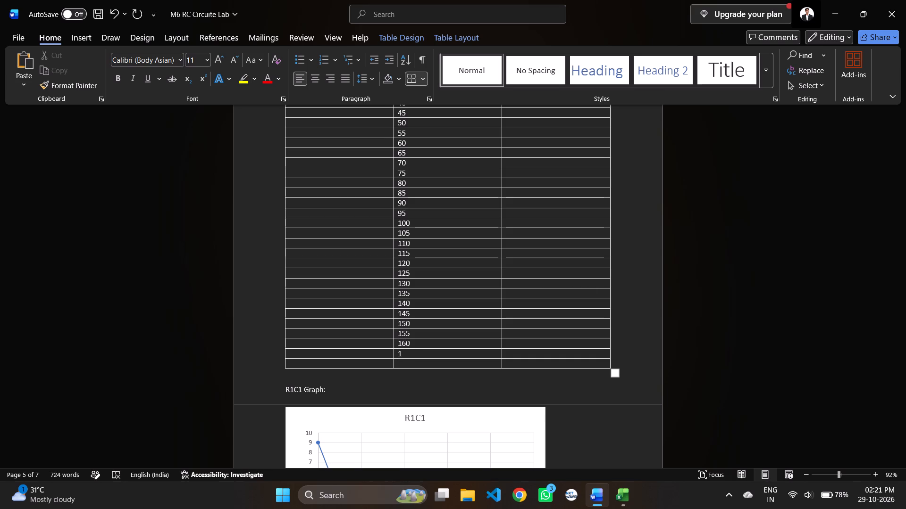
text(65)
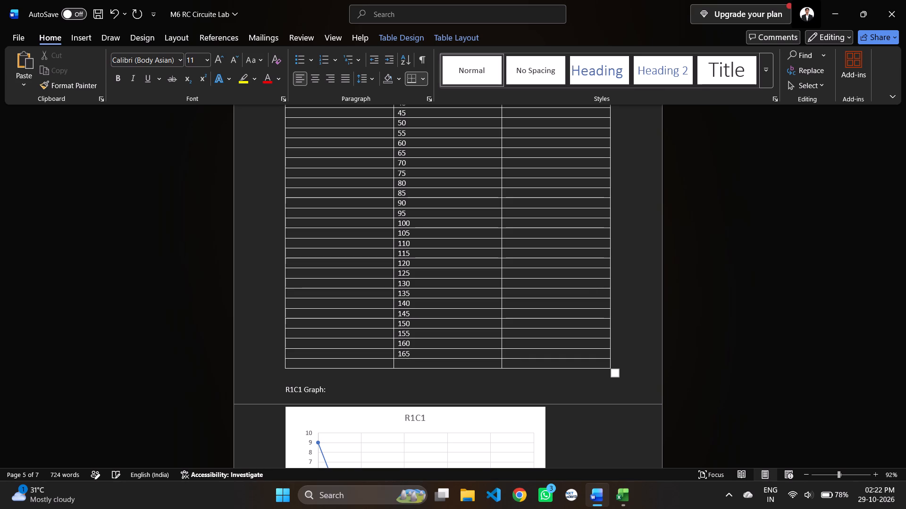
key(Right)
key(Down)
key(Left)
key(1)
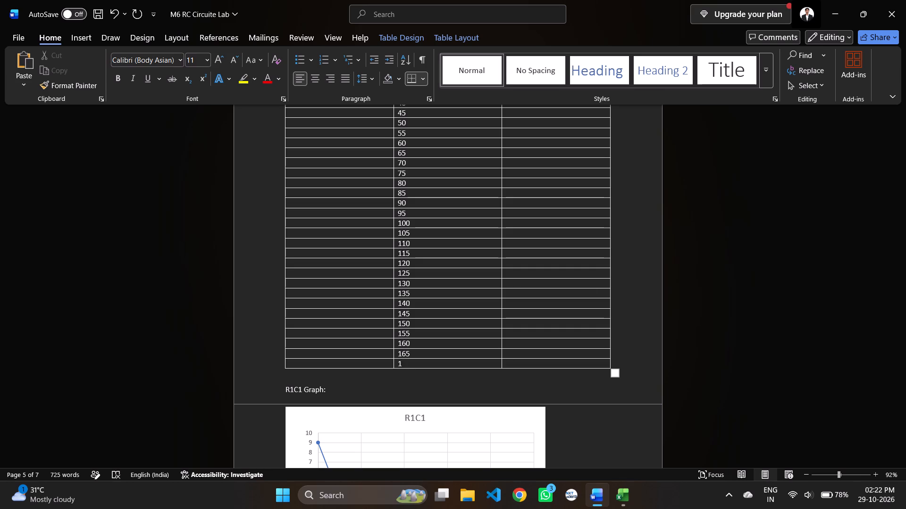
text(70)
Number the first five data rows in the R1C3 table's S.NO column 1 to 5, starting at TIME 0.
scroll(428, 228, up, 5)
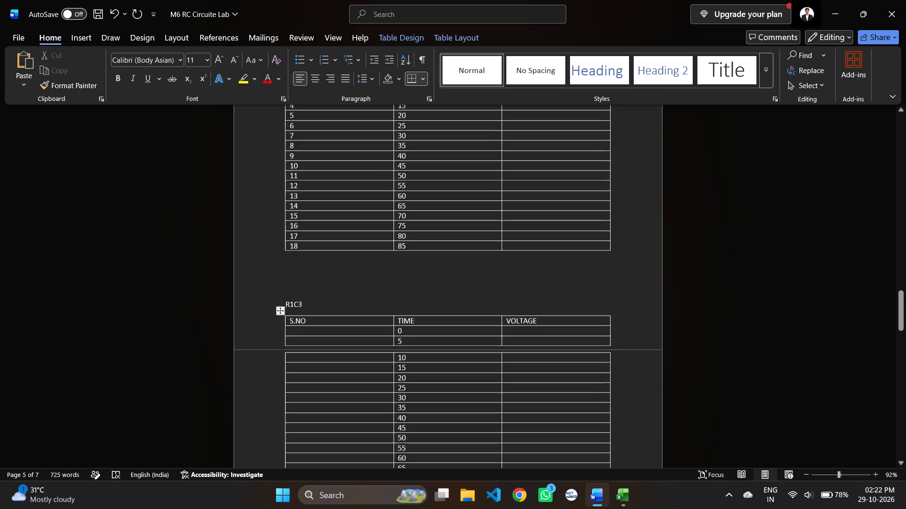
scroll(428, 228, up, 2)
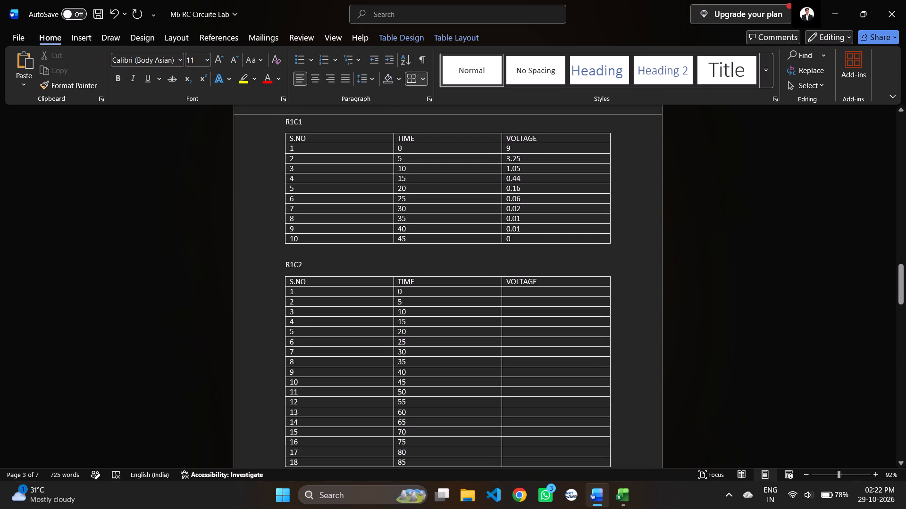
click(518, 291)
scroll(471, 348, down, 3)
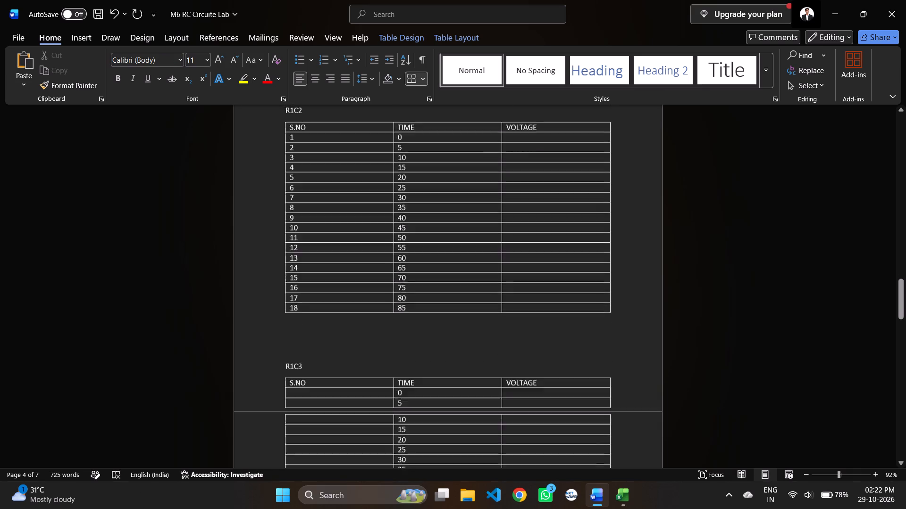
scroll(471, 348, down, 2)
click(329, 274)
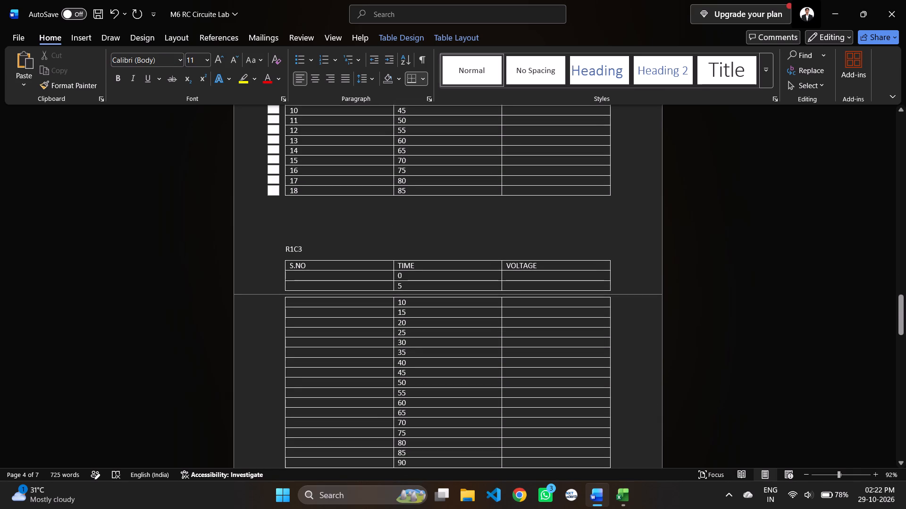
key(1)
key(Down)
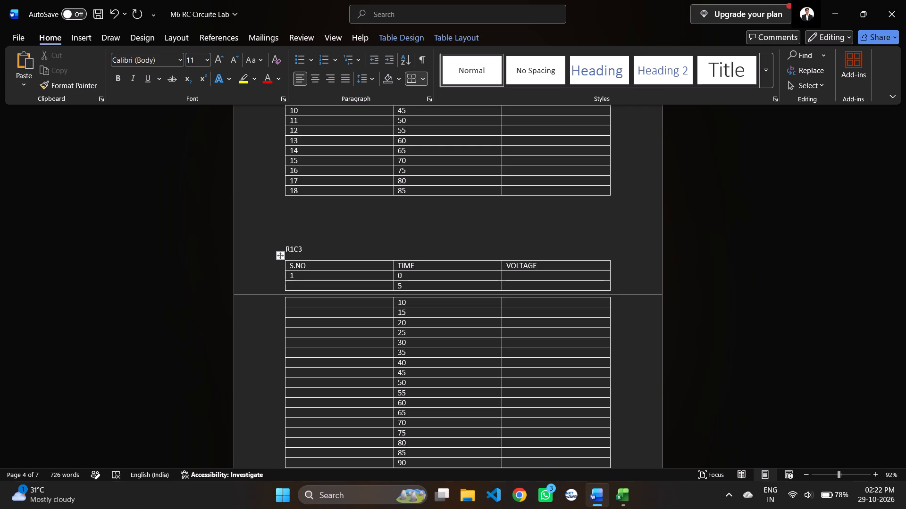
key(2)
key(Down)
key(3)
key(Down)
key(4)
key(Down)
key(5)
key(Down)
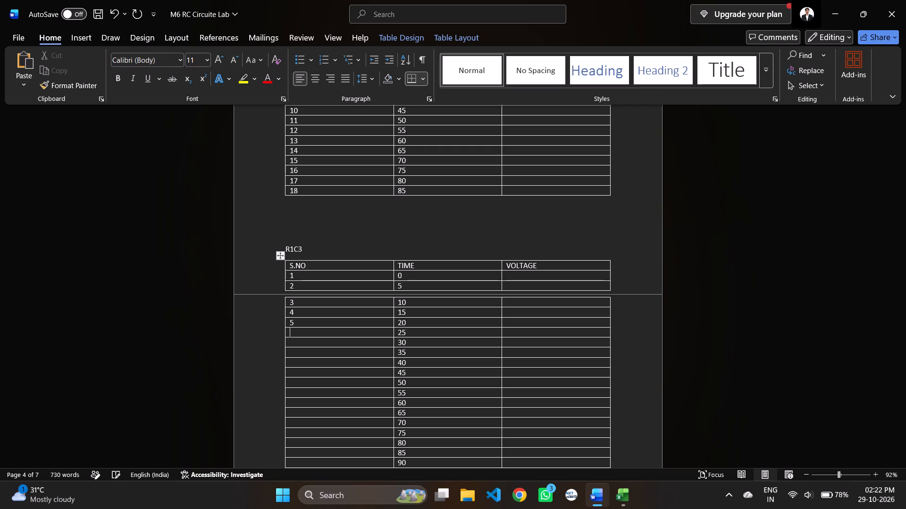
Continue the R1C3 table's S.NO column with 6, 7, 8, 9 and 10 in the rows with TIME 25 to 45.
key(6)
key(Down)
key(7)
key(Down)
key(8)
key(Down)
key(9)
key(Down)
text(10)
key(1)
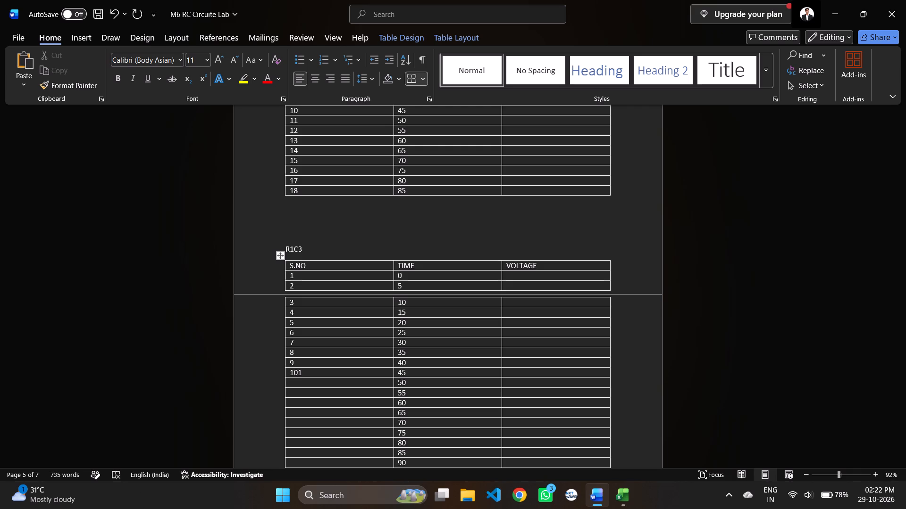
key(BackSpace)
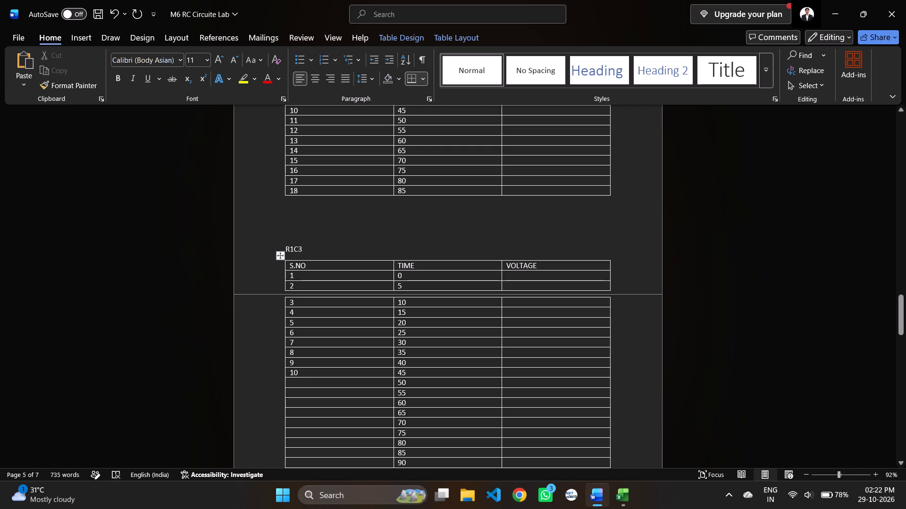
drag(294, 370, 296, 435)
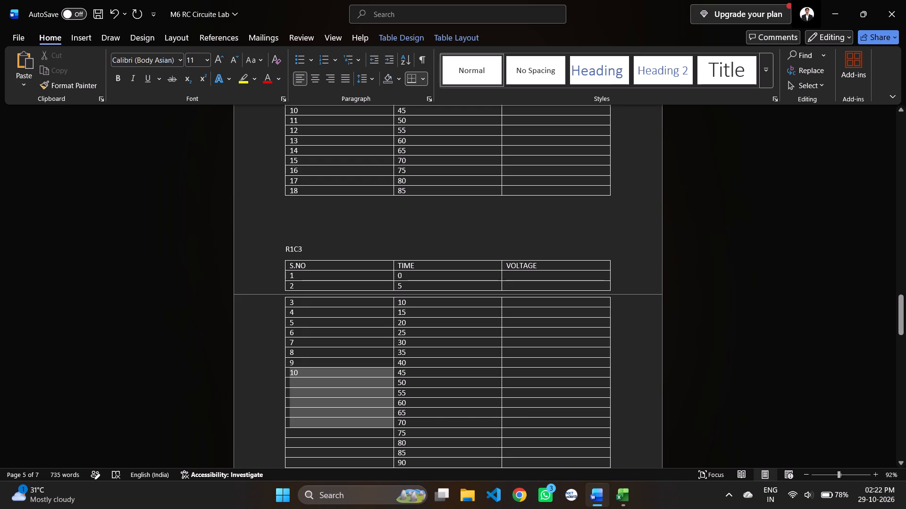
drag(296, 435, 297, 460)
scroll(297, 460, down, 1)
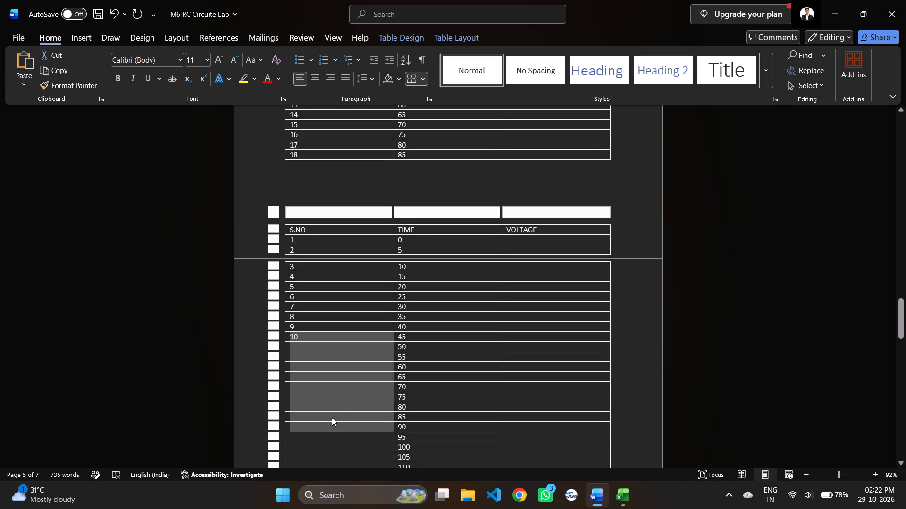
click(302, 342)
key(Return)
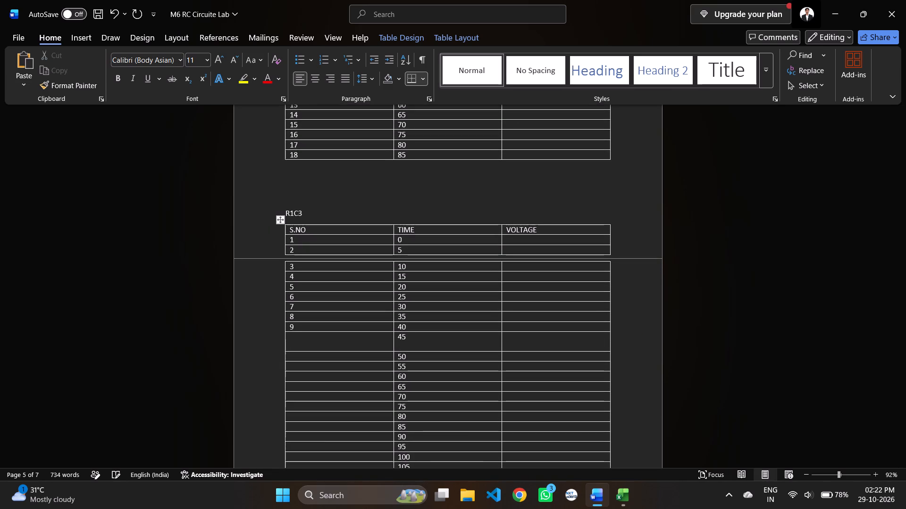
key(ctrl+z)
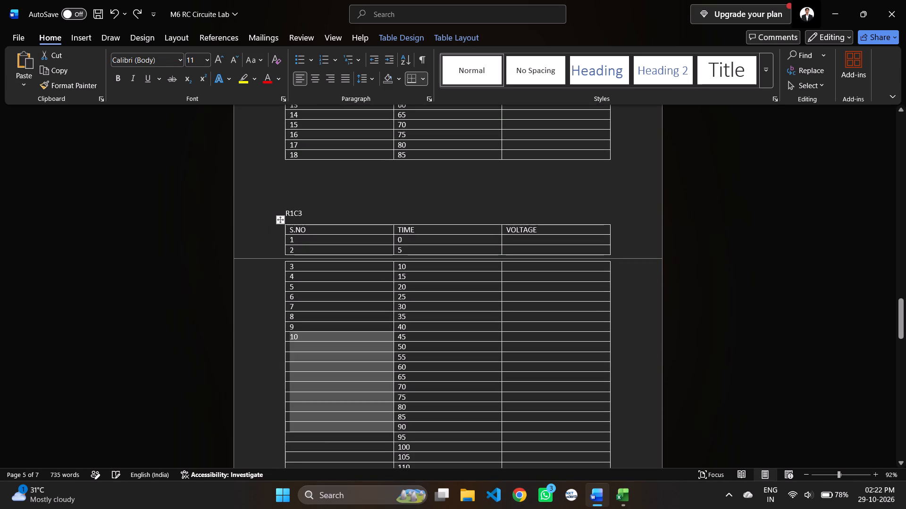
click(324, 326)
Number the R1C3 table's rows with TIME 50 to 70 as 11, 12, 13, 14 and 15 in the S.NO column.
click(301, 346)
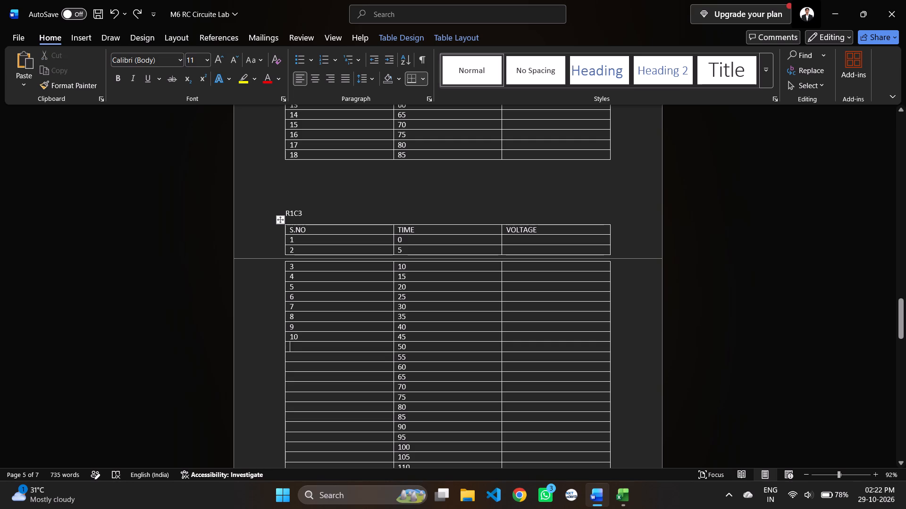
text(11)
key(Down)
text(12)
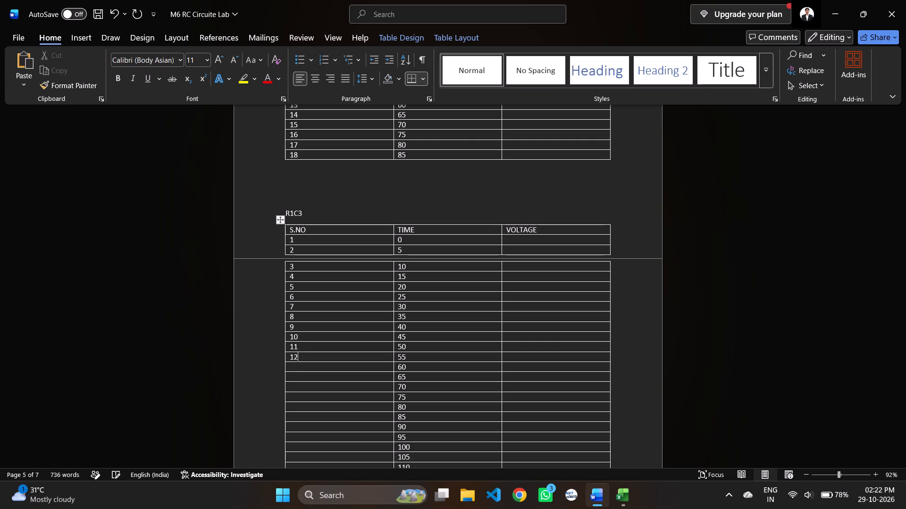
key(Down)
key(1)
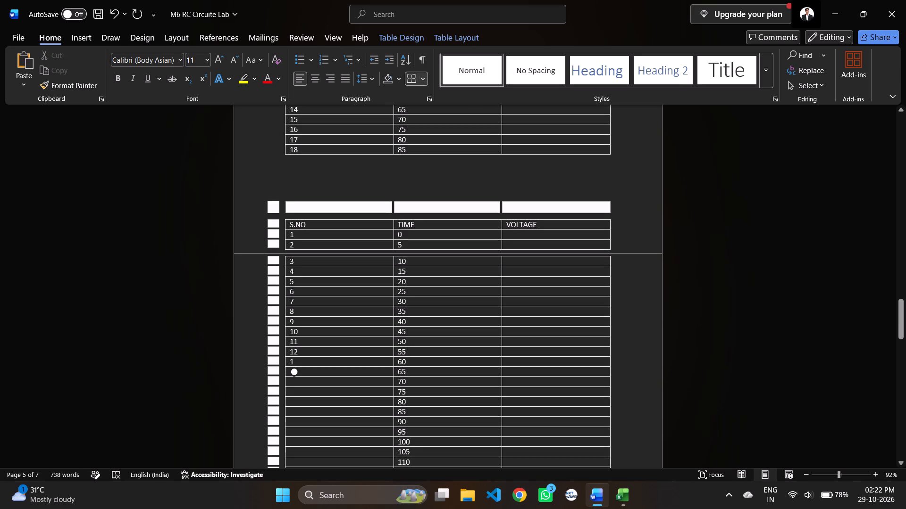
key(3)
key(Down)
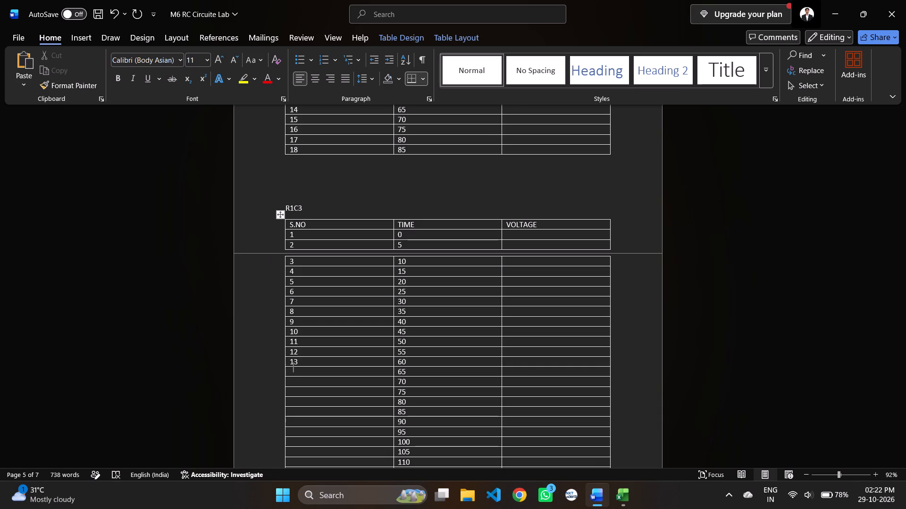
text(14)
key(Down)
text(15)
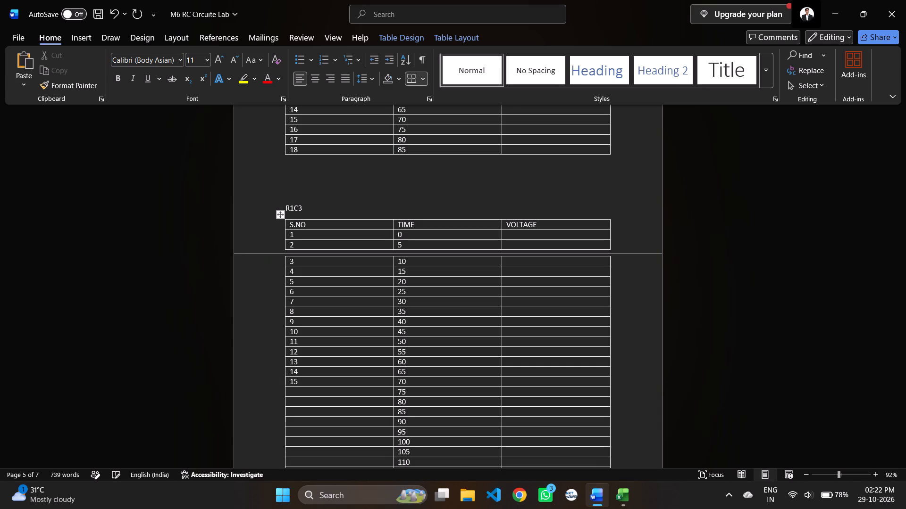
Enter S.NO 16, 17, 18, 19 and 20 in the R1C3 table's rows with TIME 75 to 95.
key(Down)
text(16)
key(Down)
text(17)
key(Down)
text(18)
key(Down)
text(19)
key(Down)
text(20)
Enter S.NO 21 and 22 in the R1C3 table's rows with TIME 100 and 105.
key(Down)
text(21)
key(Down)
text(22)
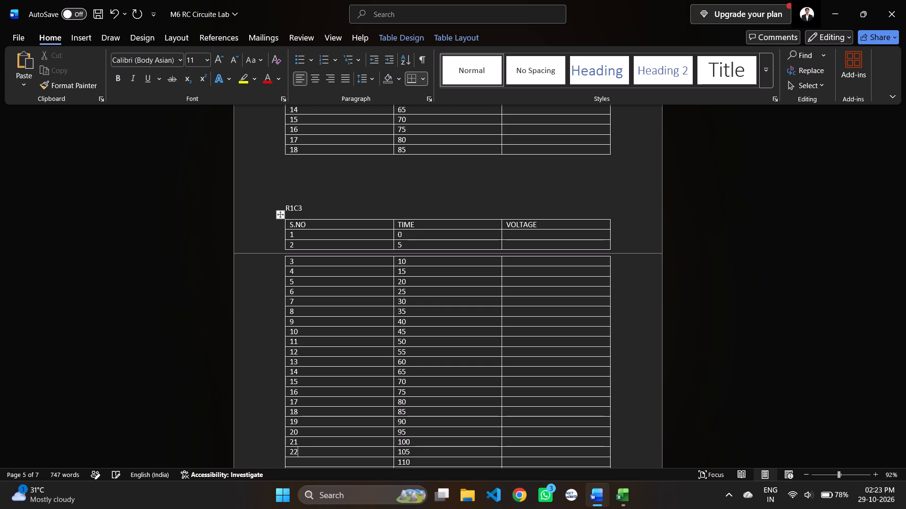
key(Down)
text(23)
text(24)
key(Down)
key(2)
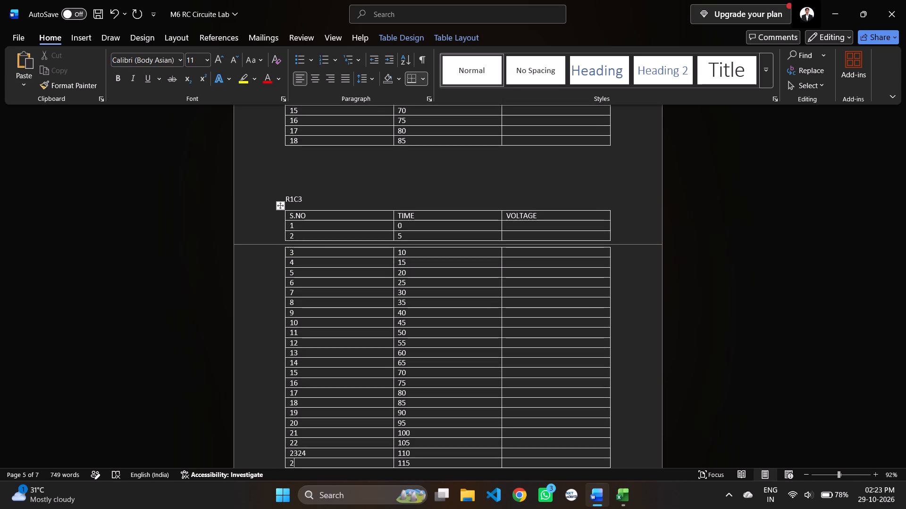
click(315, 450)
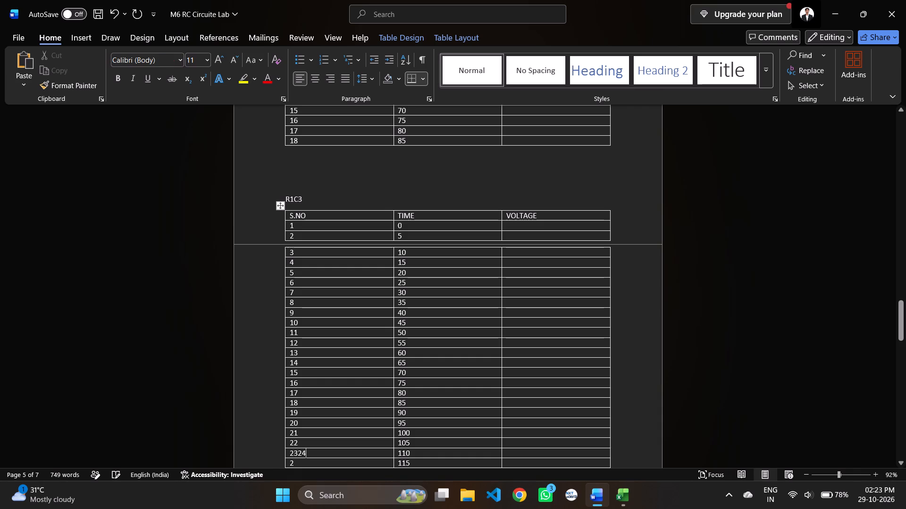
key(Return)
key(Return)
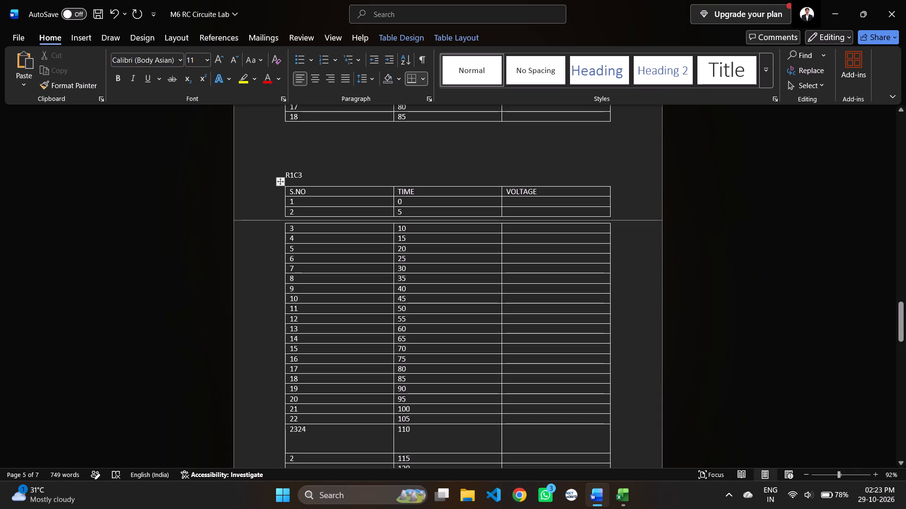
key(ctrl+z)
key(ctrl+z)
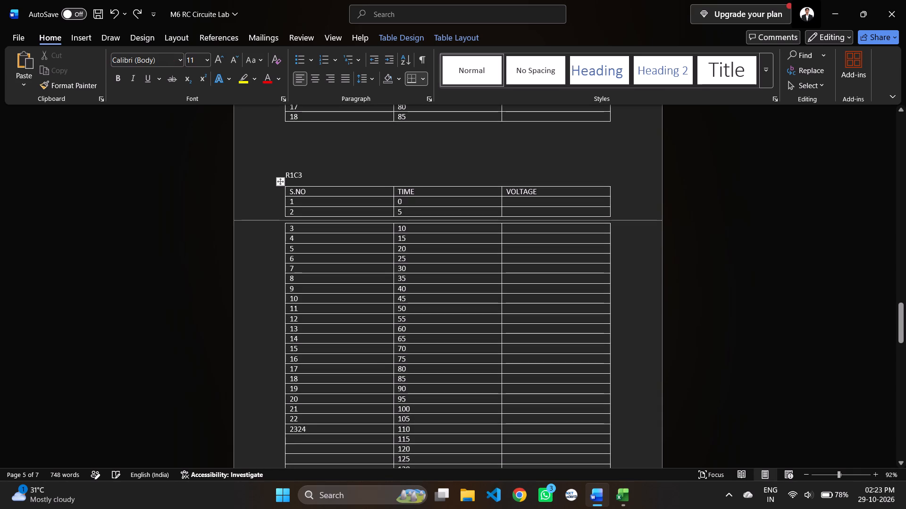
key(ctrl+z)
Enter S.NO 23, 24 and 25 in the R1C3 table's rows with TIME 110, 115 and 120.
text(23)
key(Down)
text(24)
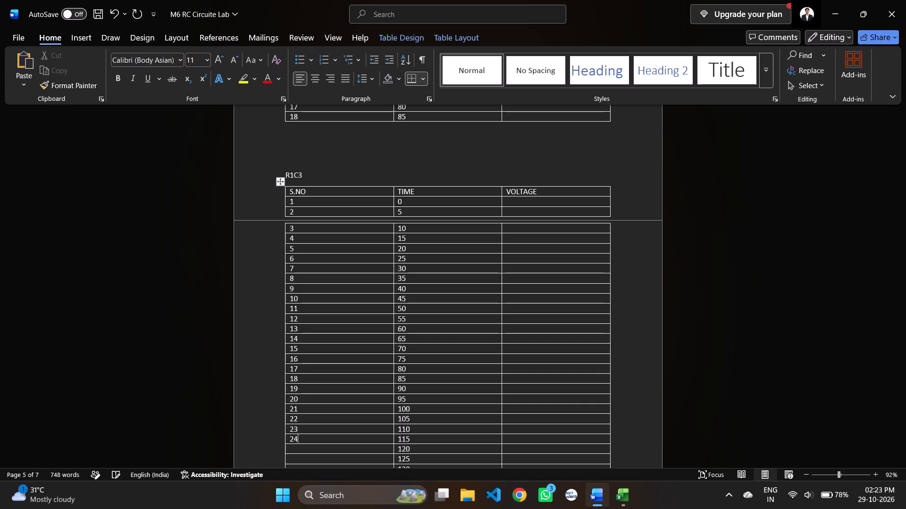
key(Down)
text(25)
Number the R1C3 table's rows with TIME 125 to 145 as 26, 27, 28, 29 and 30 in the S.NO column.
key(Down)
text(26)
key(Down)
text(27)
key(Down)
text(28)
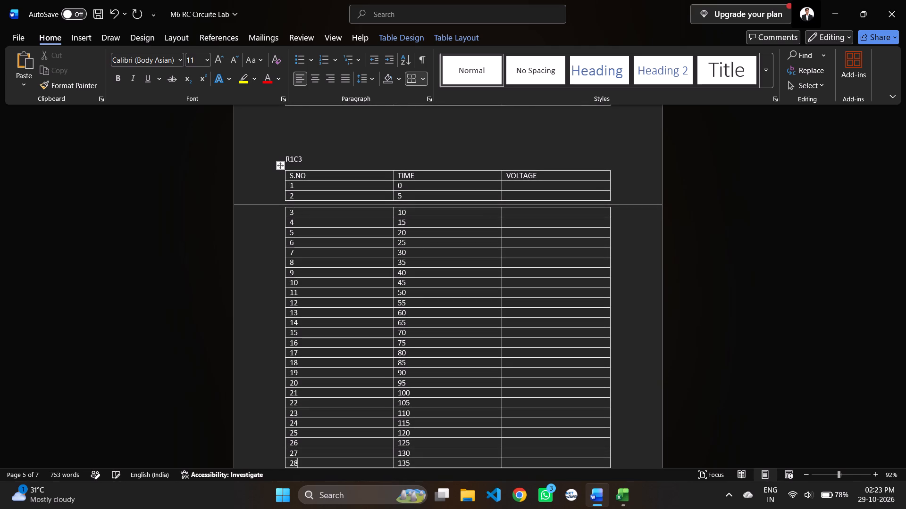
key(Down)
text(29)
key(Down)
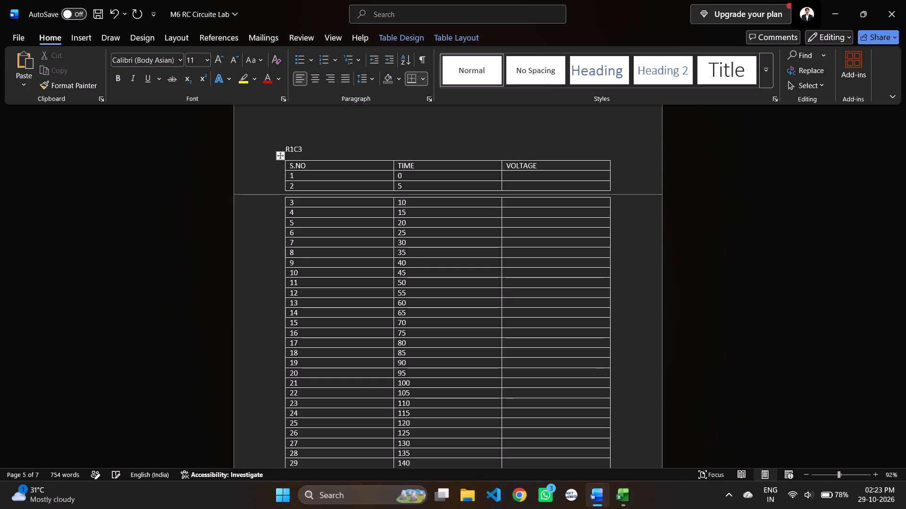
text(30)
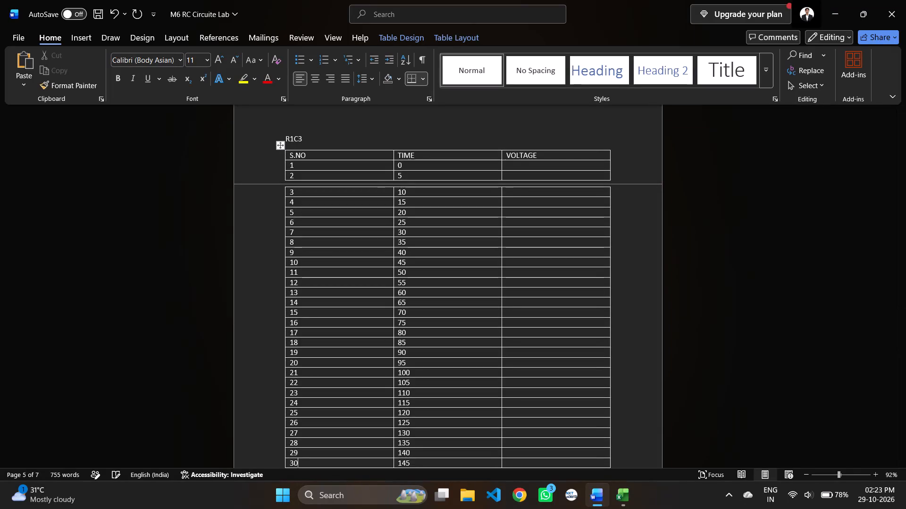
Number the R1C3 table's last five rows, TIME 150 to 170, as 31, 32, 33, 34 and 35 in the S.NO column.
key(Right)
key(Left)
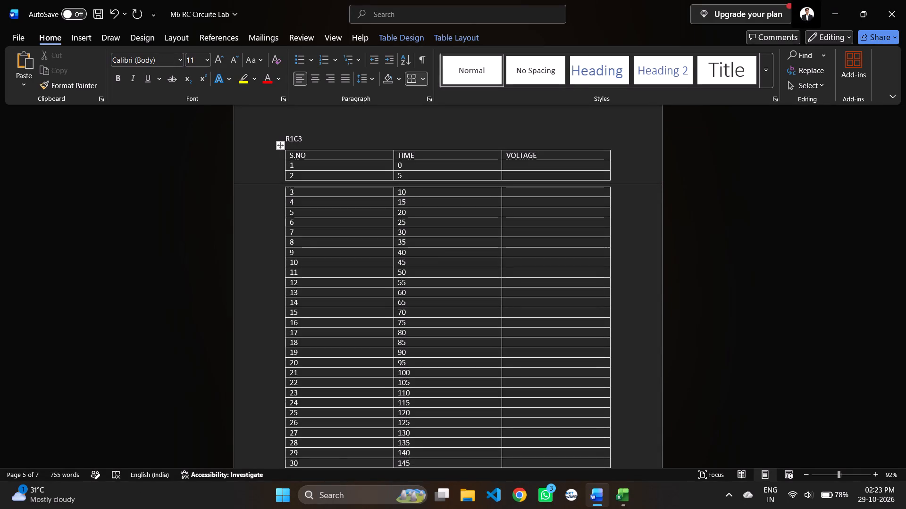
key(Down)
text(35)
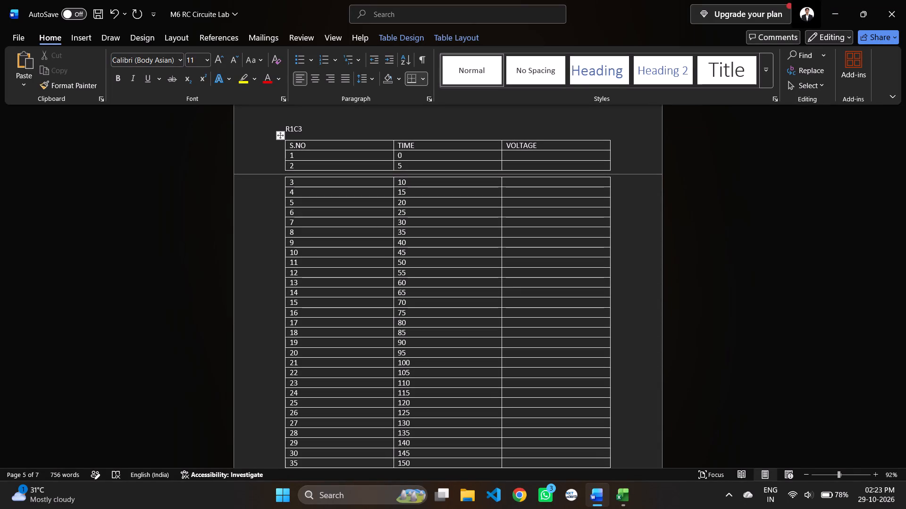
key(BackSpace)
key(1)
key(Down)
text(32)
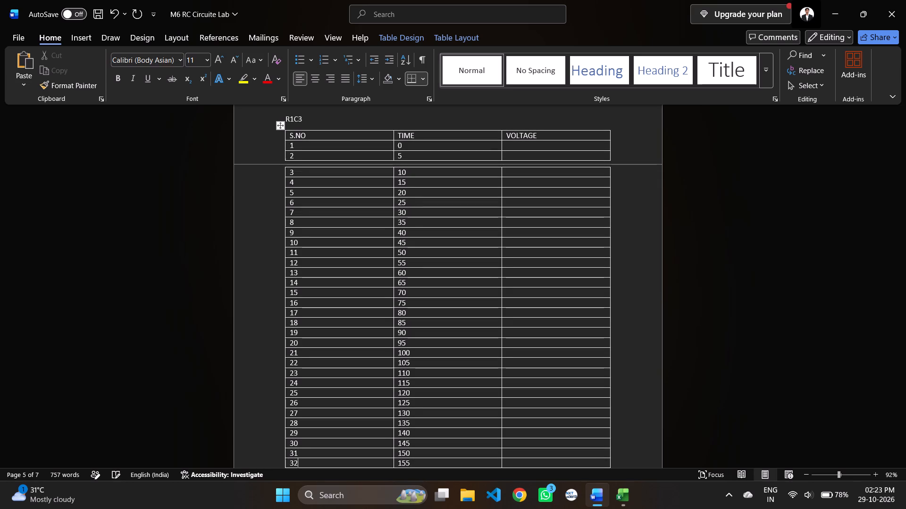
key(Down)
text(33)
key(Down)
text(34)
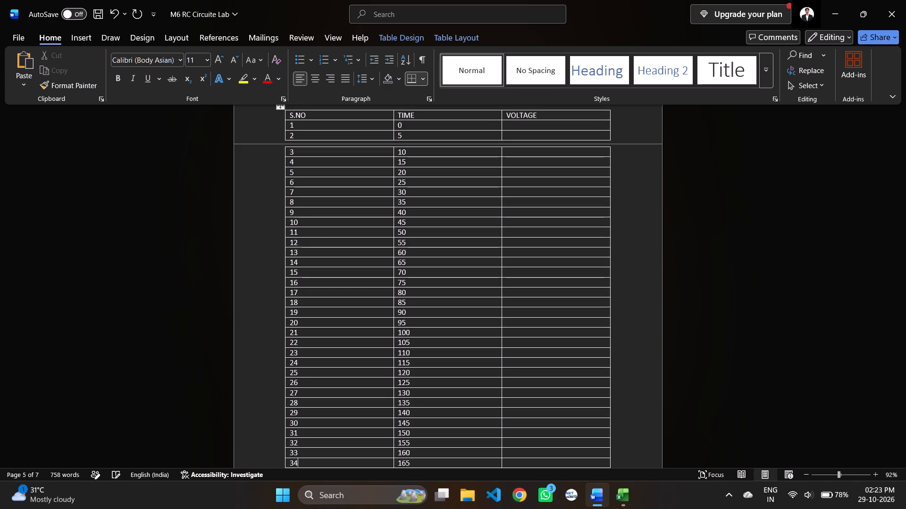
key(Down)
text(35)
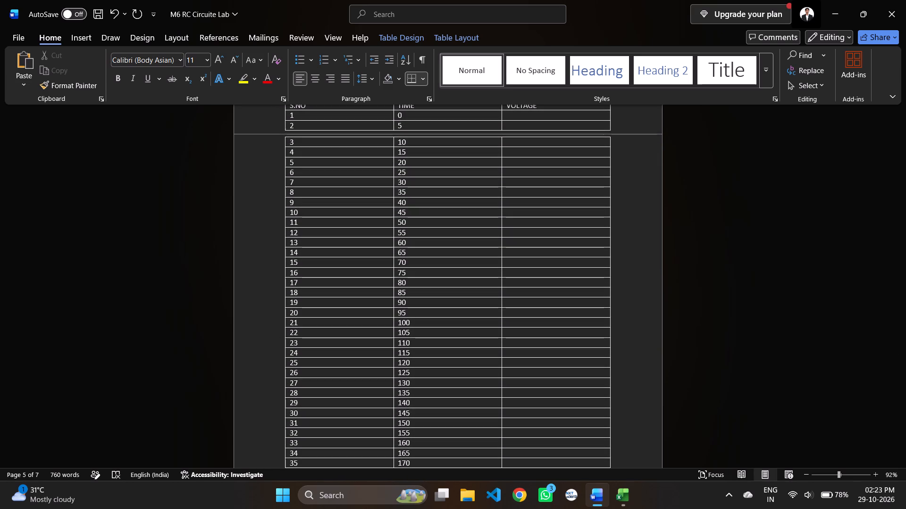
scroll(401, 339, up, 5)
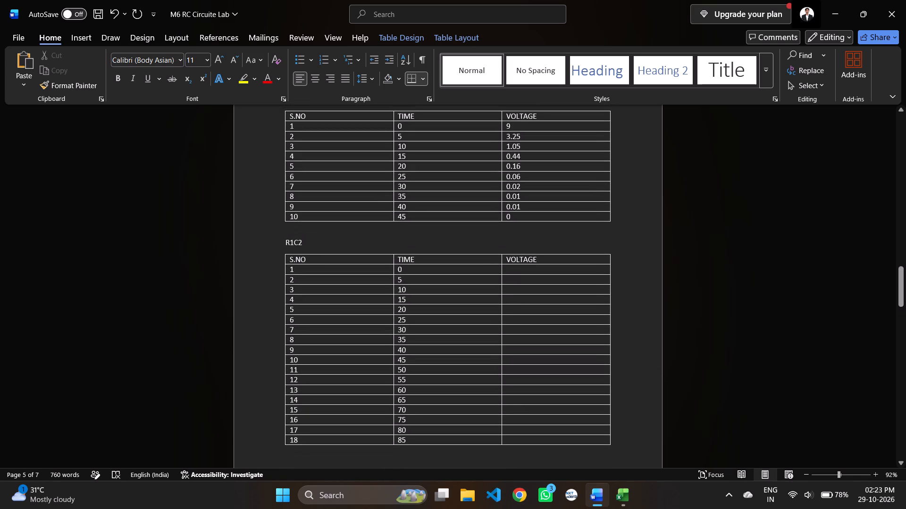
Enter VOLTAGE 9, 4.08 and 3.01 in the R1C2 table's rows with TIME 0, 5 and 10.
click(526, 271)
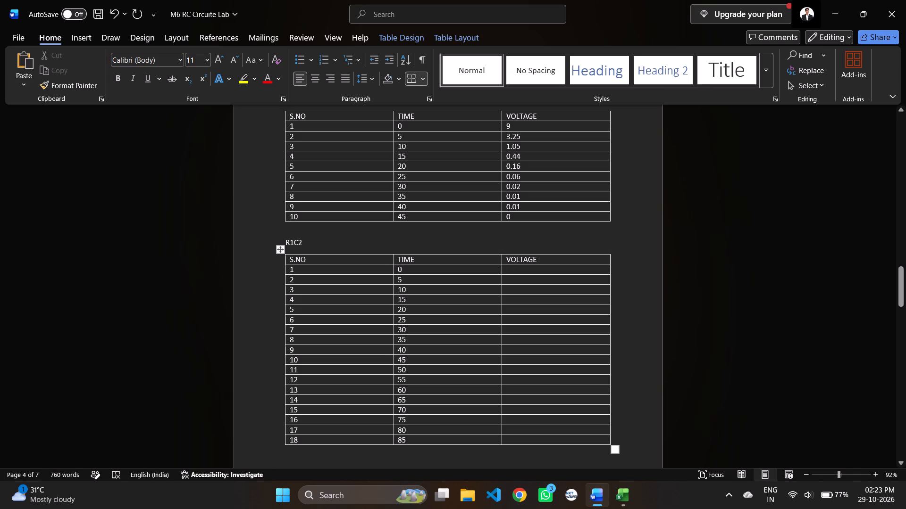
key(9)
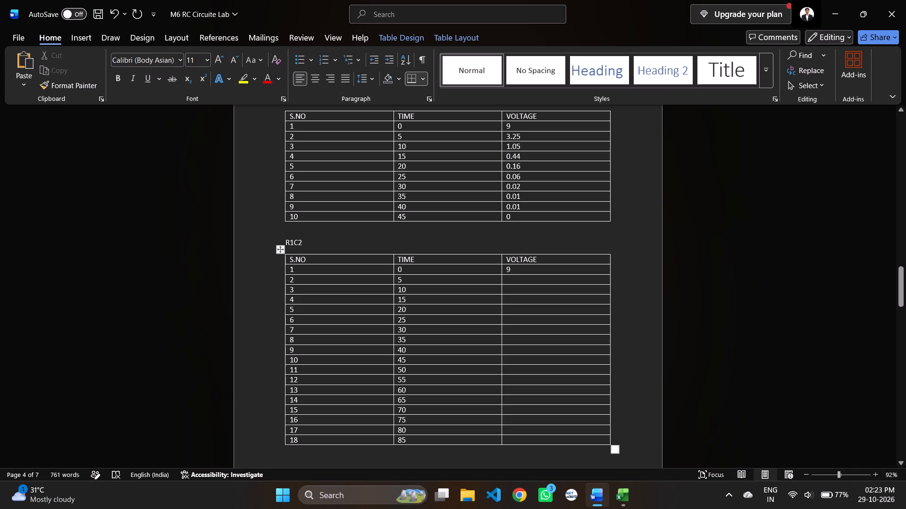
click(518, 278)
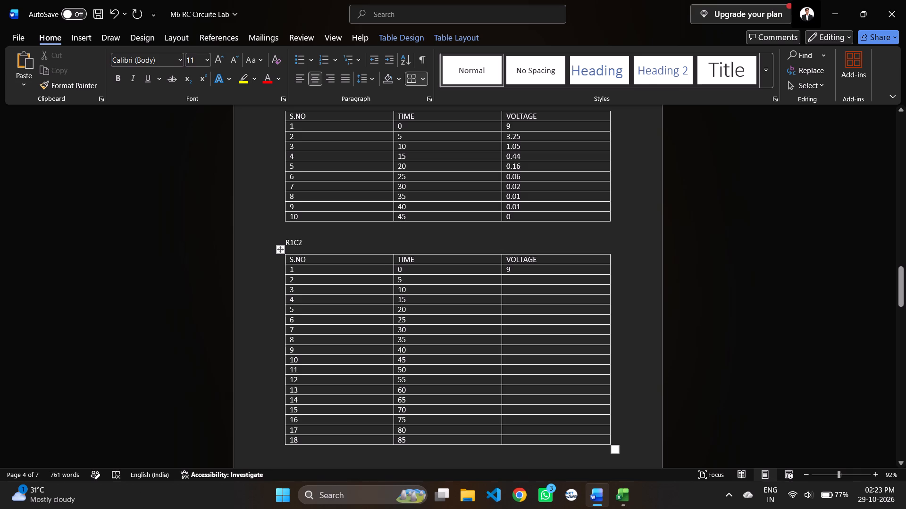
click(510, 280)
key(Left)
key(Right)
double_click(512, 279)
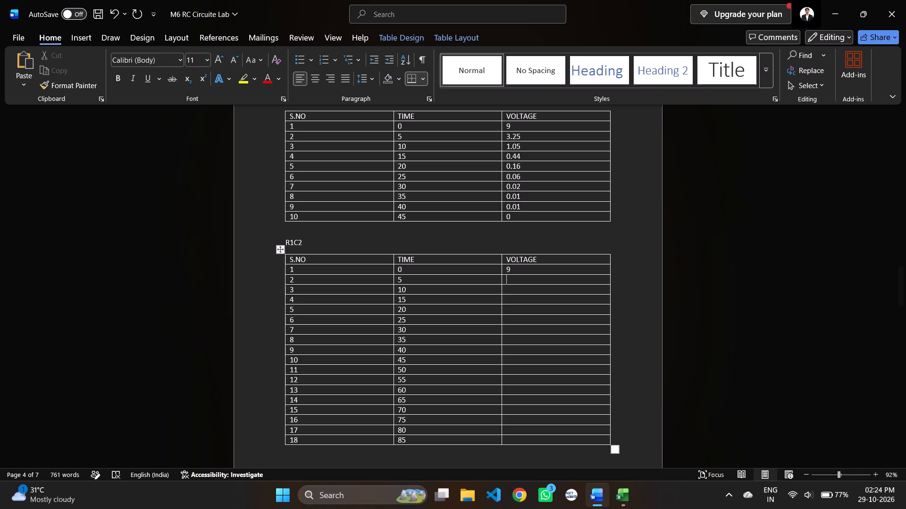
text(4.08)
key(Down)
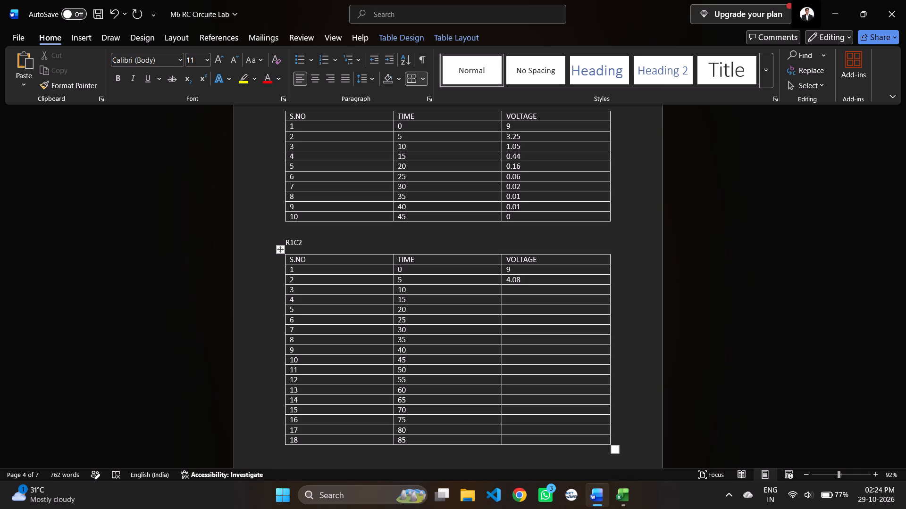
text(3.01)
key(Down)
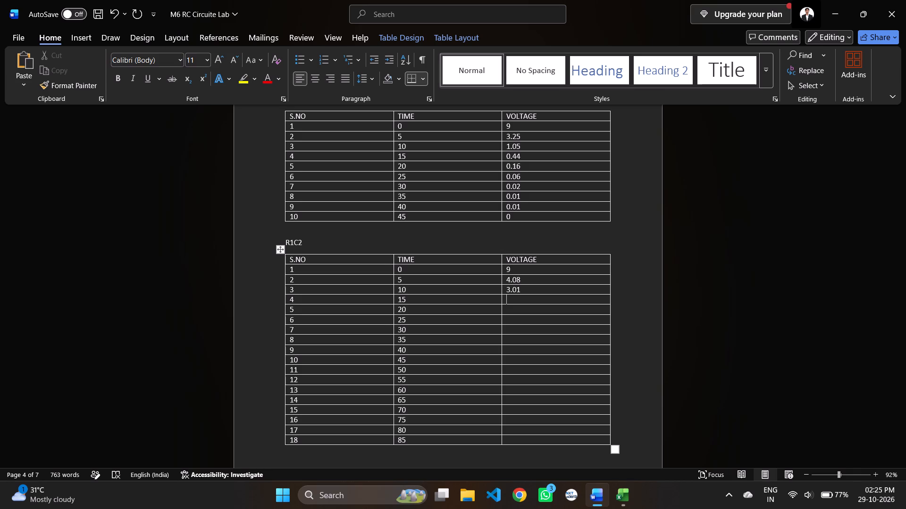
Enter VOLTAGE 2.10, 1.13, 0.62, 0.40 and 0.24 in the R1C2 table's rows with TIME 15 to 35.
text(2.2)
key(BackSpace)
text(10)
key(Down)
text(1.1)
key(3)
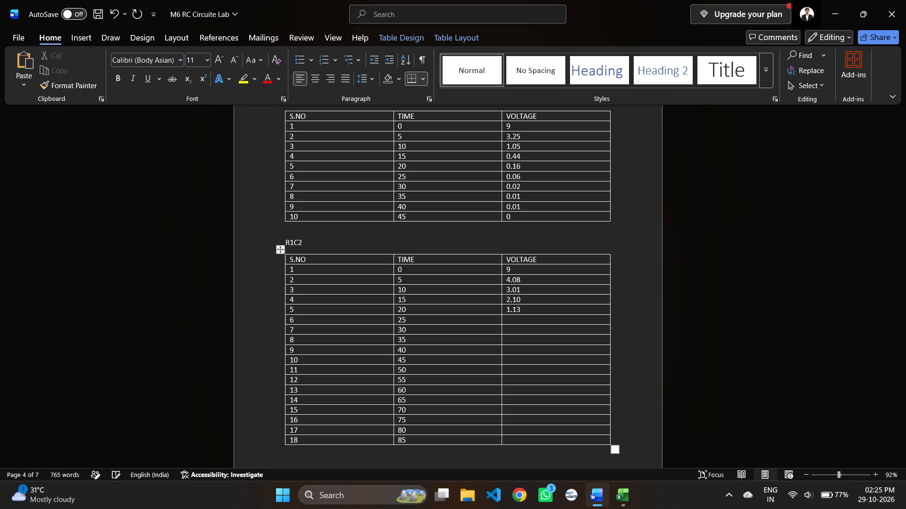
key(Down)
text(0.)
text(62)
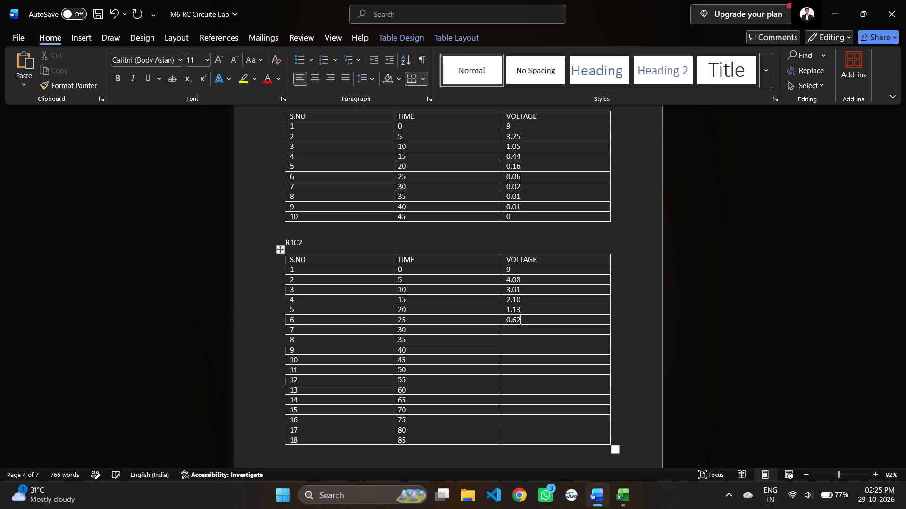
key(Down)
text(0.40)
key(Down)
text(0.24)
key(Down)
Fill the R1C2 table's VOLTAGE cells for TIME 40 to 55 with 0.15, 0.10, 0.06 and 0.04.
text(0.)
text(15)
key(Down)
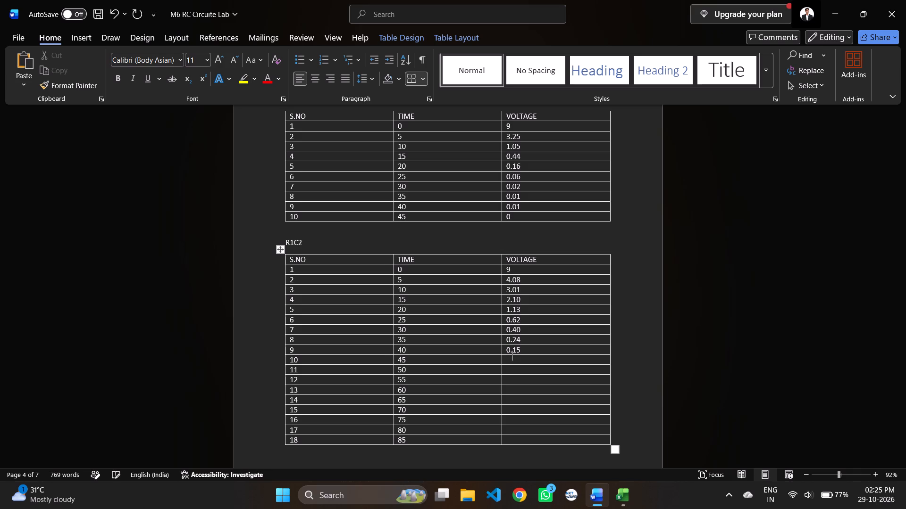
text(0.10)
key(Down)
text(0.06)
key(Down)
text(0.04)
key(Down)
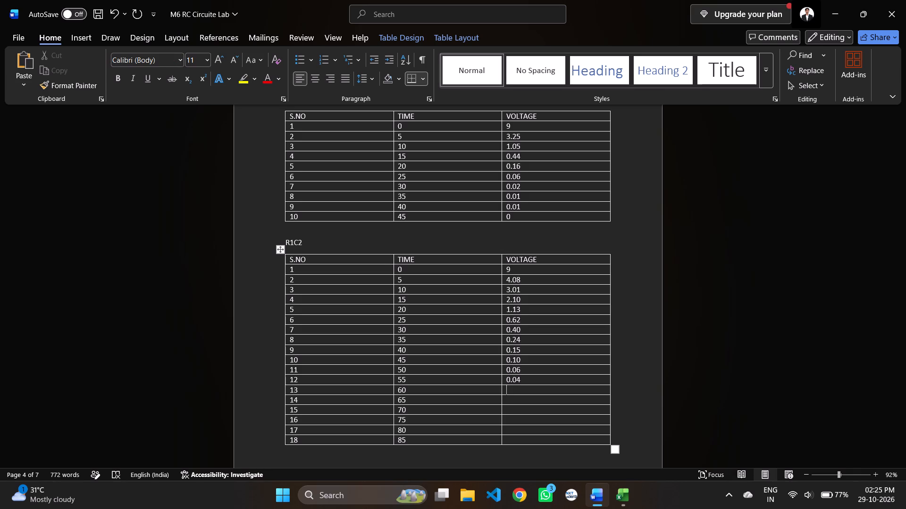
Fill the R1C2 table's VOLTAGE cells for TIME 60 to 80 with 0.02, 0.02, 0.01, 0.01 and 0.
text(0.02)
key(Down)
text(0.02)
key(Down)
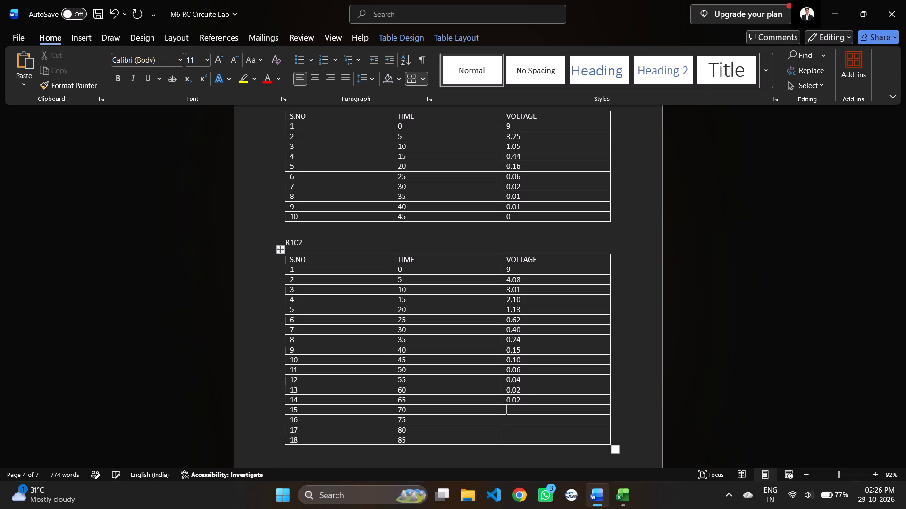
text(0.01)
key(Down)
text(0.01)
key(Down)
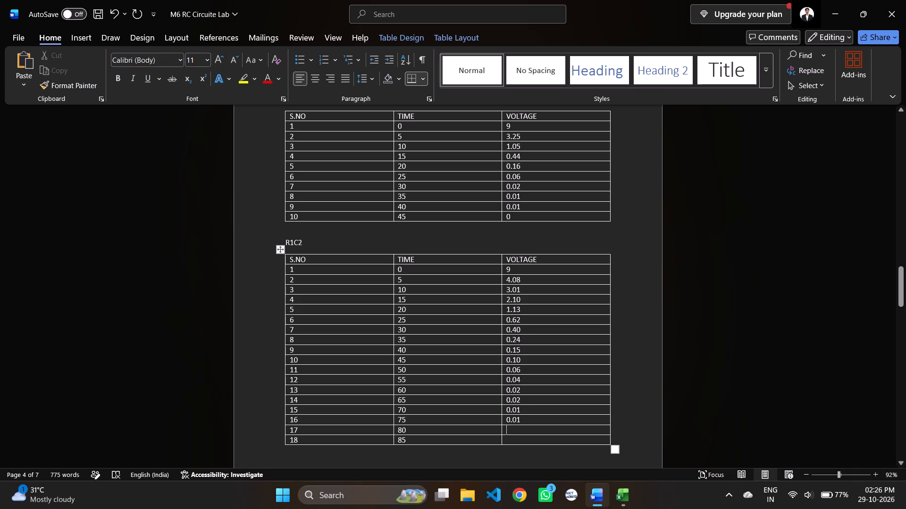
key(0)
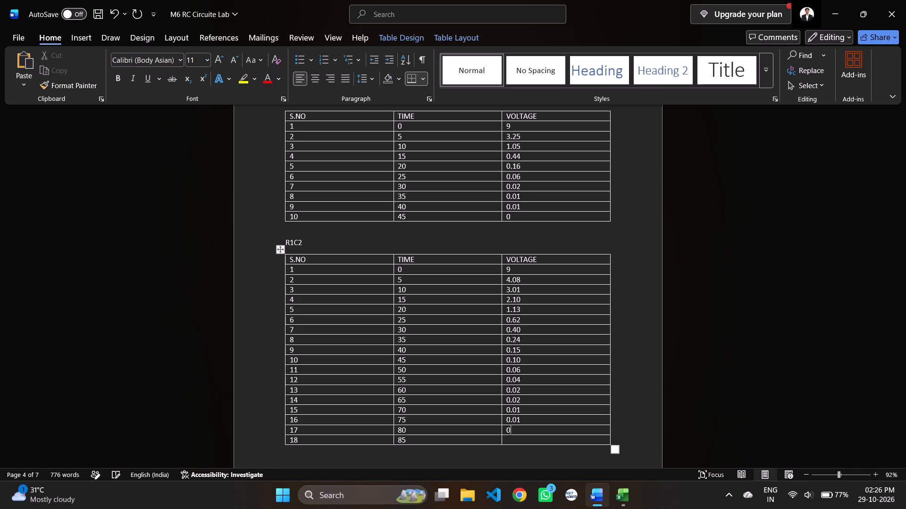
Clear the TIME 85 and S.NO 18 entries from the R1C2 table's last row.
click(423, 440)
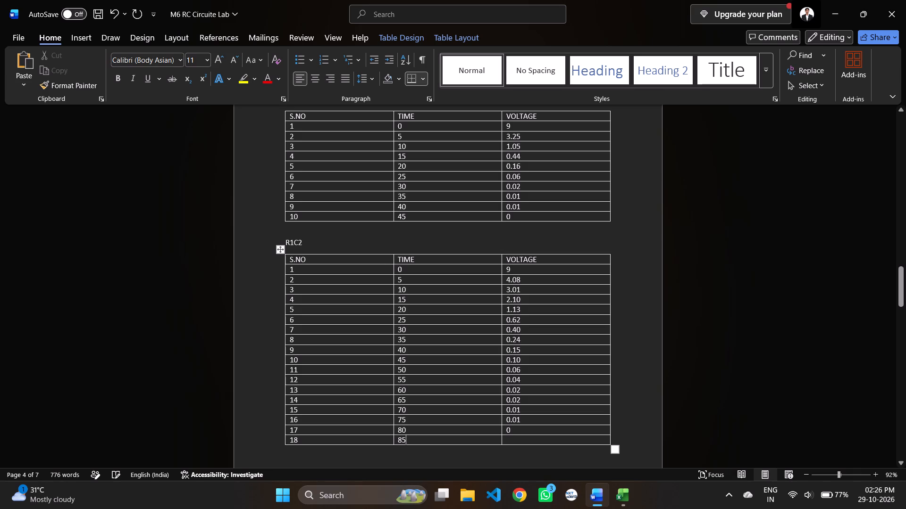
key(BackSpace)
key(BackSpace)
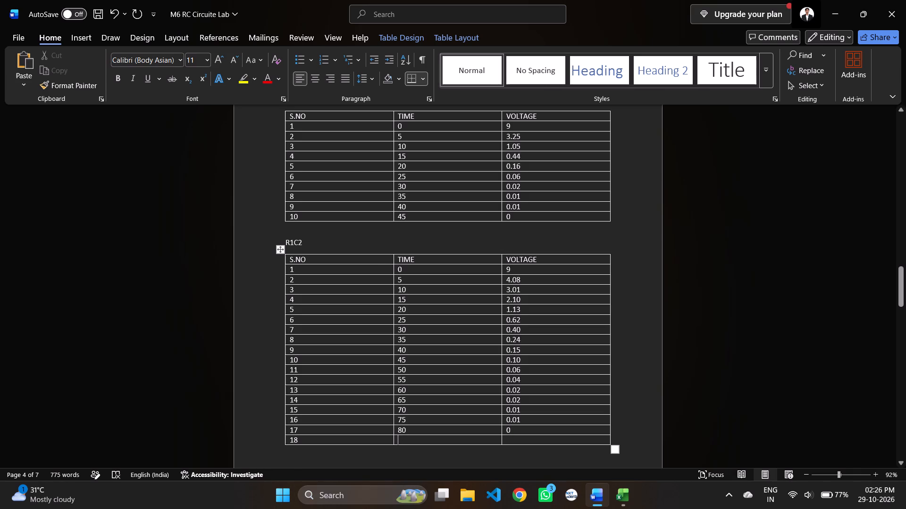
click(406, 45)
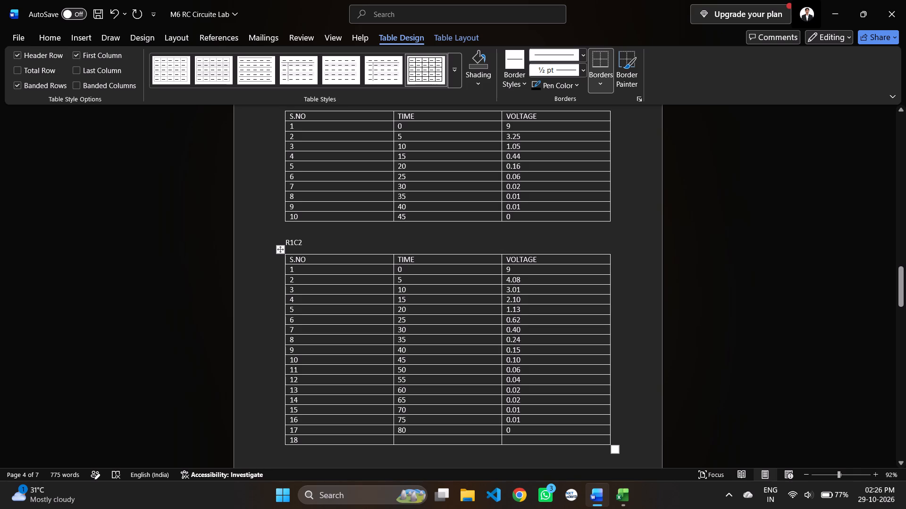
click(301, 443)
key(BackSpace)
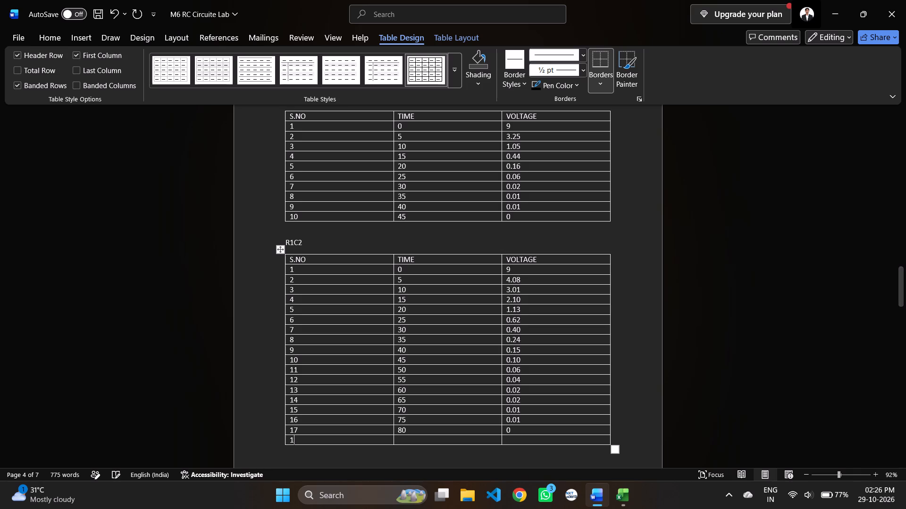
key(BackSpace)
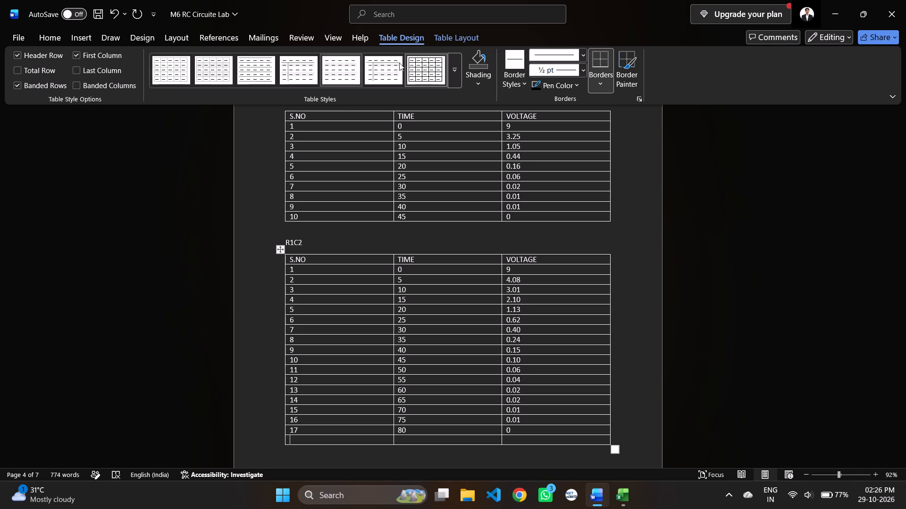
Delete the entire empty last row of the R1C2 table, below S.NO 17.
click(471, 41)
click(161, 57)
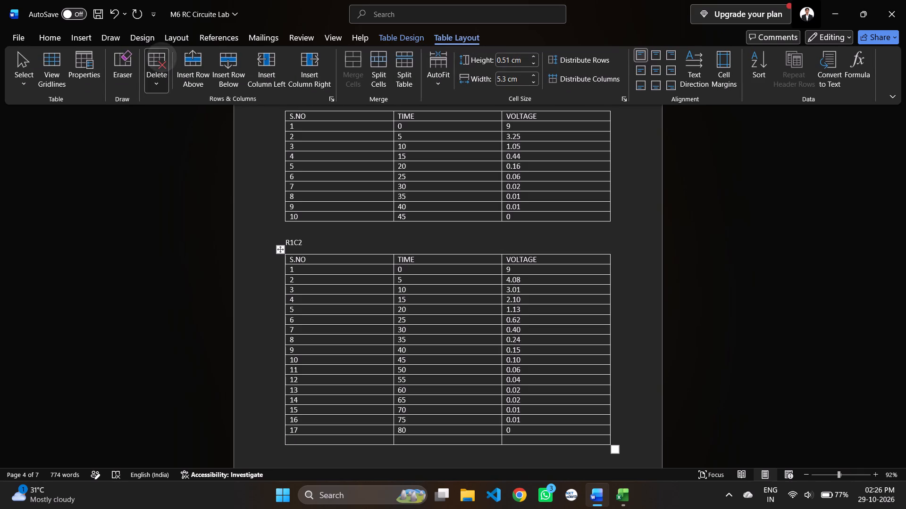
click(176, 97)
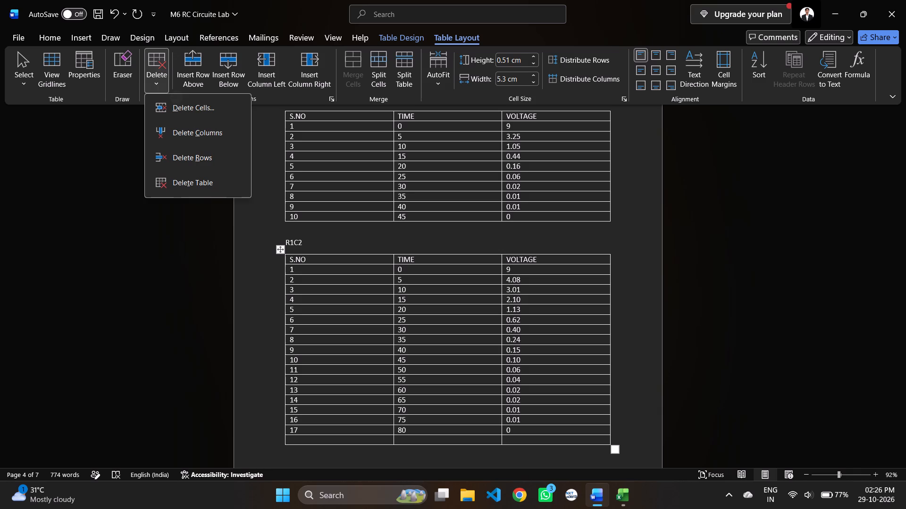
click(196, 115)
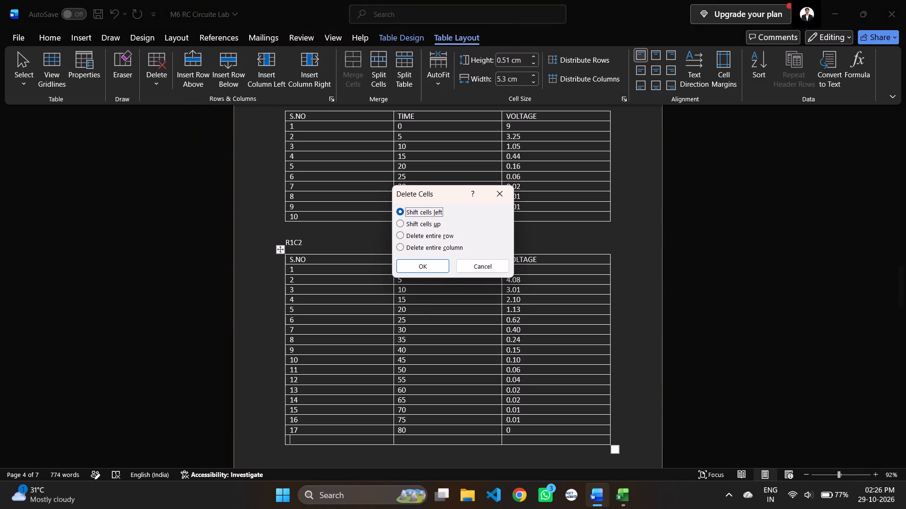
click(553, 435)
click(404, 242)
click(548, 437)
click(404, 234)
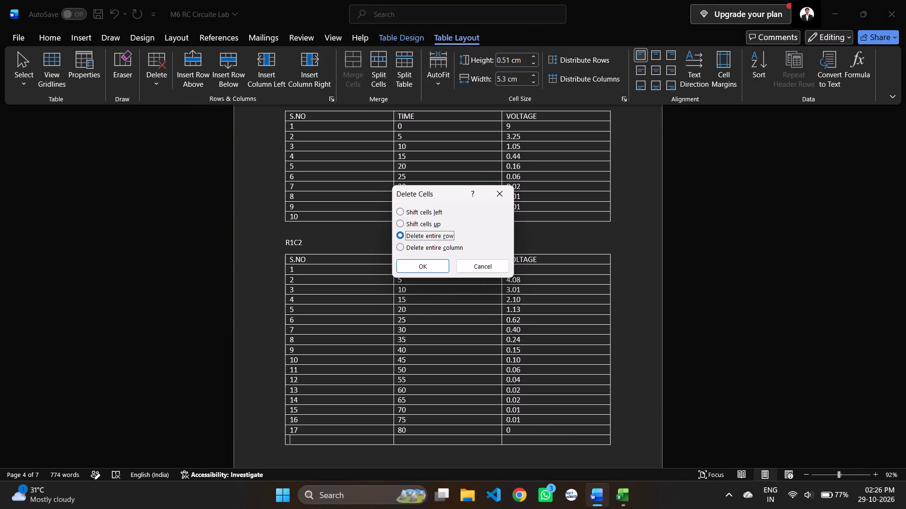
click(427, 259)
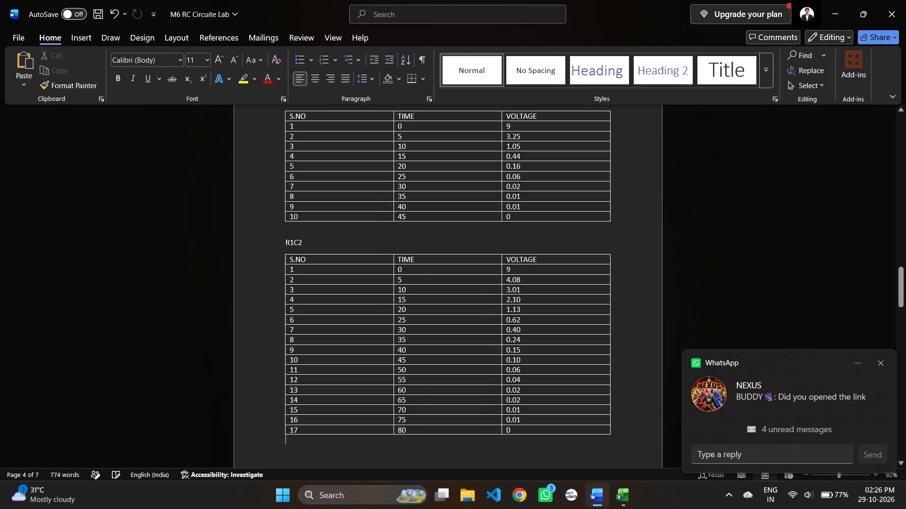
click(874, 364)
Fill the R1C3 table's VOLTAGE cells for TIME 0 to 20 with 9, 7.18, 5.61, 4.39 and 3.44.
scroll(626, 359, down, 4)
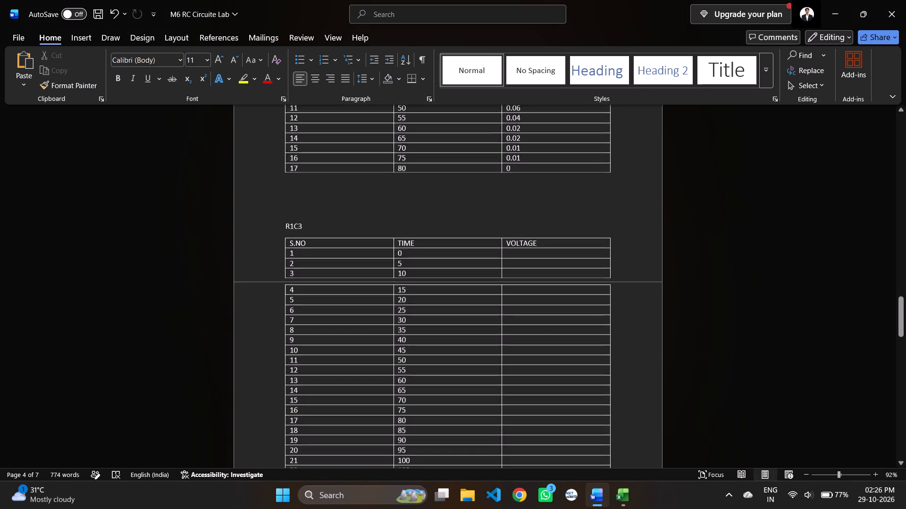
click(530, 253)
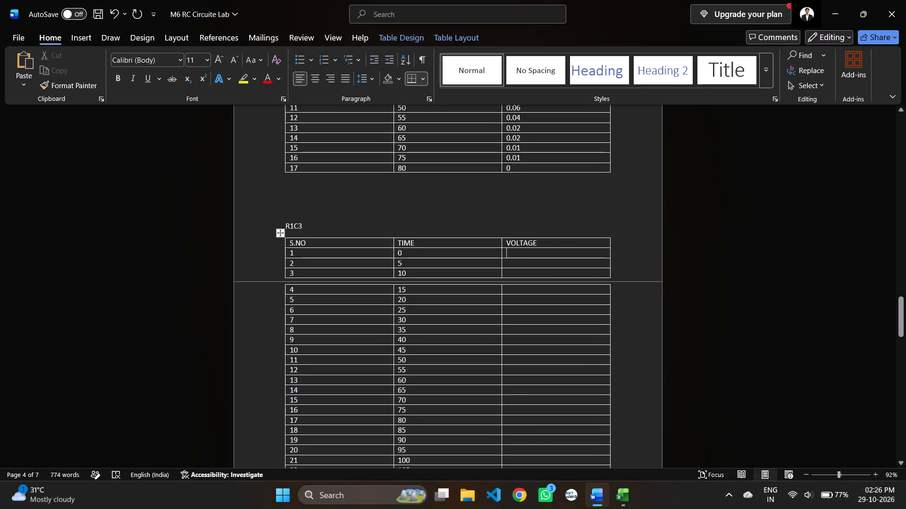
key(9)
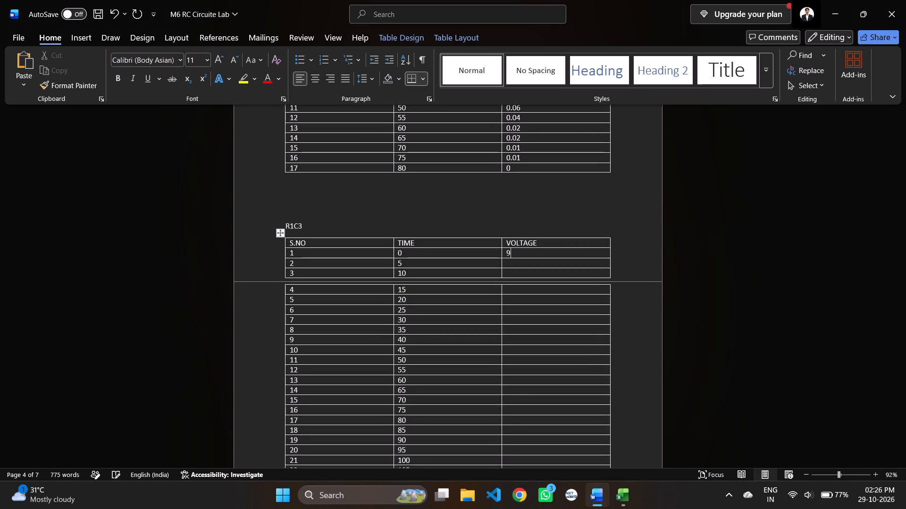
key(Down)
text(7.18)
key(Down)
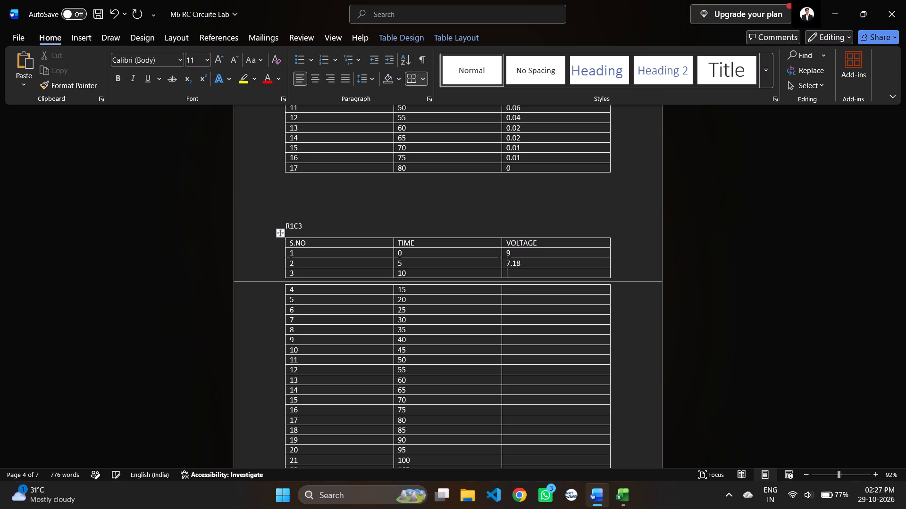
text(5.)
text(61)
key(Down)
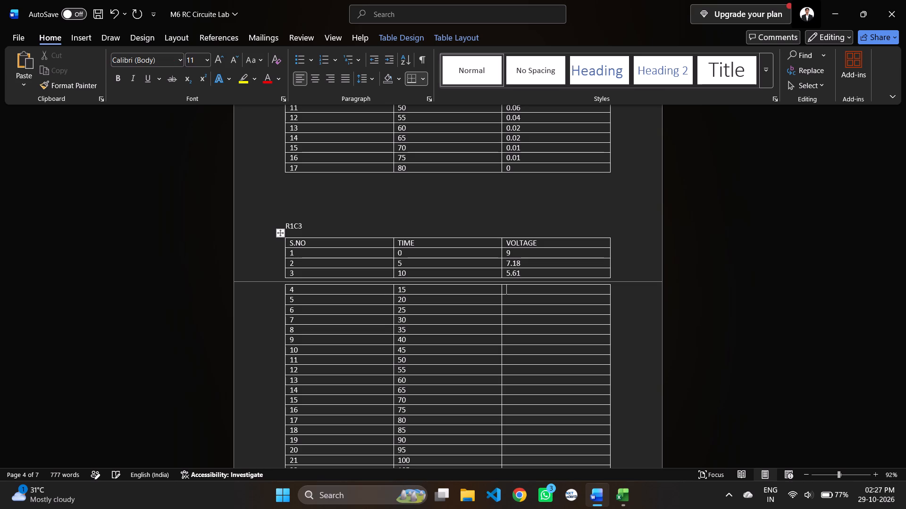
text(4.39)
key(Down)
text(3.44)
key(Down)
Fill the R1C3 table's VOLTAGE cells for TIME 25 to 45 with 2.69, 2.11, 1.65, 1.34 and 1.06.
text(2.69)
key(Down)
text(2.11)
key(Down)
text(1.65)
key(Down)
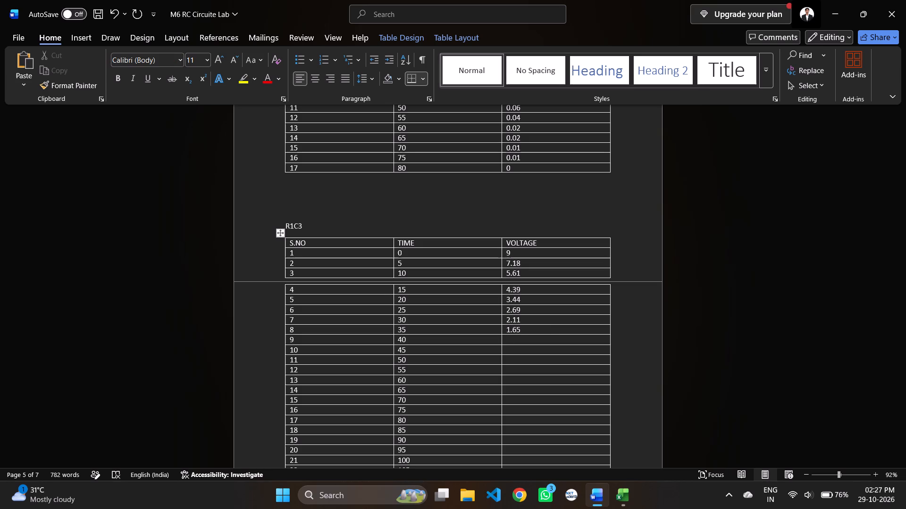
text(1.34)
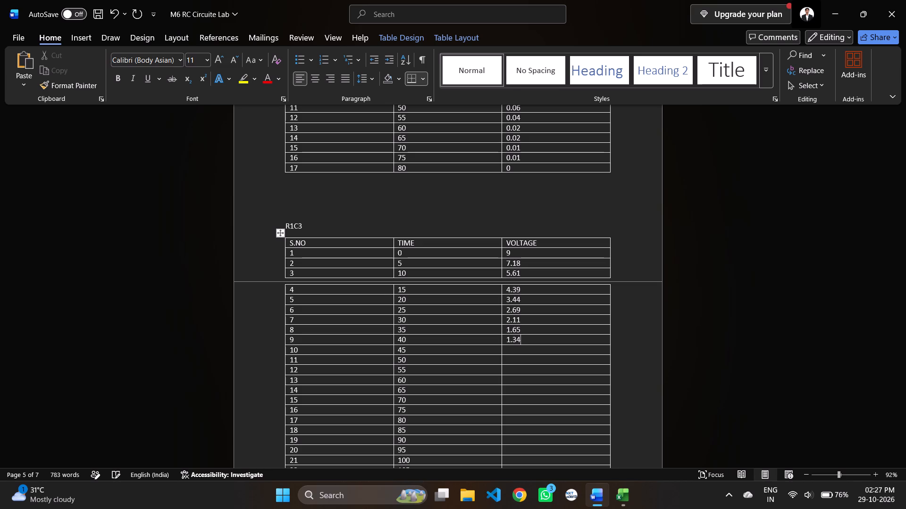
key(Down)
text(1.06)
key(Down)
Fill the R1C3 table's VOLTAGE cells for TIME 50 to 65 with 0.83, 0.66, 0.54 and 0.42.
text(0.)
text(83)
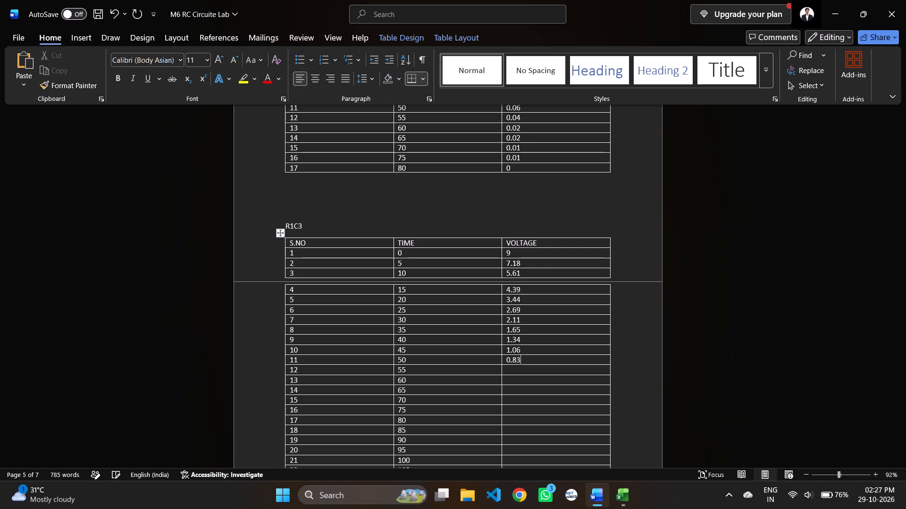
key(Down)
text(0.66)
key(Down)
text(0.54)
key(Down)
text(0.544)
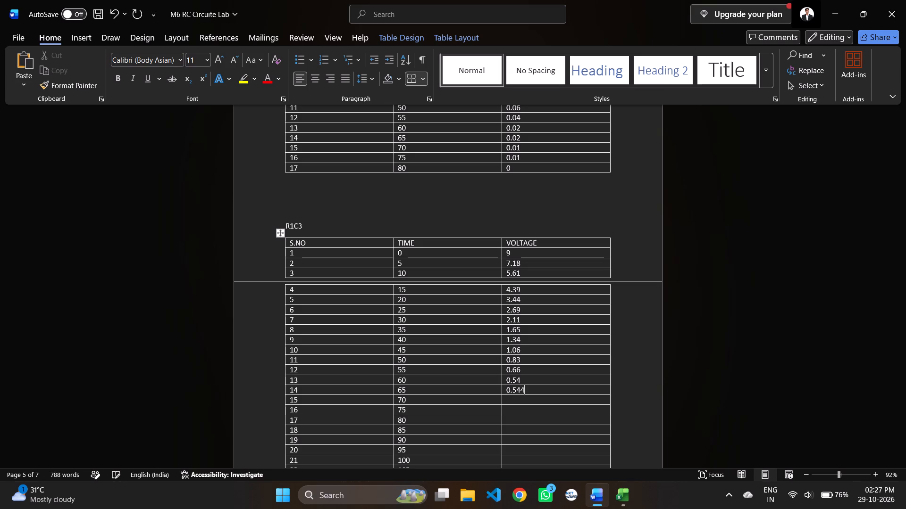
key(BackSpace)
key(BackSpace)
key(BackSpace)
text(42)
key(Down)
Fill the R1C3 table's VOLTAGE cells for TIME 70 to 85 with 0.35, 0.27, 0.21 and 0.17.
text(0.)
text(35)
key(Down)
text(0.)
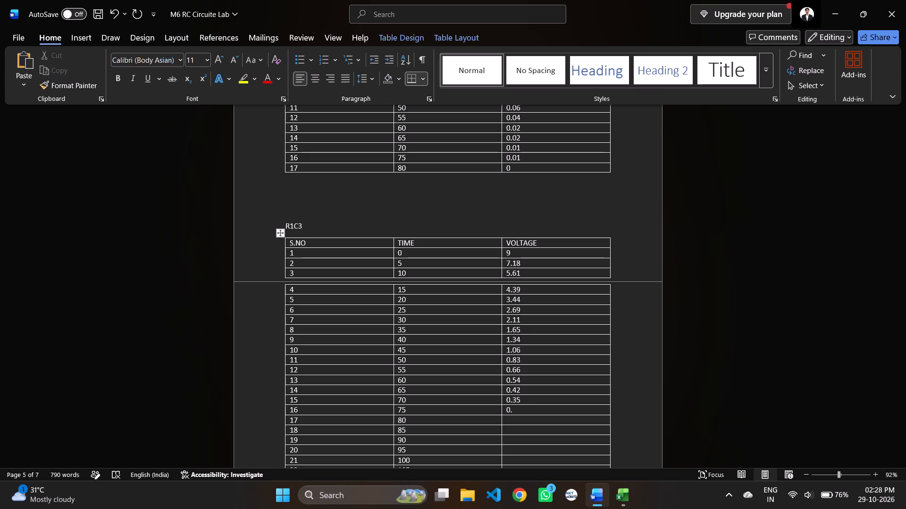
text(27)
key(Down)
text(0.)
text(27)
key(BackSpace)
key(1)
key(Down)
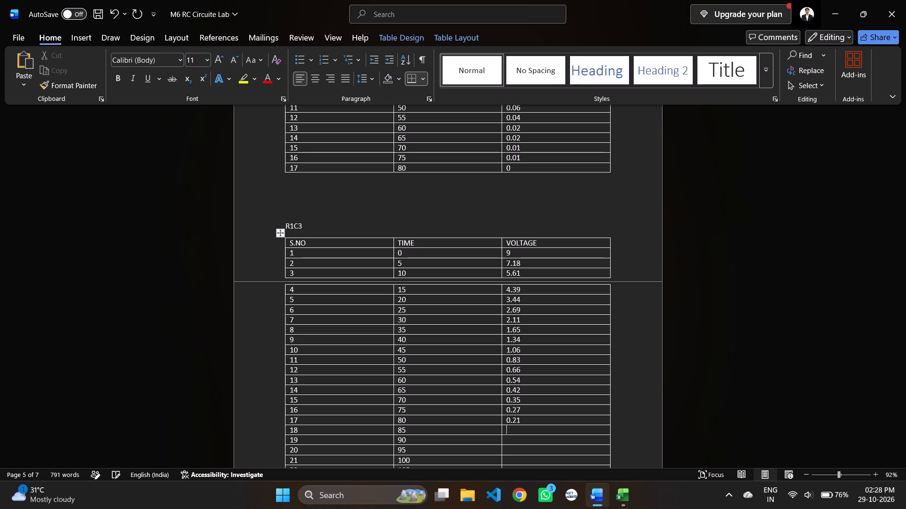
text(0.17)
key(Down)
Fill the R1C3 table's VOLTAGE cells for TIME 90 to 105 with 0.14, 0.11, 0.09 and 0.07.
text(0.)
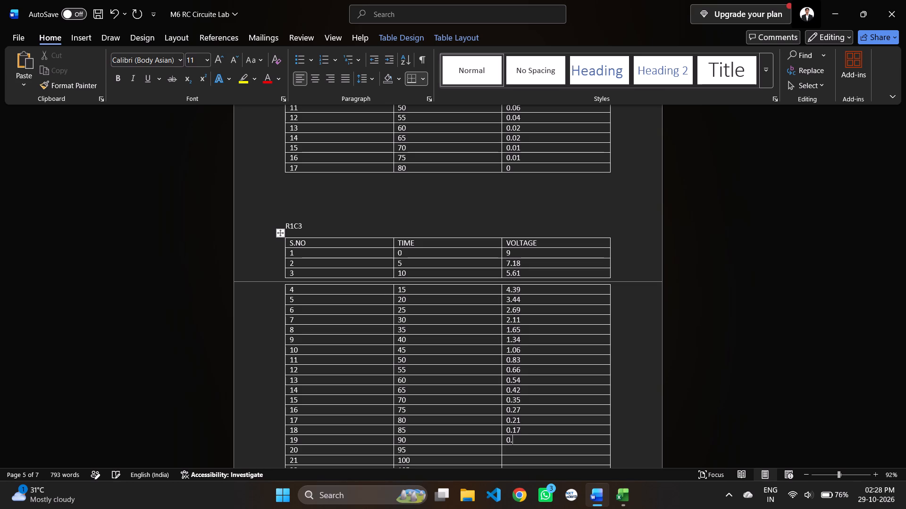
text(14)
key(Down)
text(0.11)
key(Down)
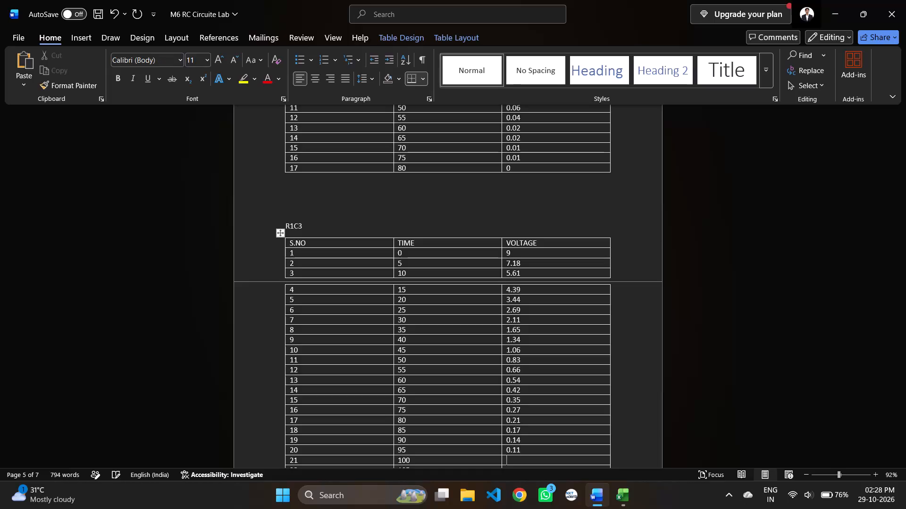
text(0.0)
key(9)
key(Down)
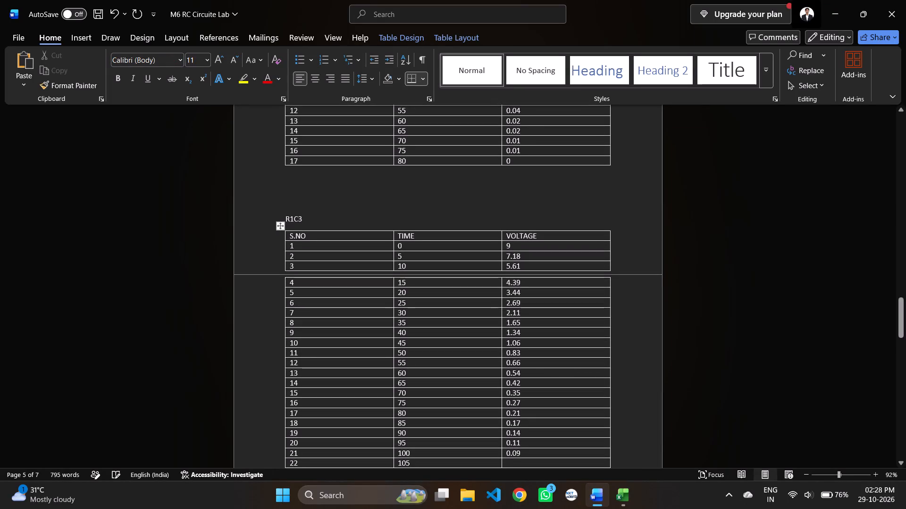
text(0.07)
key(Down)
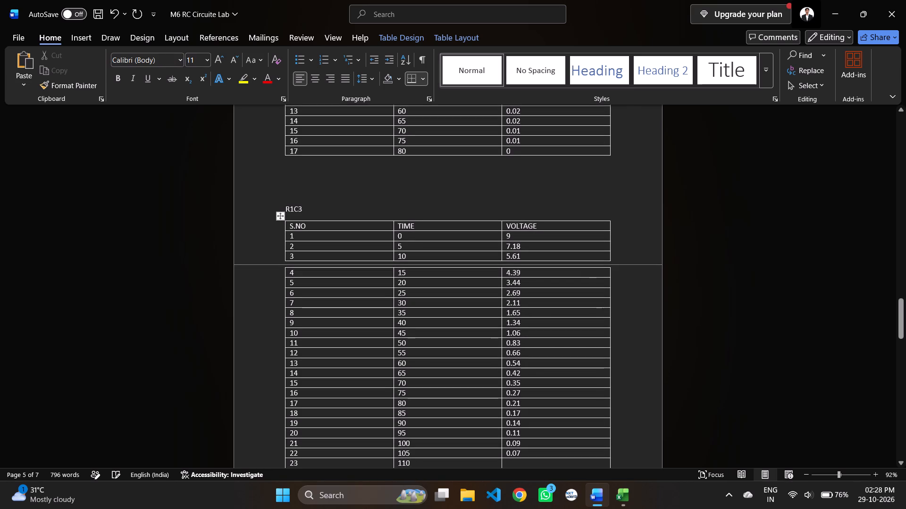
Fill the R1C3 table's VOLTAGE cells for TIME 110 to 125 with 0.06, 0.05, 0.04 and 0.03.
text(0.)
key(0)
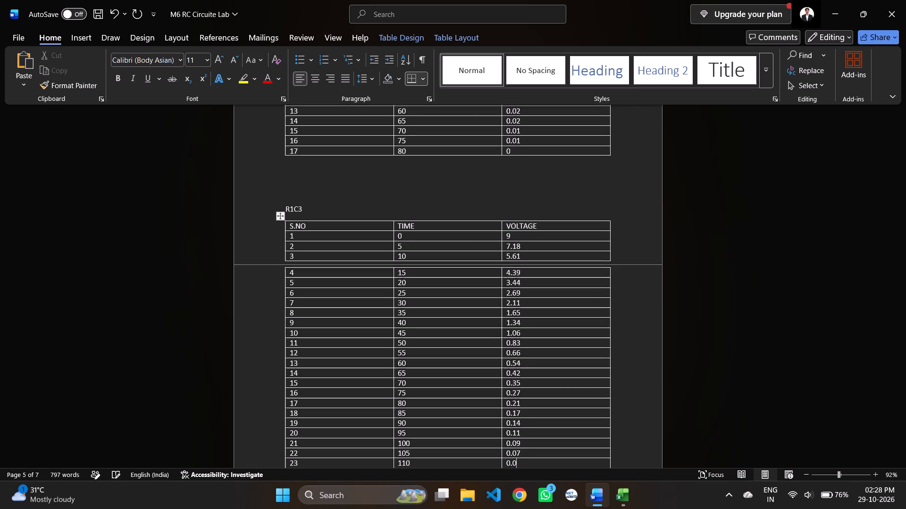
key(6)
key(Down)
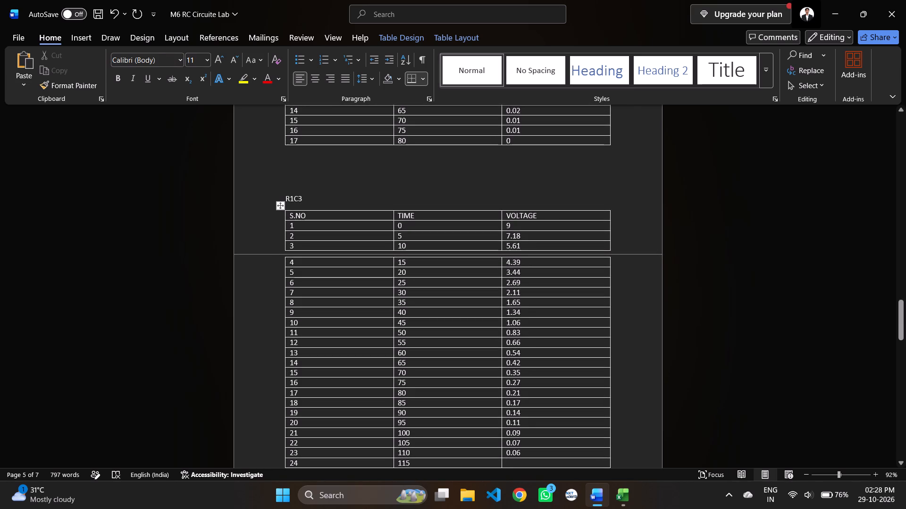
text(0.05)
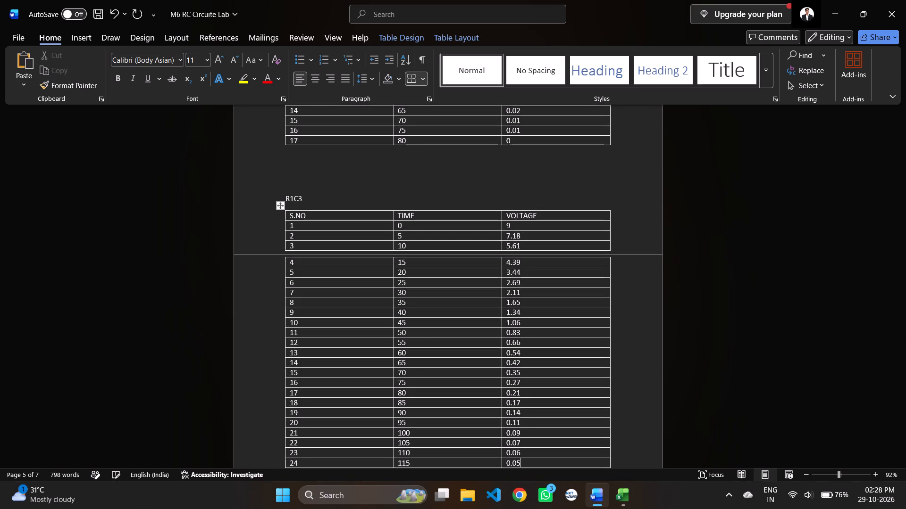
key(Down)
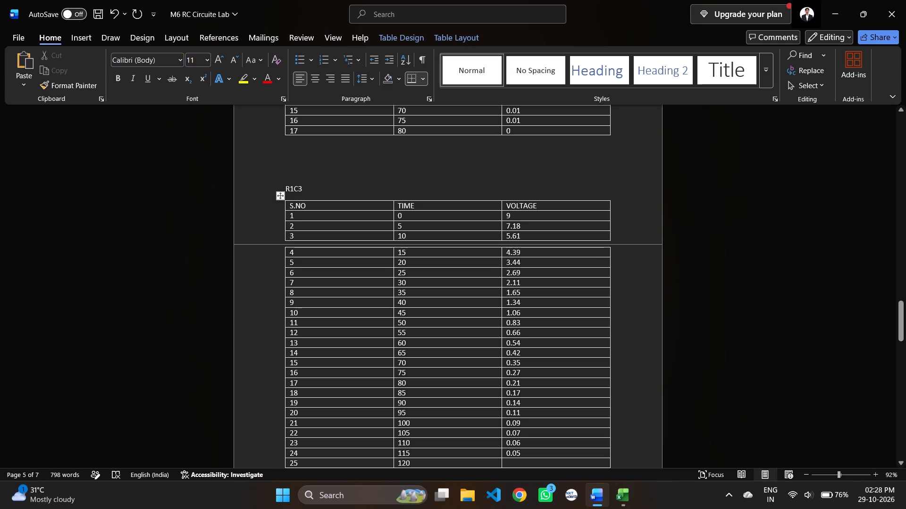
text(0.04)
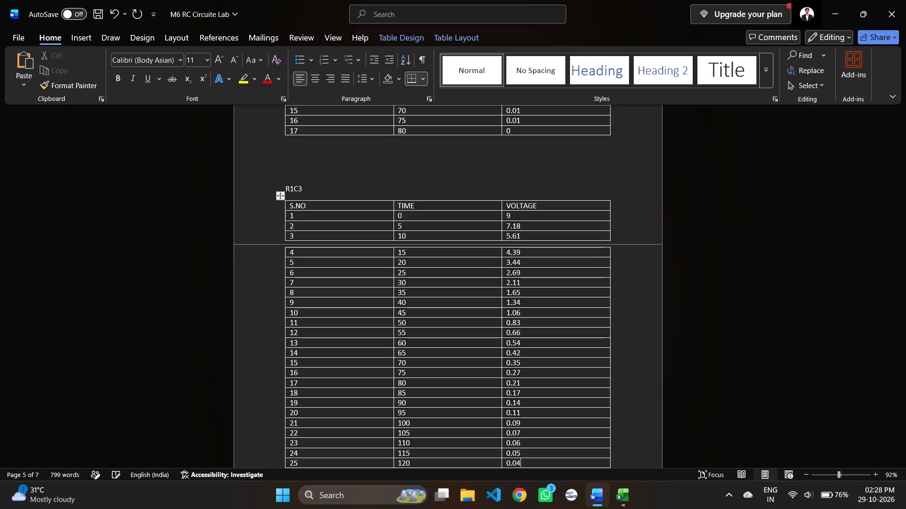
key(Down)
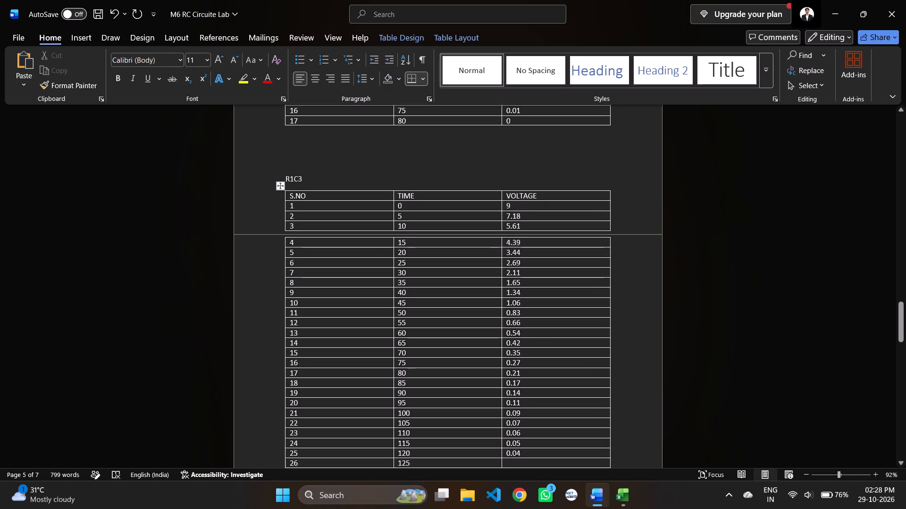
text(0.03)
key(Down)
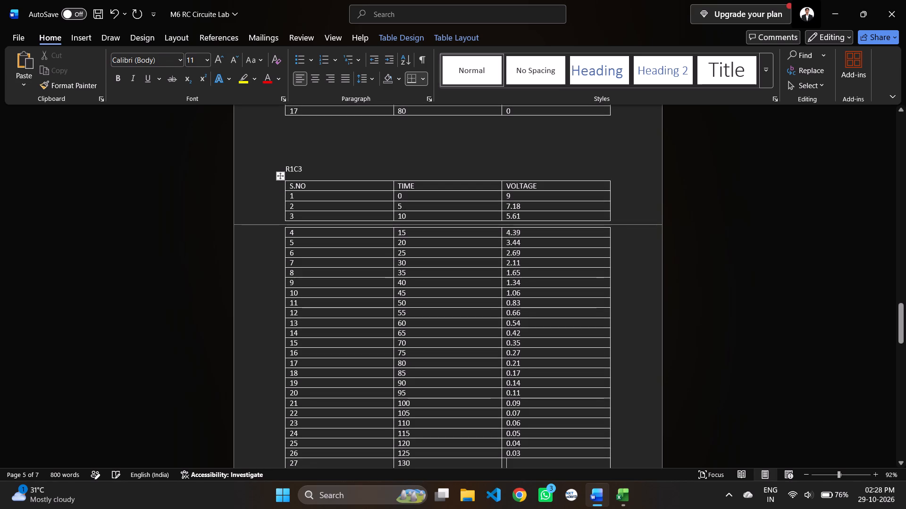
Fill the R1C3 table's VOLTAGE cells for TIME 130 to 140 with 0.03, 0.02 and 0.02.
text(0.03)
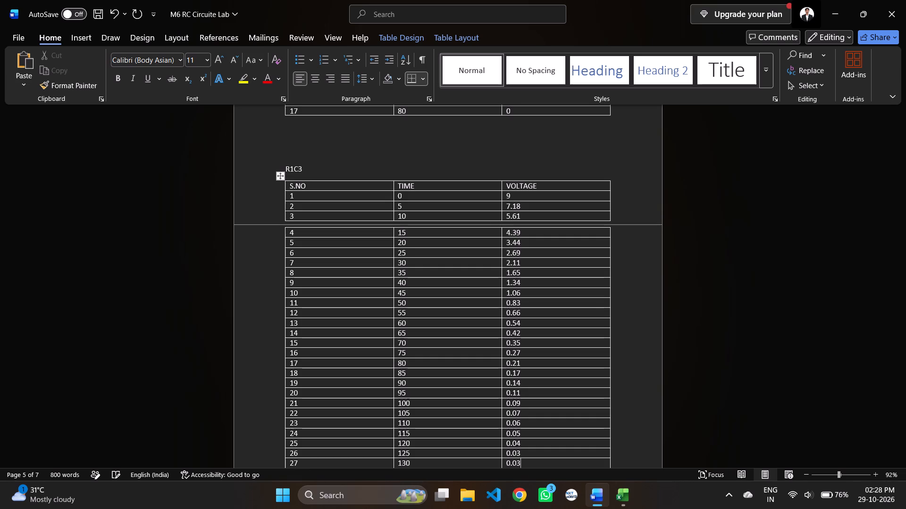
key(Down)
text(0.02)
key(Right)
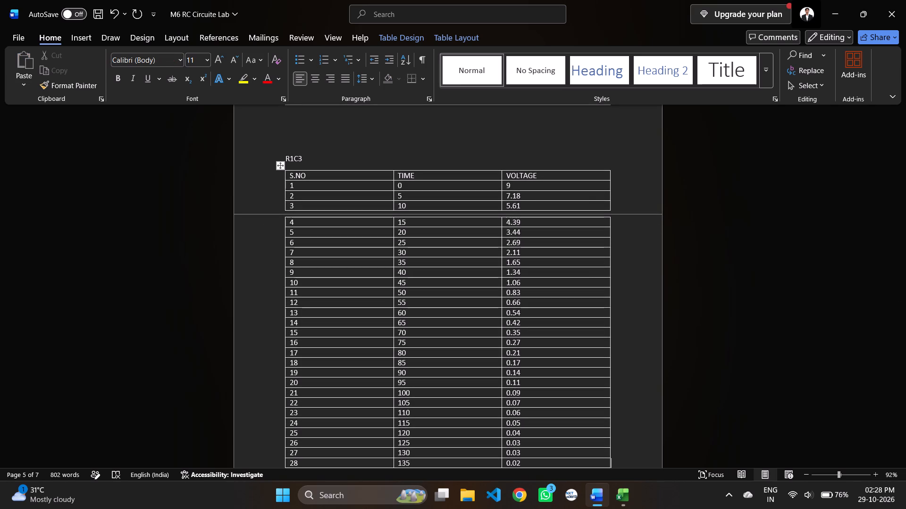
scroll(613, 260, down, 1)
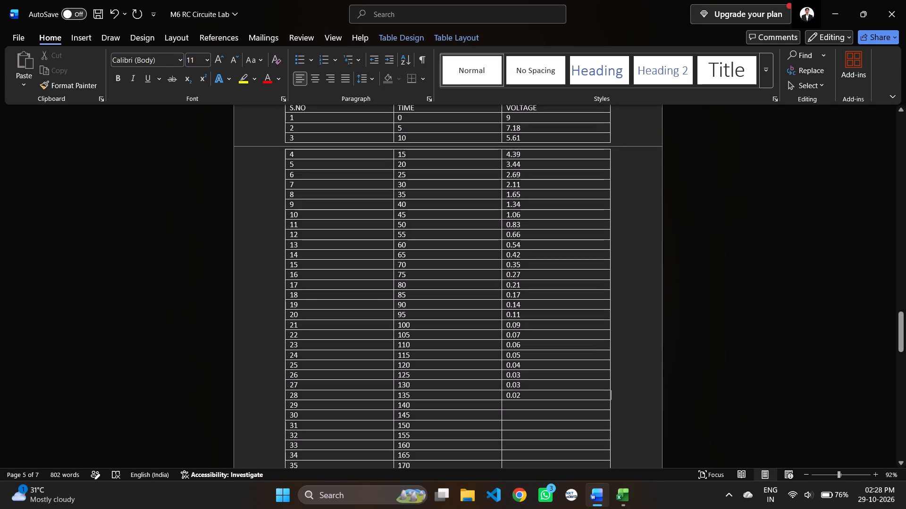
click(521, 396)
key(Down)
text(0.02)
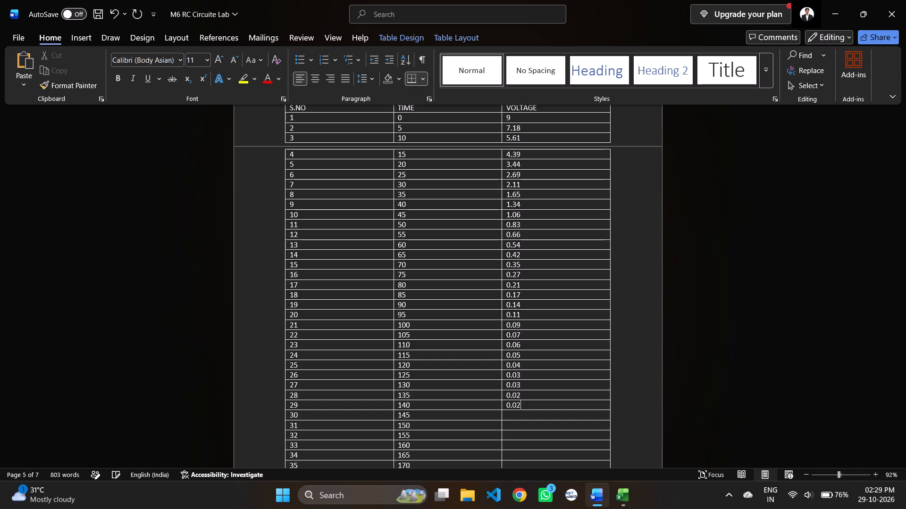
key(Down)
Fill the R1C3 table's VOLTAGE cells for TIME 145 to 165 with 0.01 each and for TIME 170 with 0.
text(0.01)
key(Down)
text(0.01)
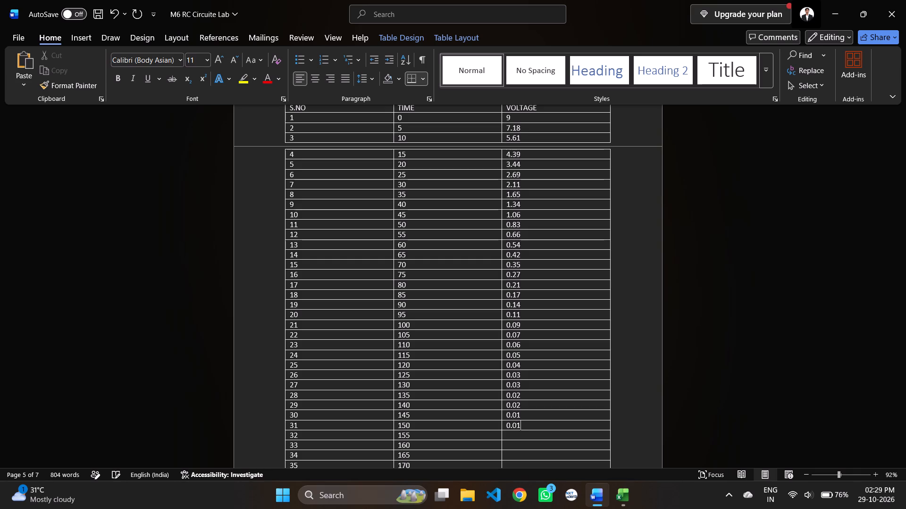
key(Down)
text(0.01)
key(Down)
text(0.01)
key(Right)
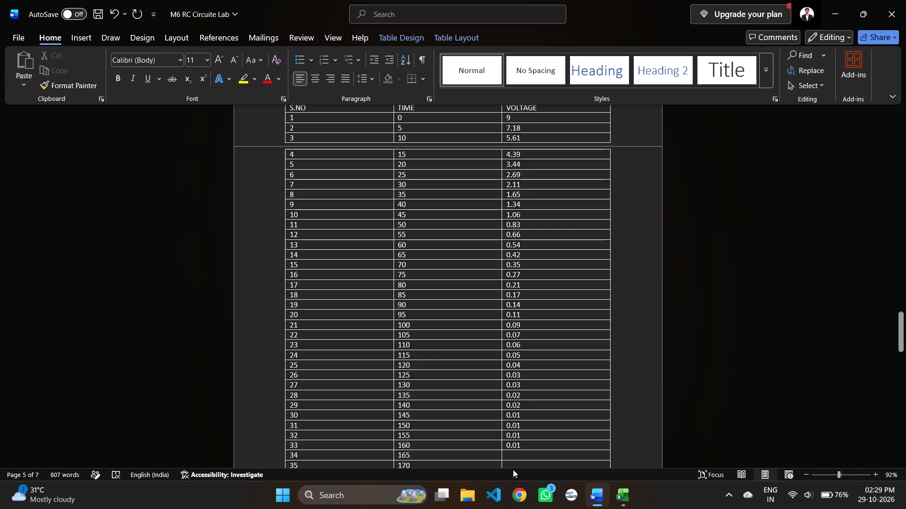
click(513, 452)
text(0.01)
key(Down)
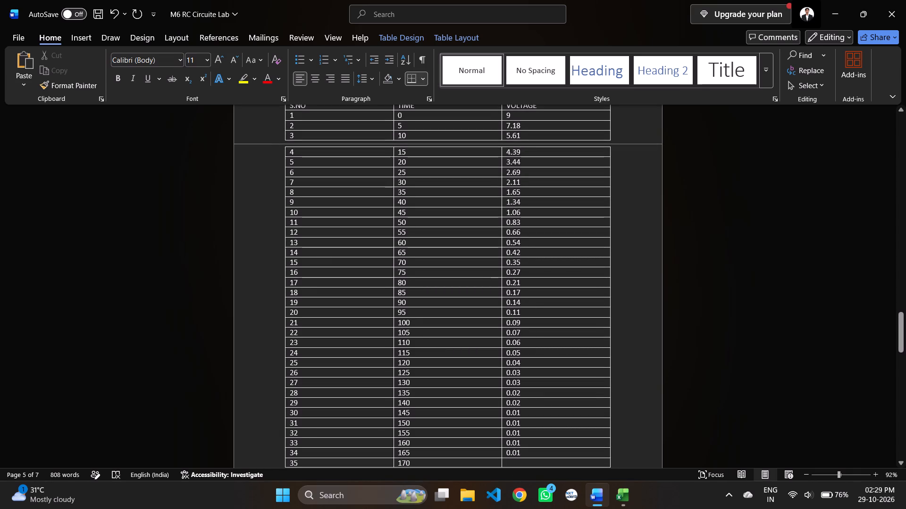
scroll(513, 452, down, 1)
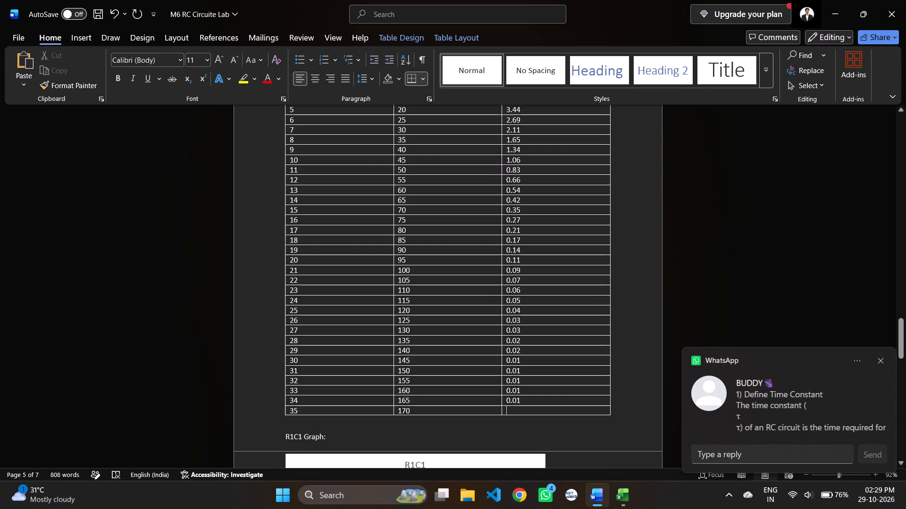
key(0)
Copy the R1C2 table's 17 data rows, without the header, and paste them at cell A1 of a new blank Excel workbook.
scroll(638, 344, up, 4)
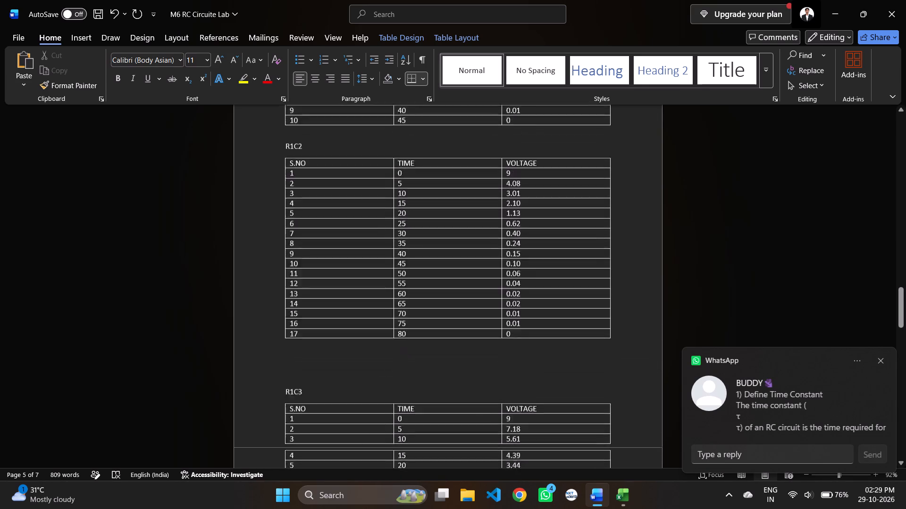
scroll(638, 344, up, 3)
click(881, 359)
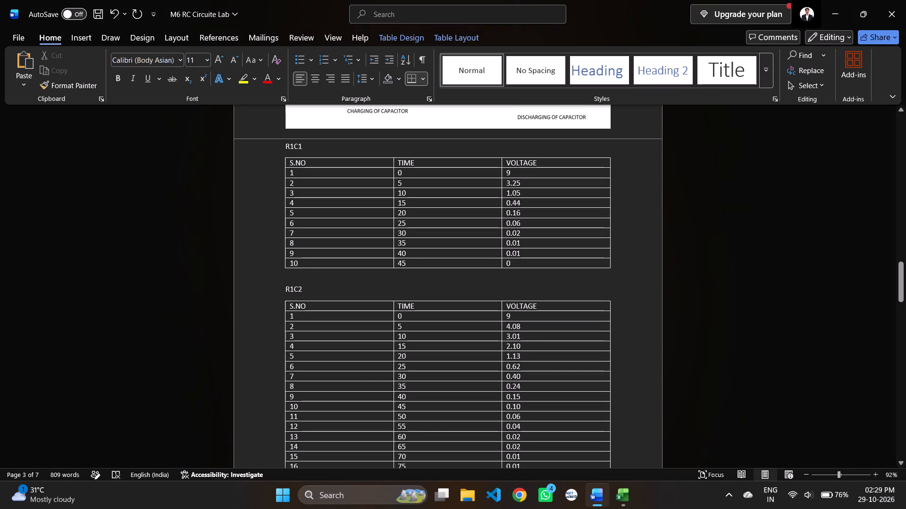
scroll(369, 357, down, 1)
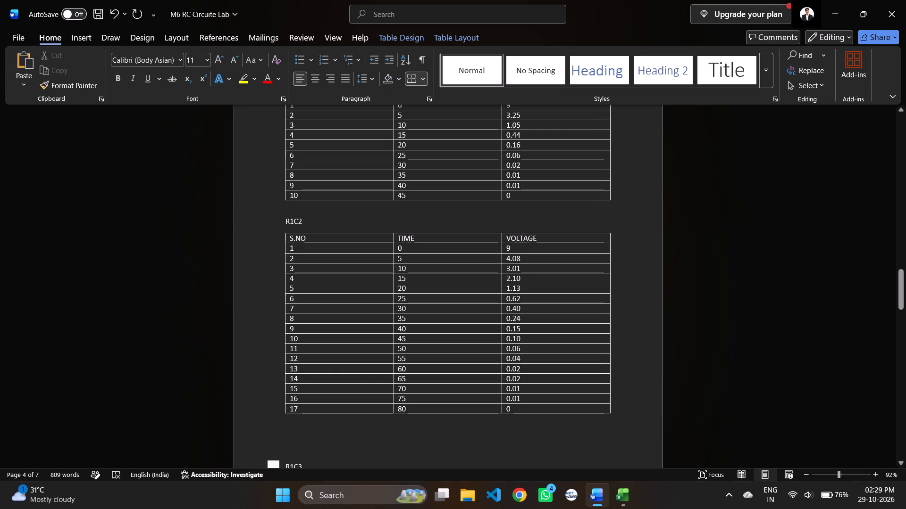
drag(288, 251, 605, 355)
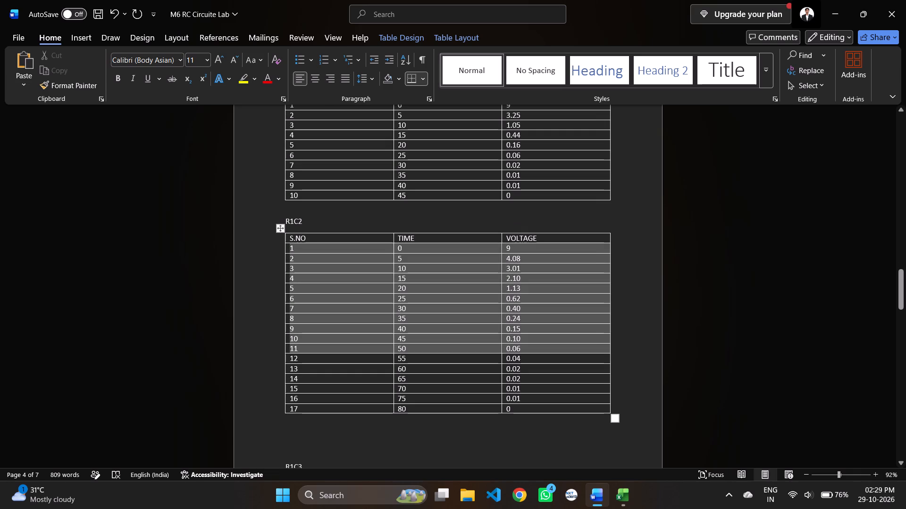
drag(605, 355, 638, 407)
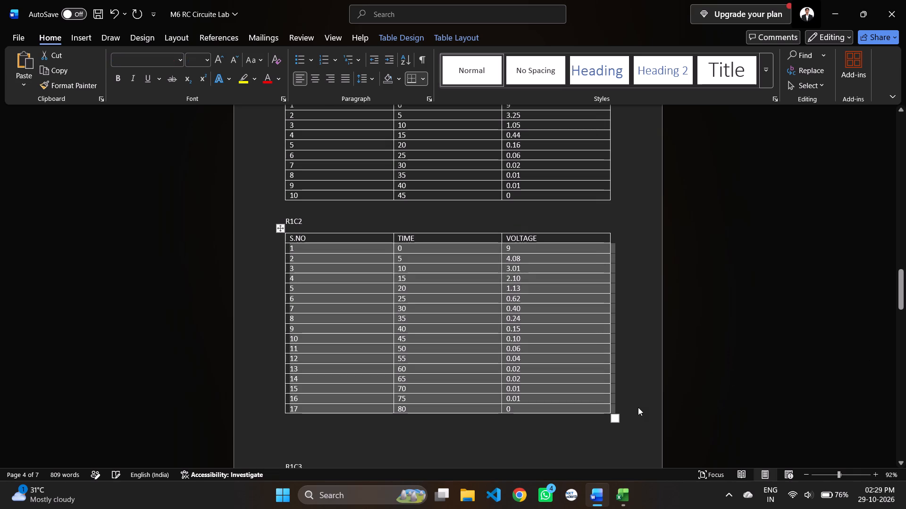
key(ctrl+c)
click(625, 498)
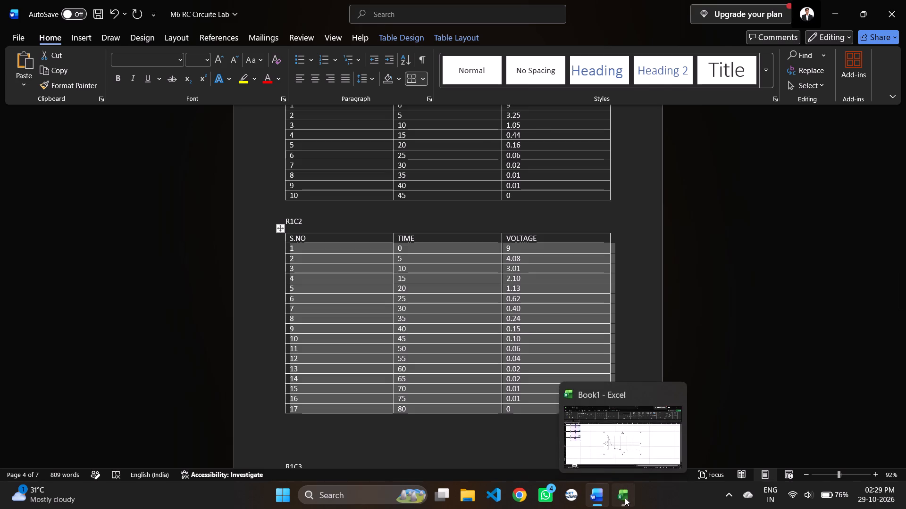
key(ctrl+n)
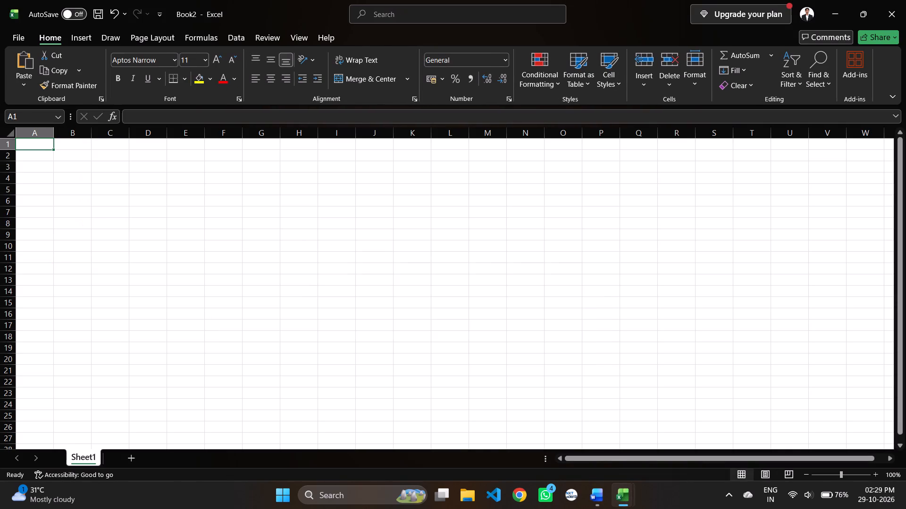
click(37, 144)
key(ctrl+v)
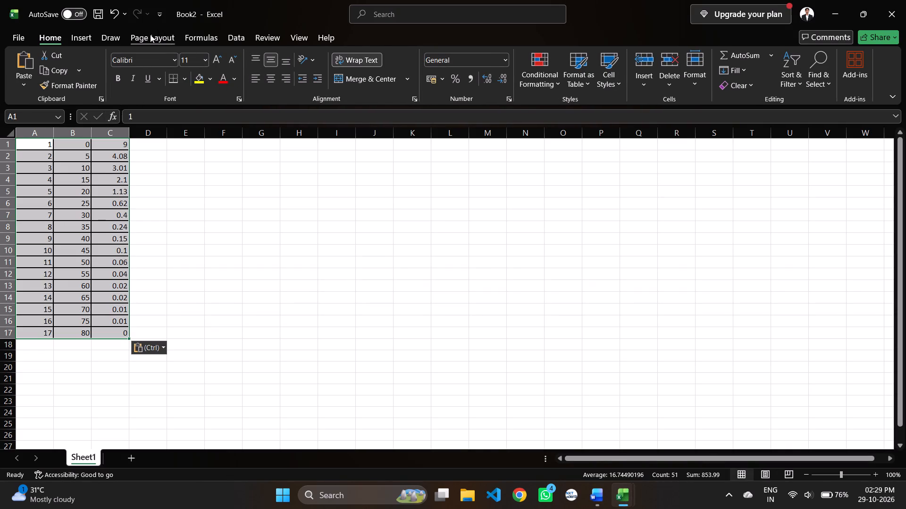
Open the recommended charts for the pasted R1C2 data.
click(81, 37)
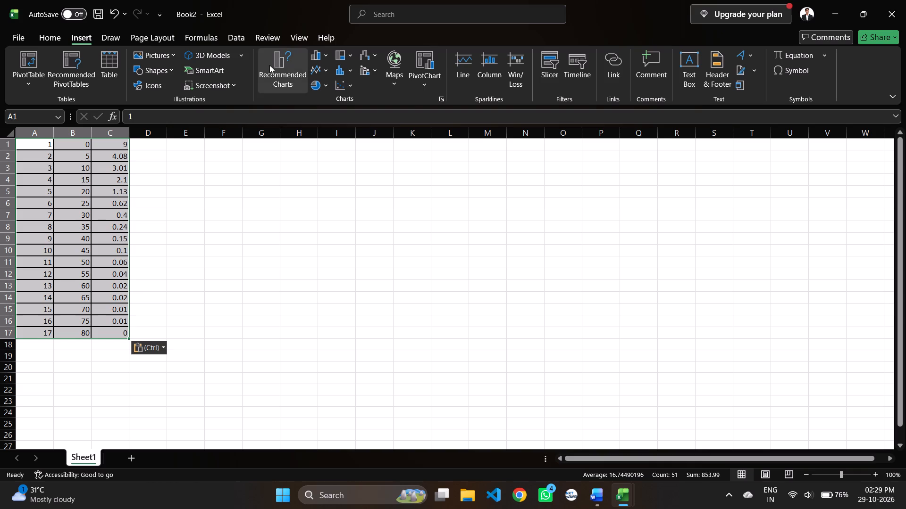
click(269, 65)
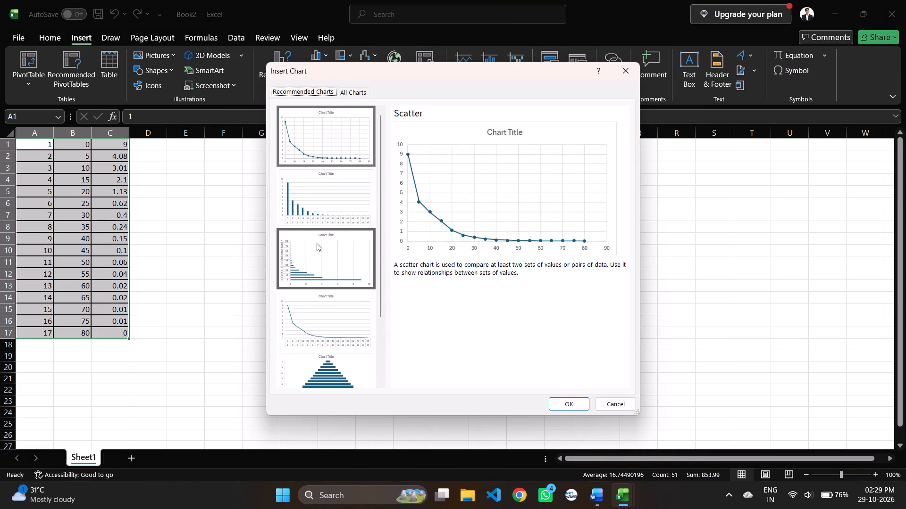
In Excel, insert the recommended Line chart for the data in A1:C17 and add axis titles to it.
click(321, 306)
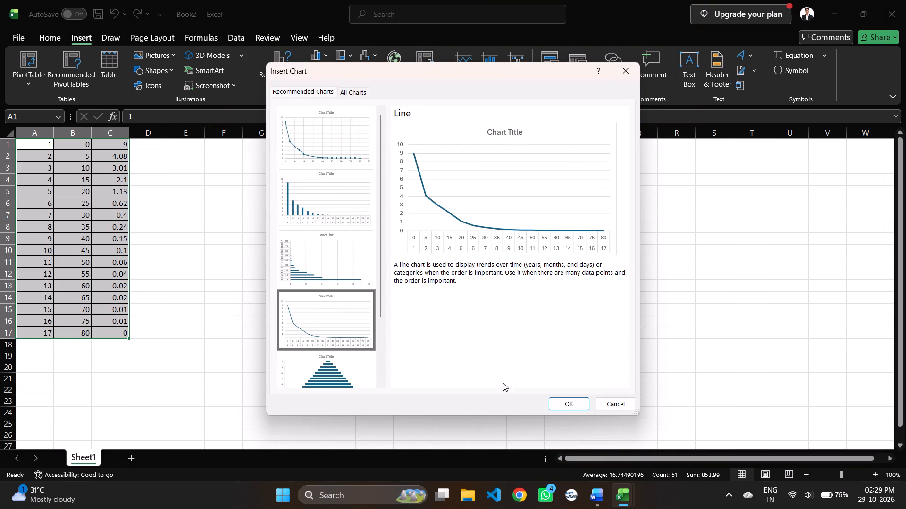
click(576, 405)
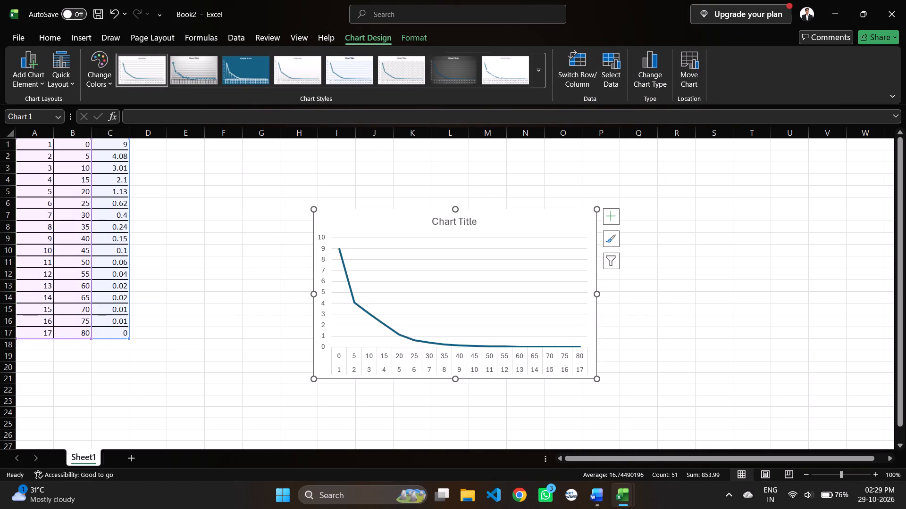
click(615, 218)
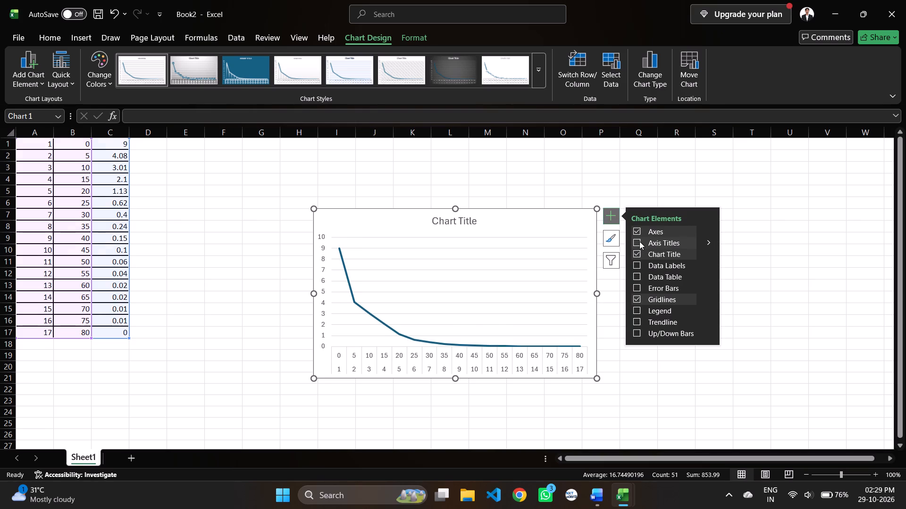
click(640, 243)
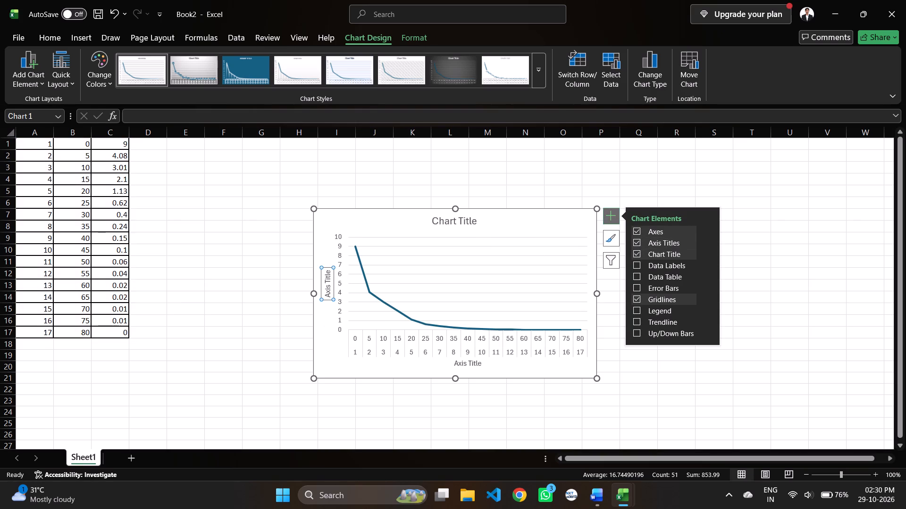
Change the line chart's title to R1C2.
click(480, 221)
click(470, 219)
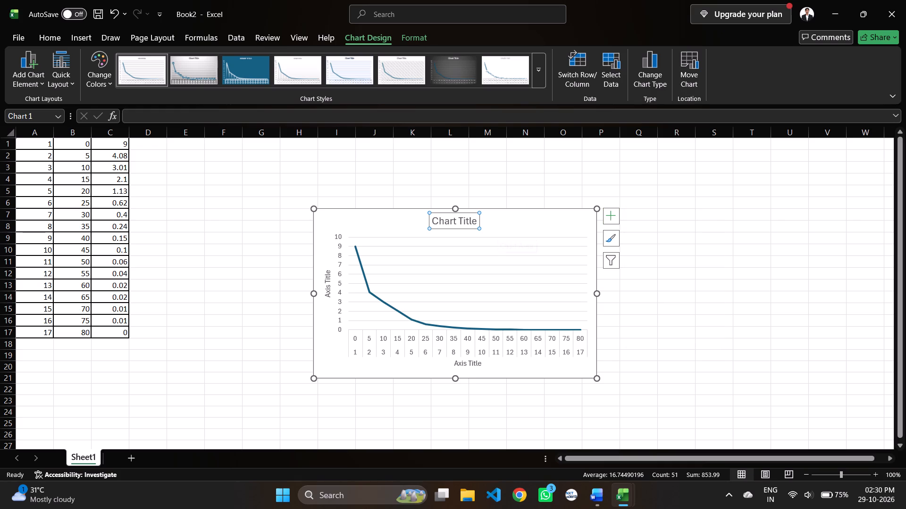
click(473, 222)
click(478, 222)
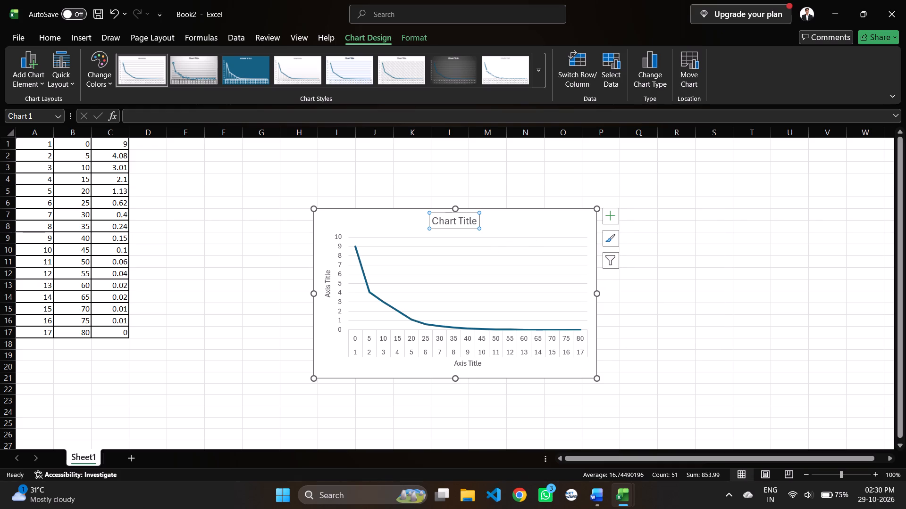
click(476, 222)
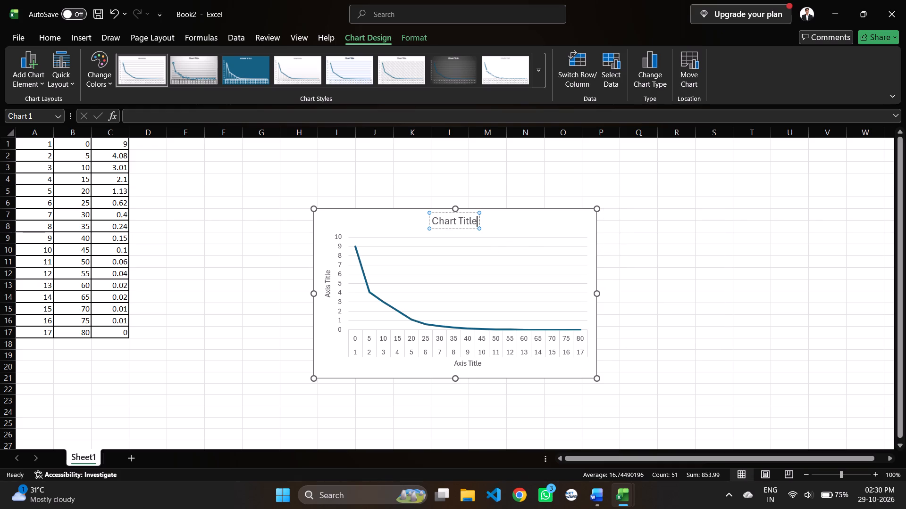
key(ctrl+BackSpace)
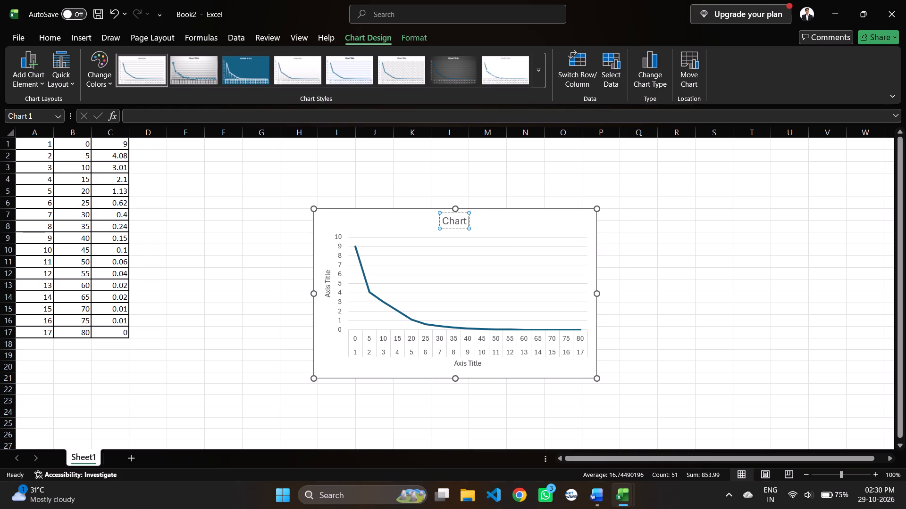
key(ctrl+BackSpace)
key(ctrl+backslash)
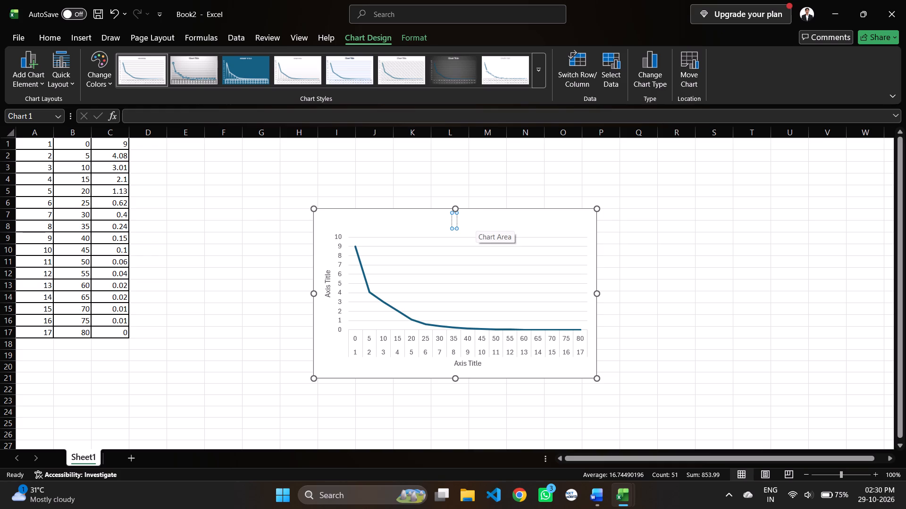
text(R1)
text(C2)
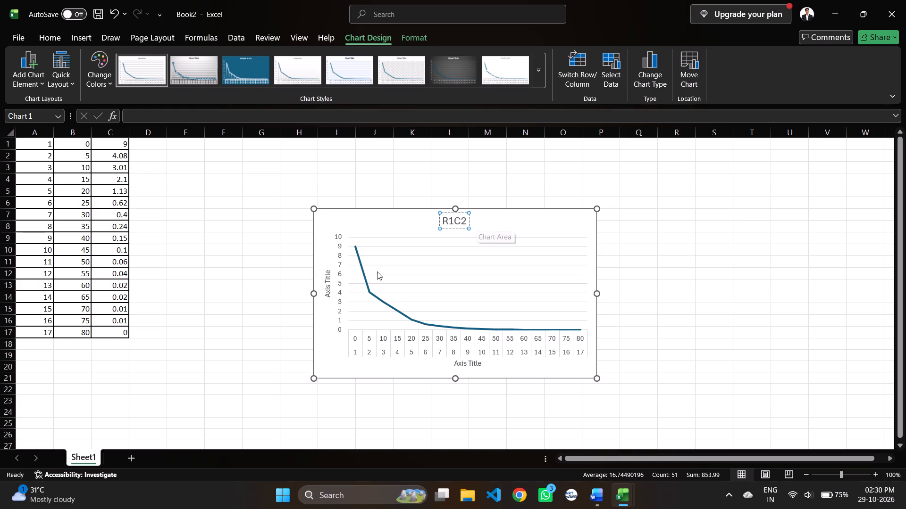
Change the line chart's vertical axis title to VOLTAGE.
click(327, 271)
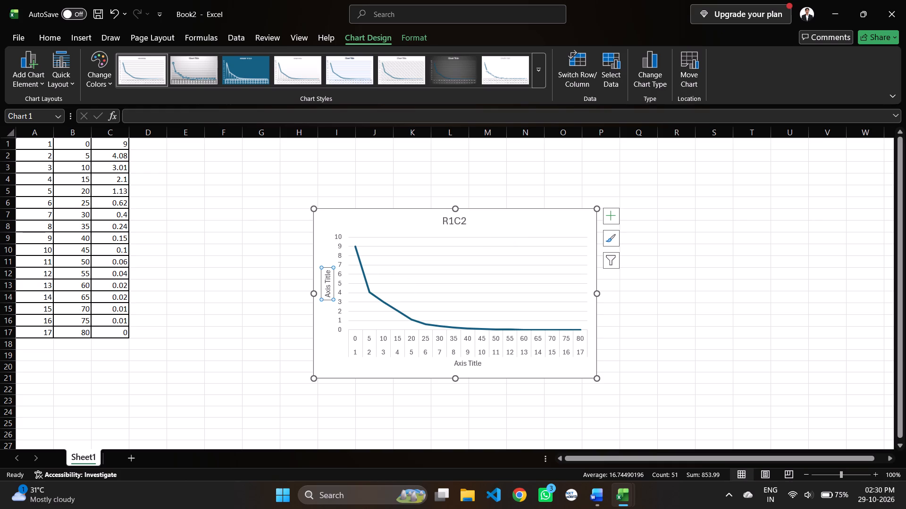
click(330, 273)
key(Up)
key(Up)
key(ctrl+BackSpace)
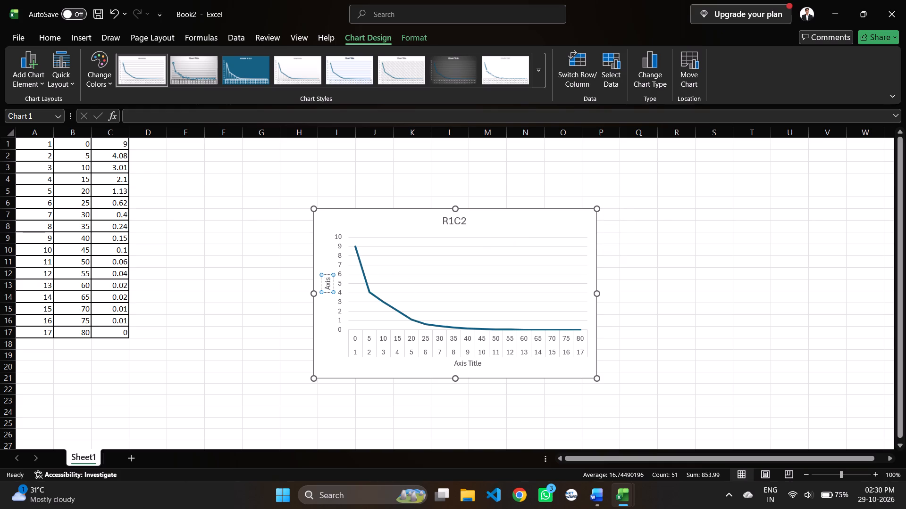
key(ctrl+BackSpace)
text(VOLTAGE)
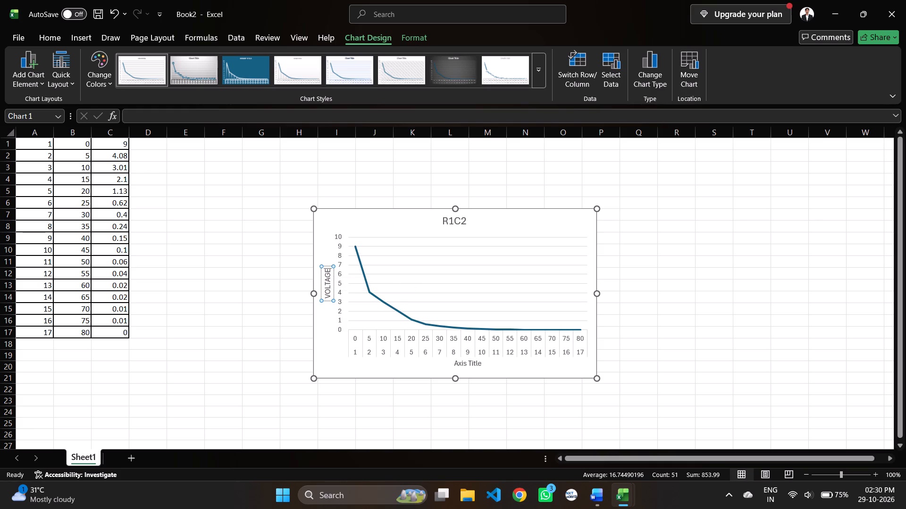
Change the R1C2 line chart's horizontal axis title to TIME.
click(476, 363)
click(481, 363)
key(ctrl+BackSpace)
key(ctrl+BackSpace)
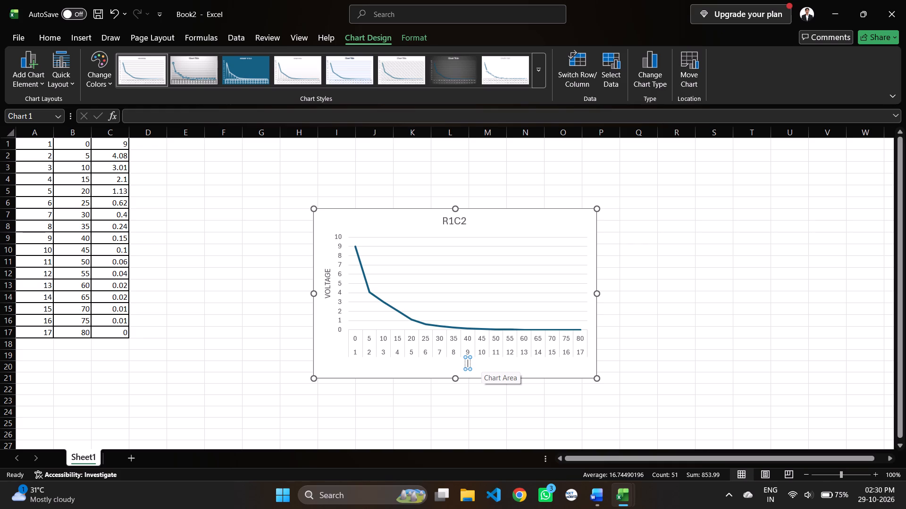
text(TIME)
Copy the finished R1C2 chart and paste it below the "R1C2 Graph:" heading in the Word report.
right_click(573, 247)
drag(507, 238, 525, 223)
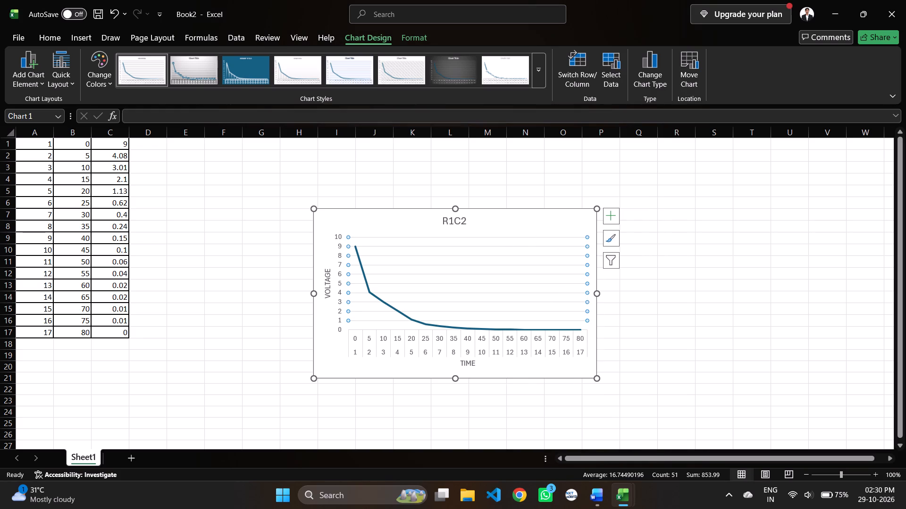
right_click(525, 223)
click(573, 149)
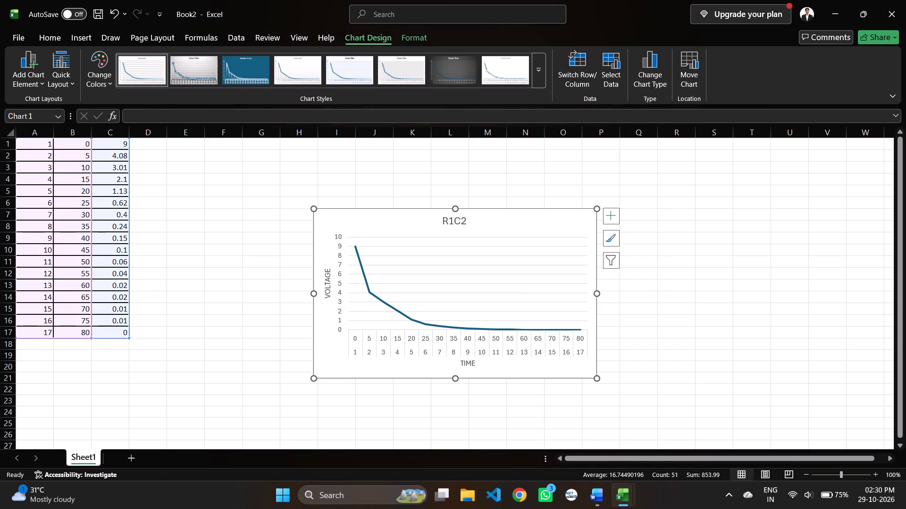
click(600, 494)
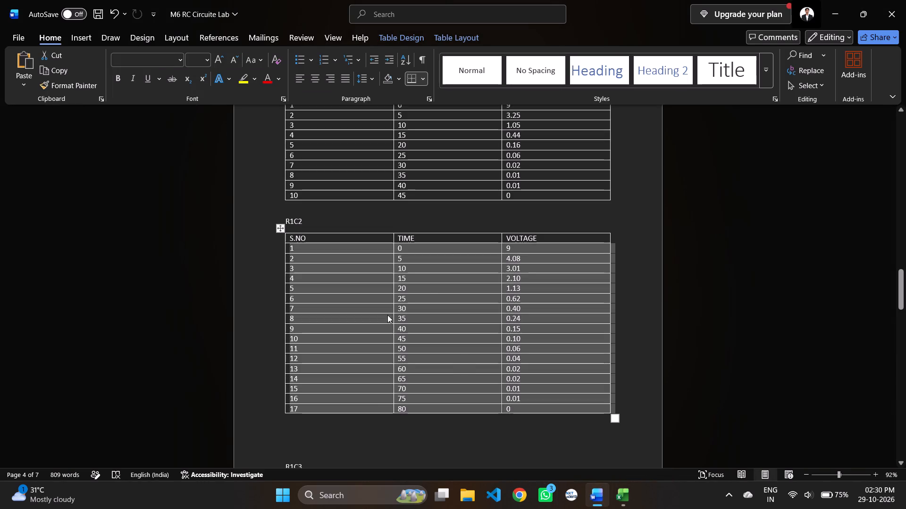
scroll(456, 363, down, 6)
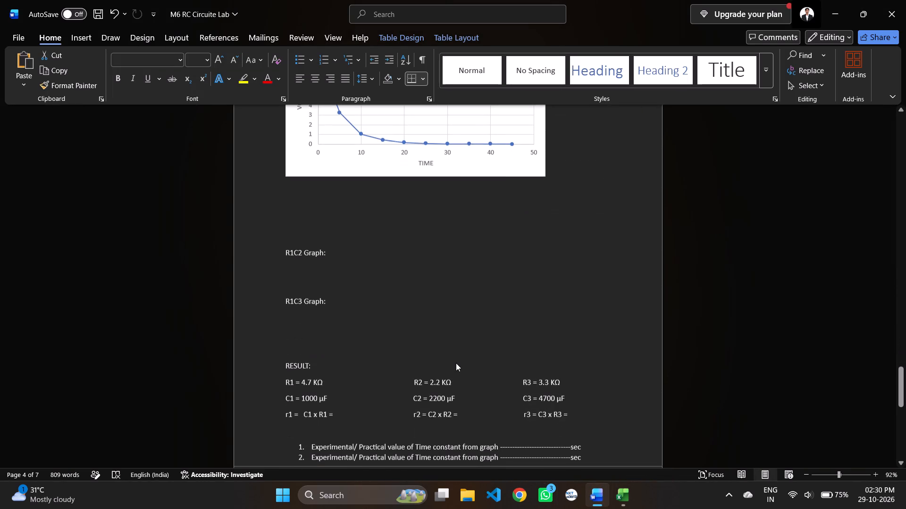
scroll(456, 363, down, 2)
click(294, 268)
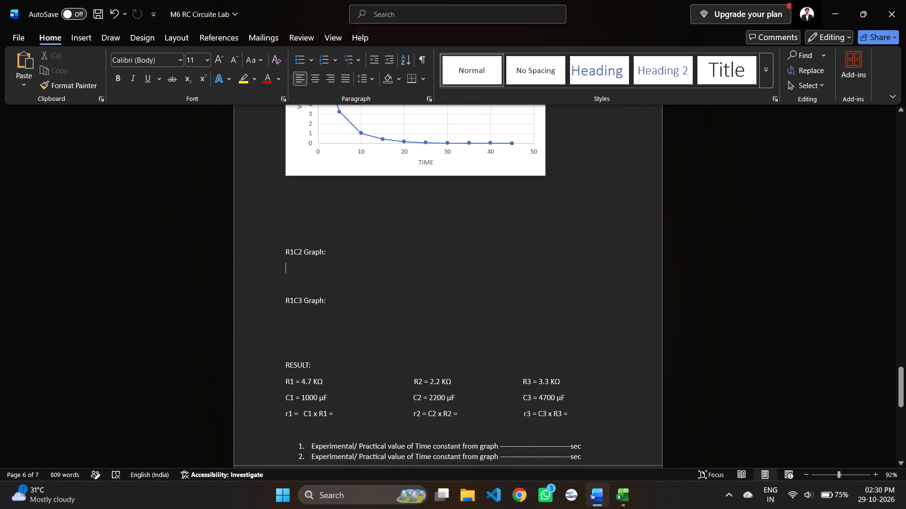
key(ctrl+v)
scroll(294, 268, right, 2)
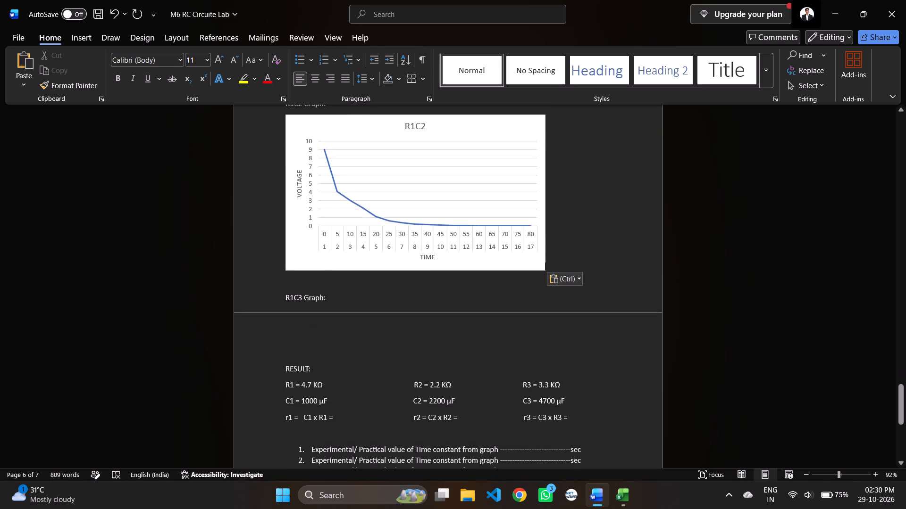
Copy rows 1 to 35 of the report's R1C3 table, without the header, into a new Excel workbook starting at cell A1.
scroll(294, 268, up, 8)
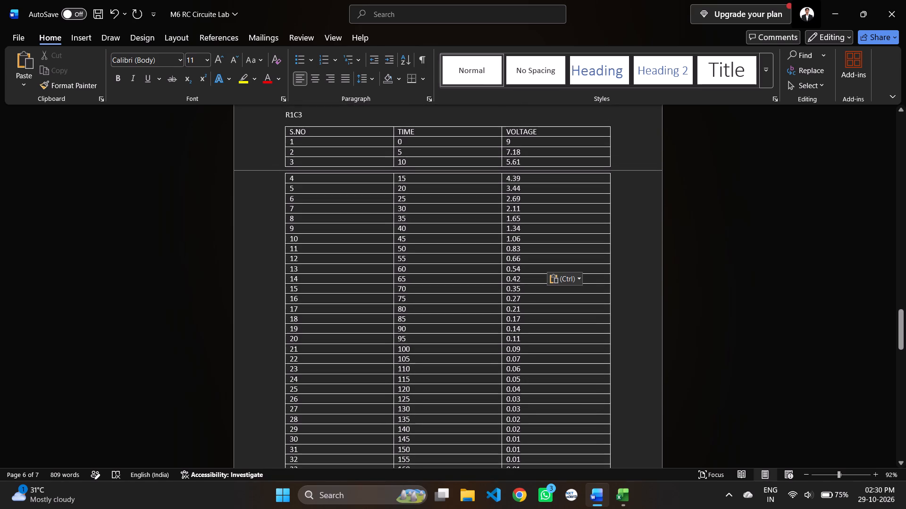
drag(289, 142, 630, 442)
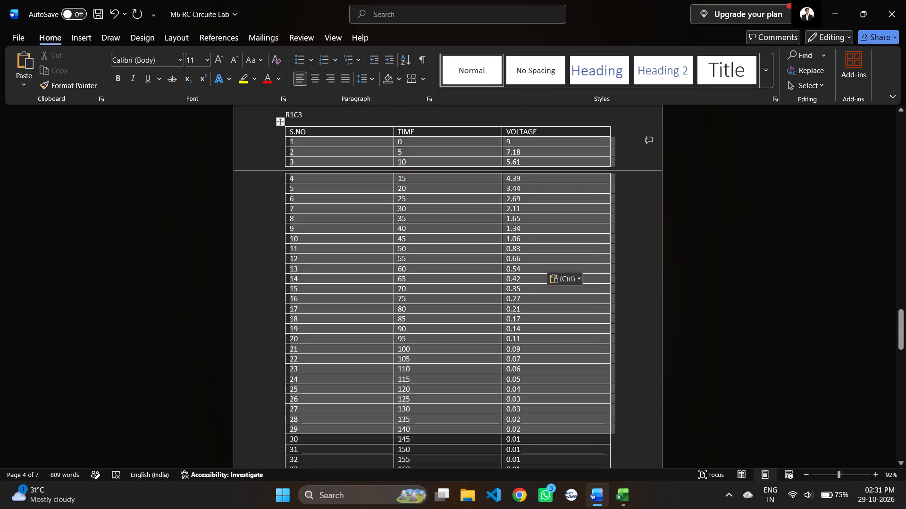
drag(630, 442, 675, 159)
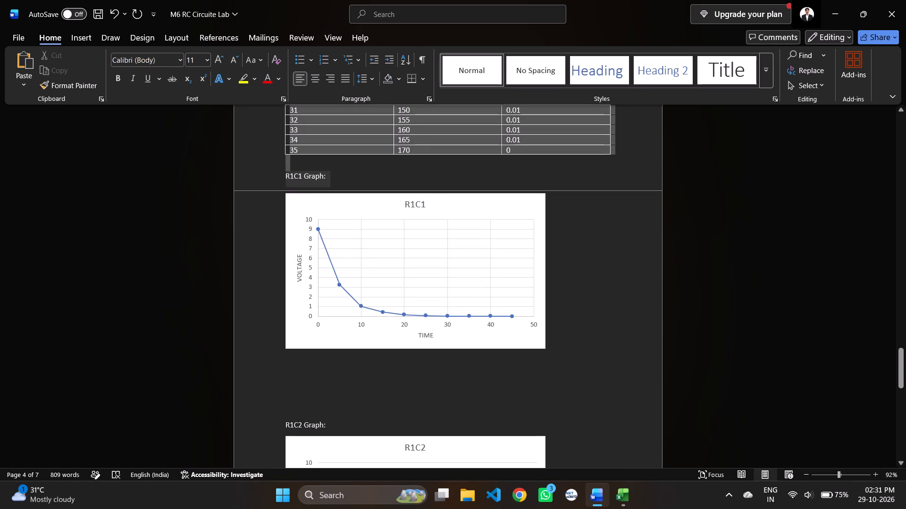
drag(675, 159, 675, 146)
key(ctrl+c)
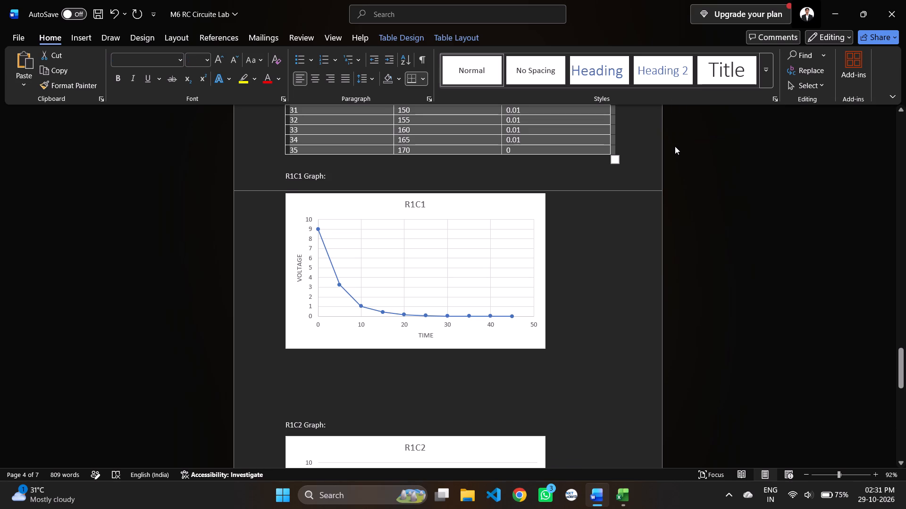
click(625, 495)
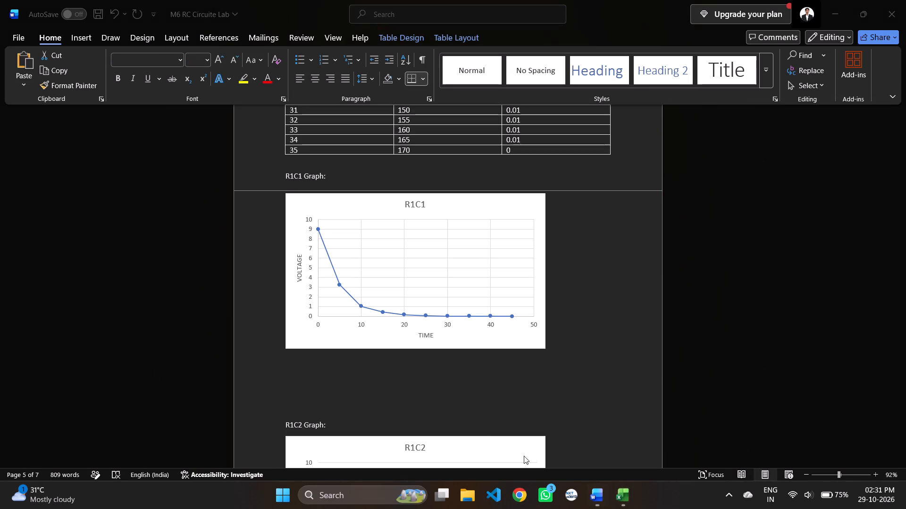
click(617, 501)
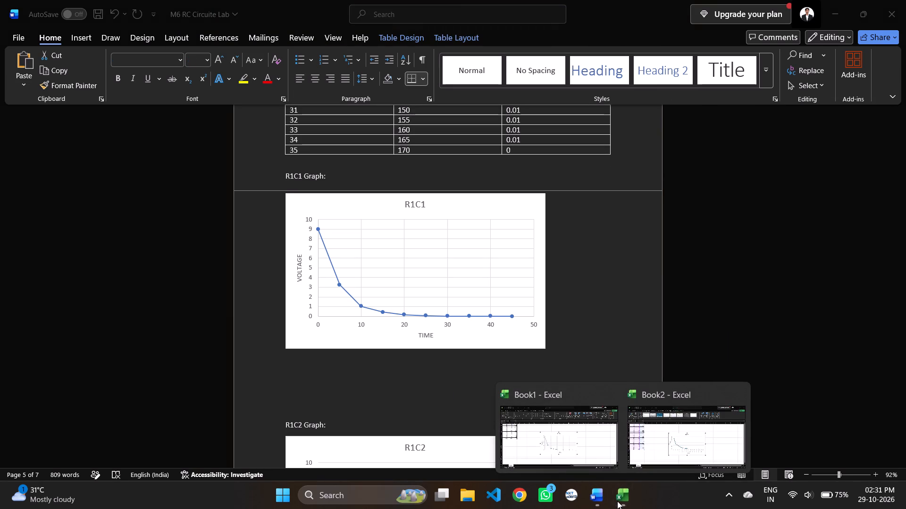
click(611, 443)
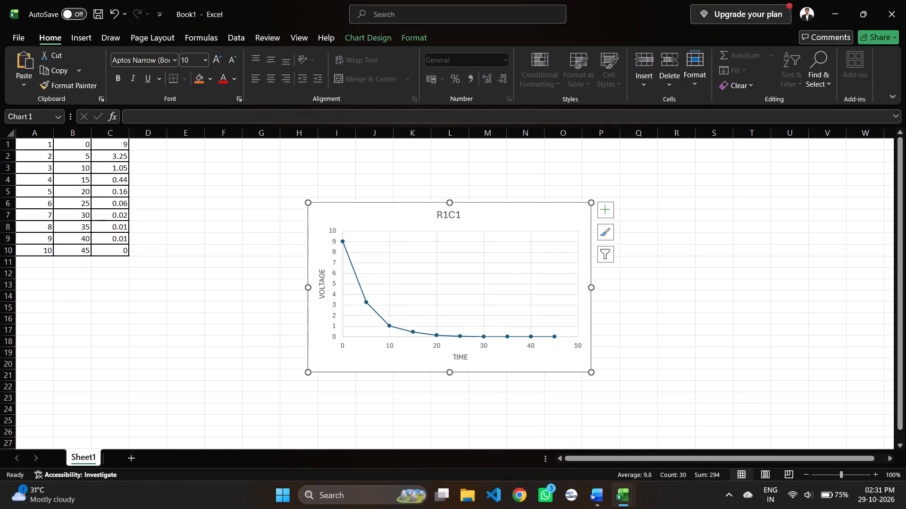
key(ctrl+n)
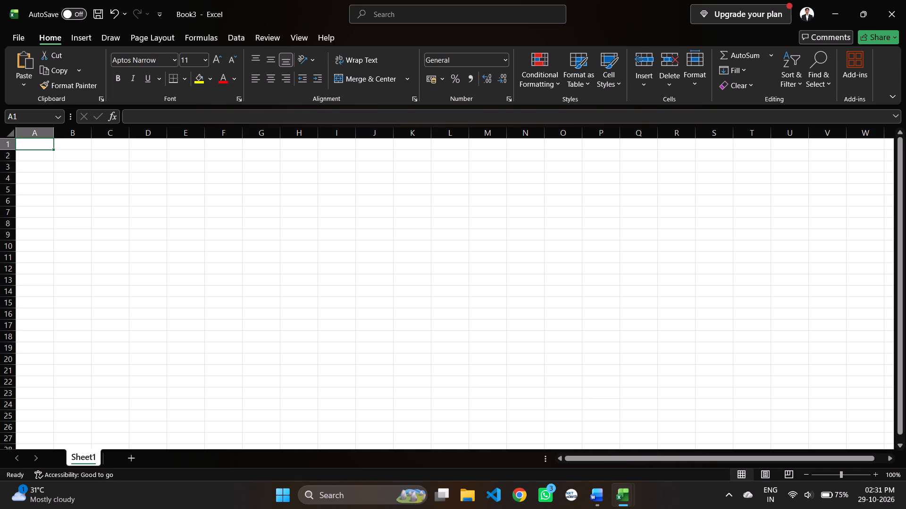
click(42, 147)
key(ctrl+v)
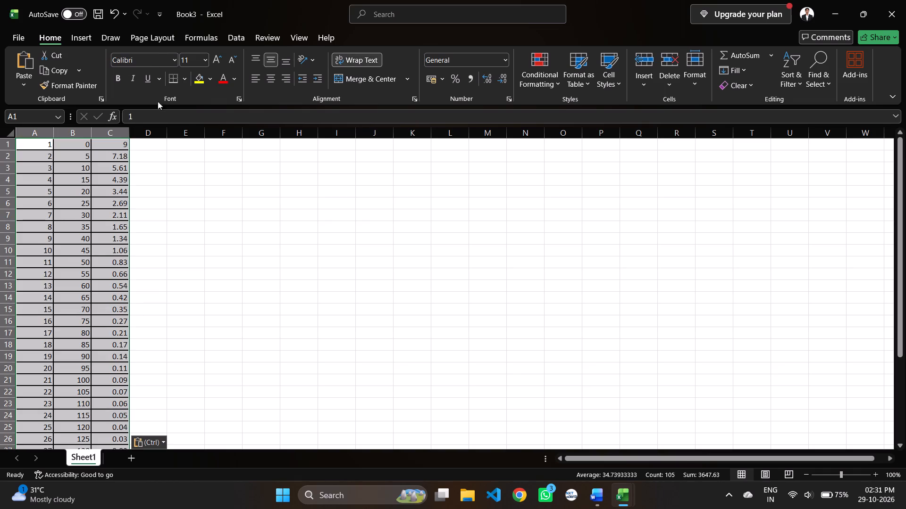
Insert the recommended Scatter chart for the pasted R1C3 data and add axis titles to it.
click(77, 39)
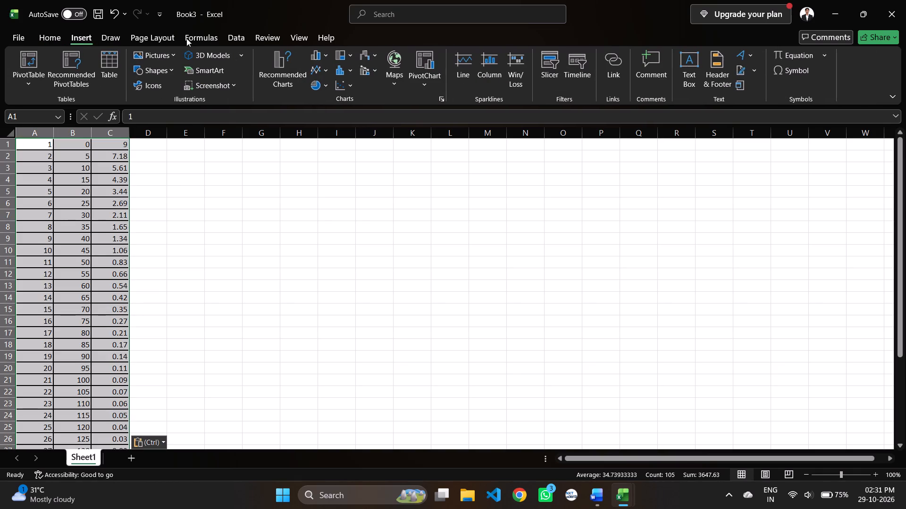
click(281, 62)
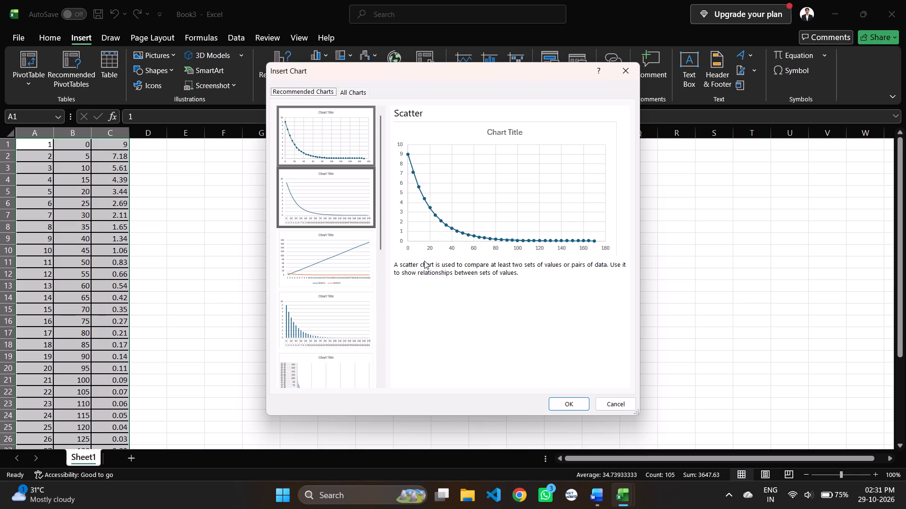
click(570, 401)
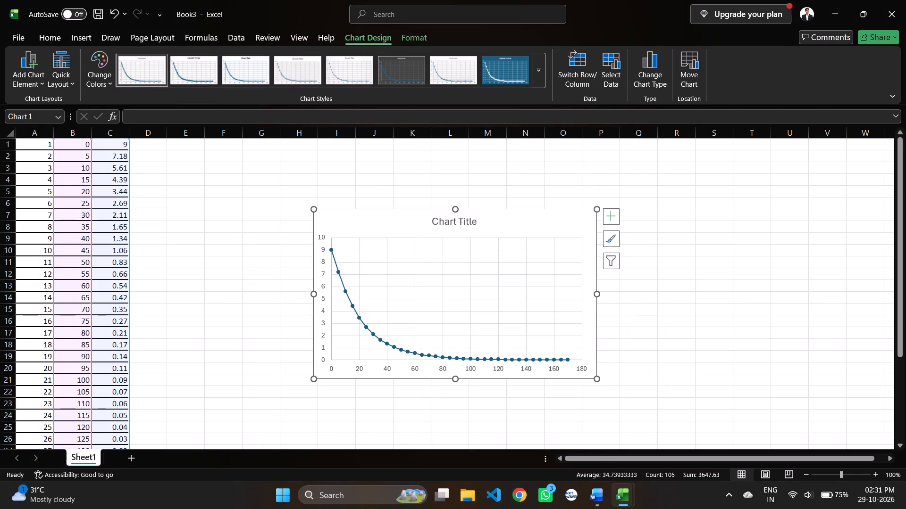
click(612, 221)
click(646, 239)
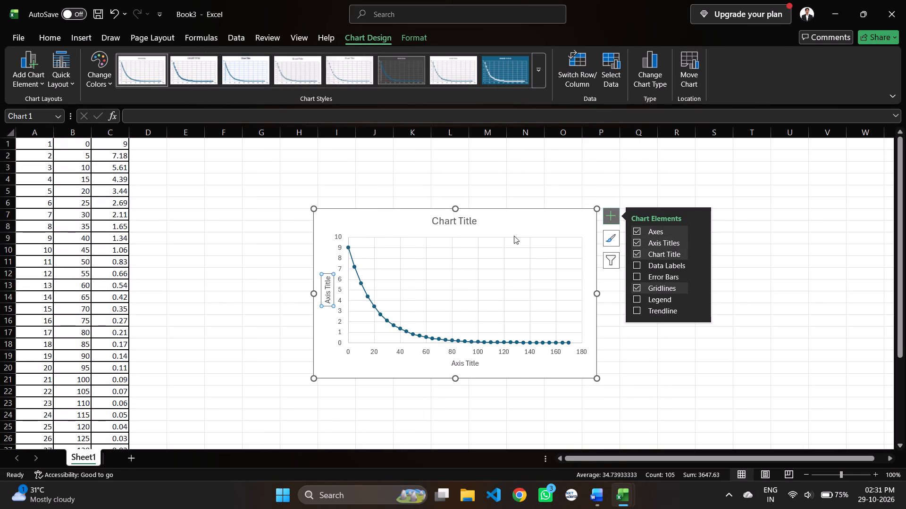
Change the scatter chart's title to R1C3.
click(494, 225)
click(475, 216)
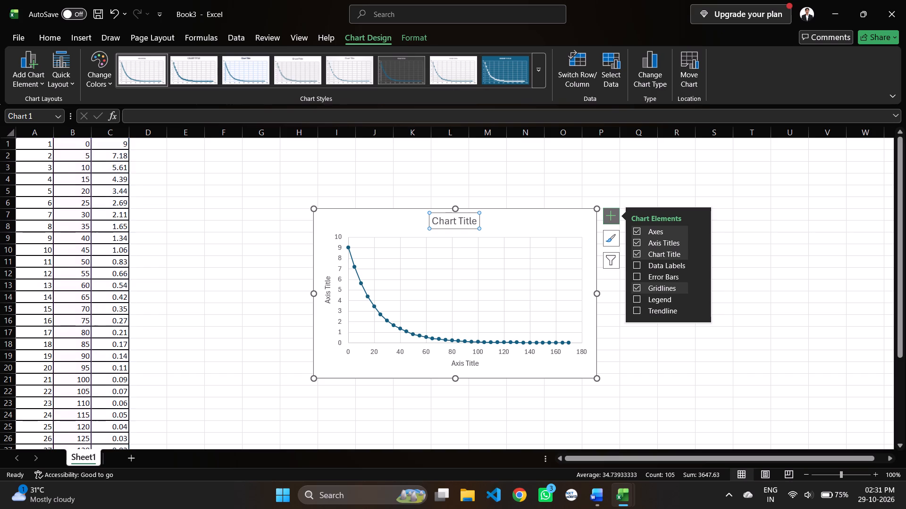
click(478, 221)
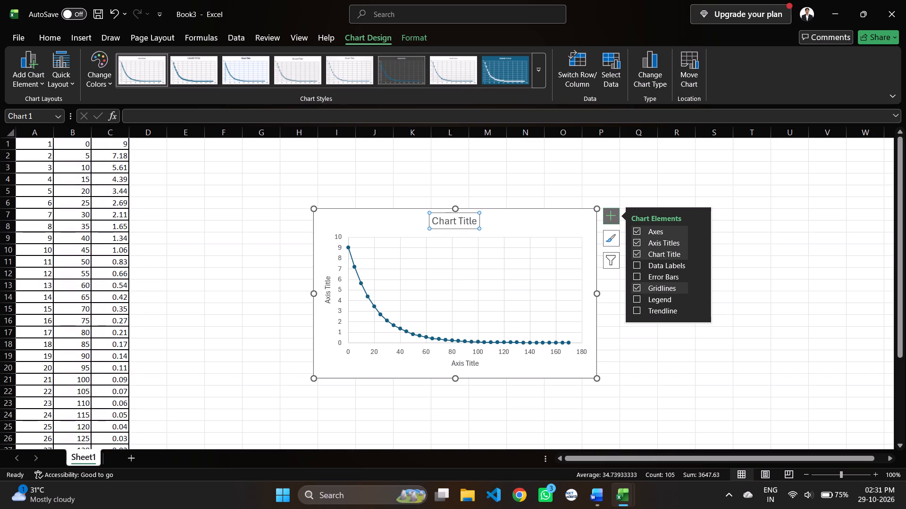
click(477, 221)
key(ctrl+BackSpace)
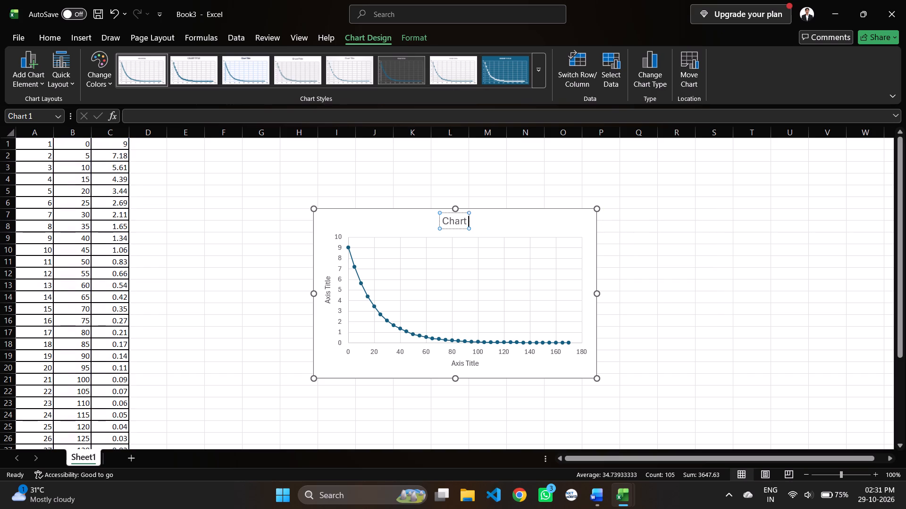
key(ctrl+BackSpace)
text(R1C3)
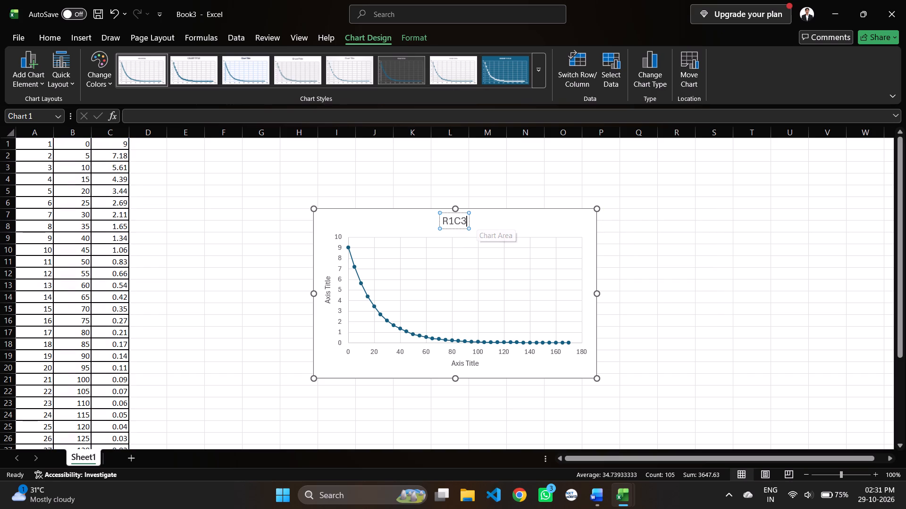
Change the R1C3 chart's vertical axis title to VOLTAGE.
click(326, 280)
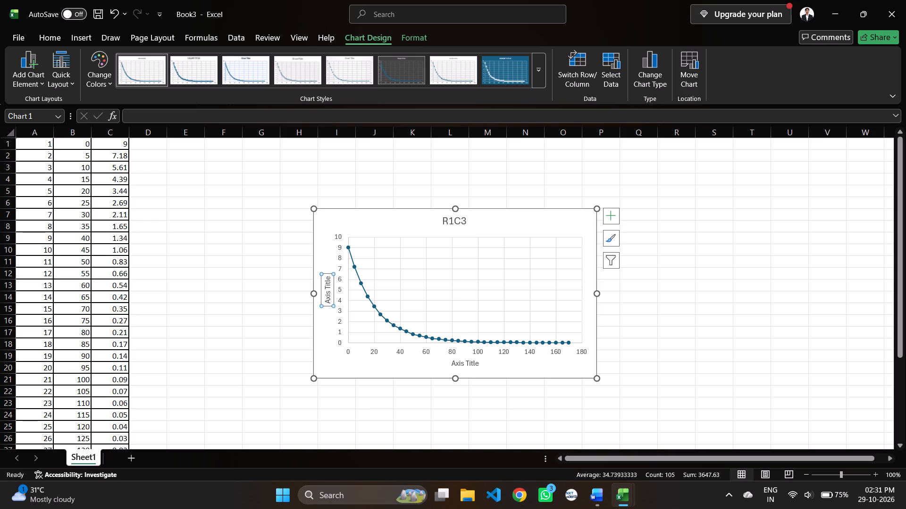
click(329, 280)
key(Up)
key(Up)
key(ctrl+BackSpace)
key(ctrl+BackSpace)
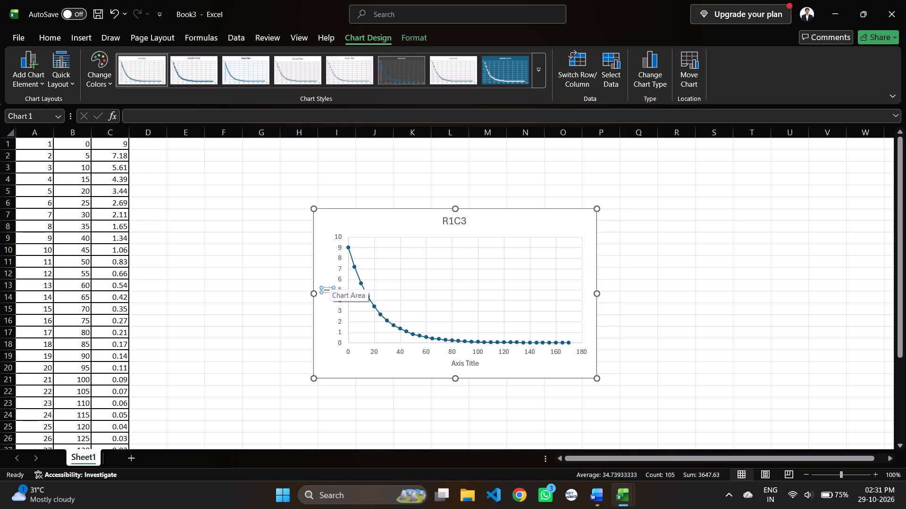
text(VOLTAGE)
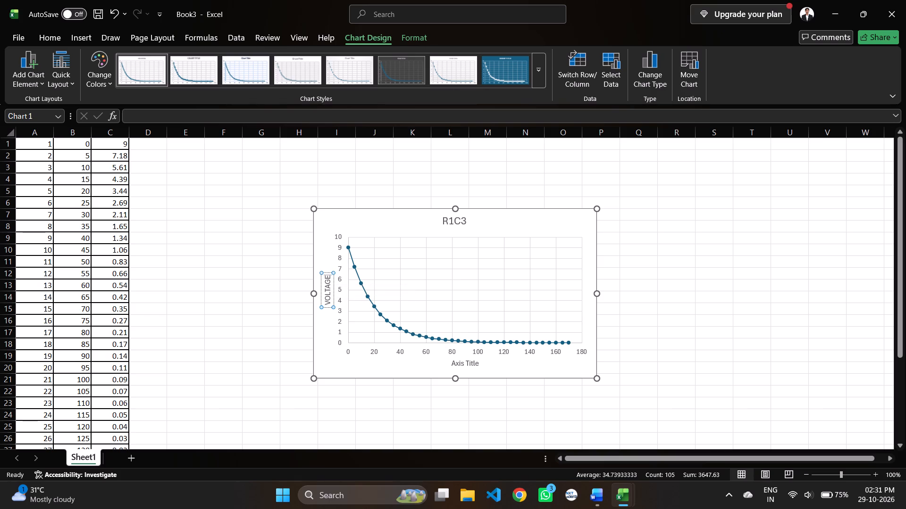
Change the R1C3 chart's horizontal axis title to TIME.
click(465, 366)
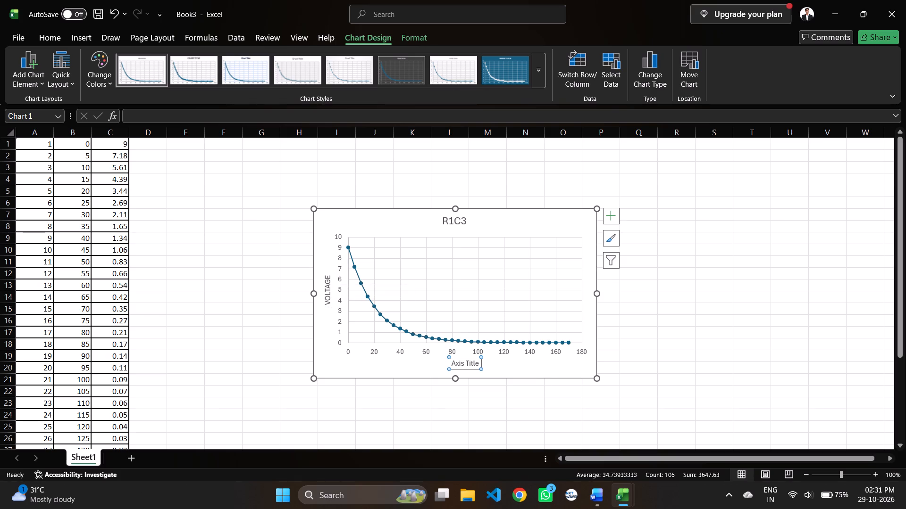
click(477, 362)
key(Right)
key(Right)
key(ctrl+BackSpace)
key(ctrl+BackSpace)
text(TIME)
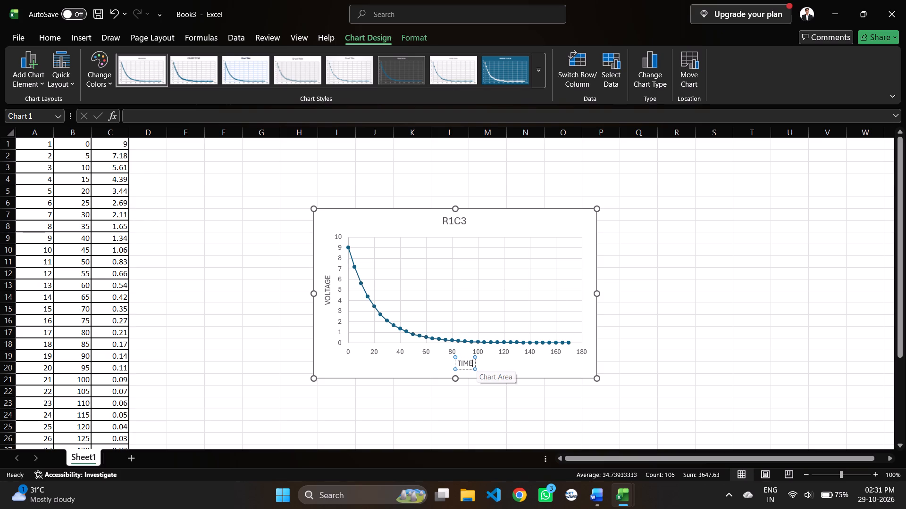
Copy the R1C3 chart from Excel into the Word report, pasting it under the R1C3 Graph heading.
right_click(540, 224)
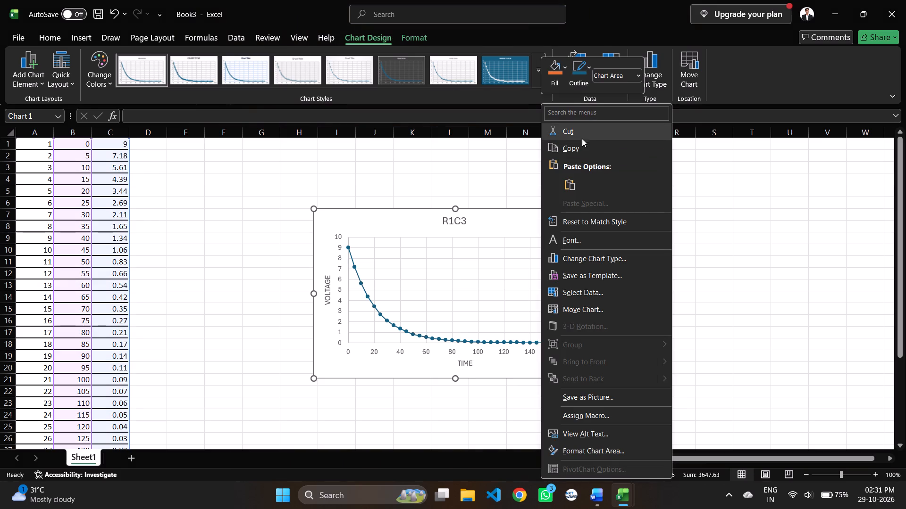
click(580, 145)
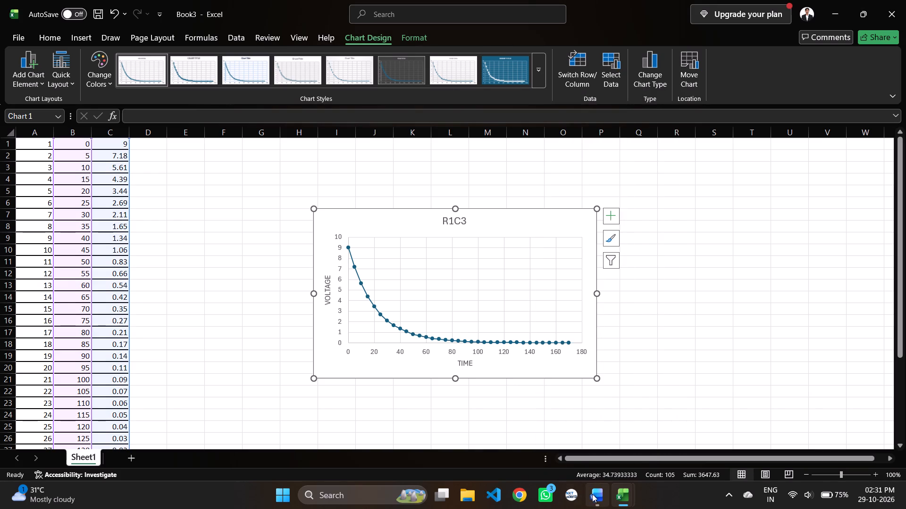
click(593, 493)
scroll(445, 435, down, 3)
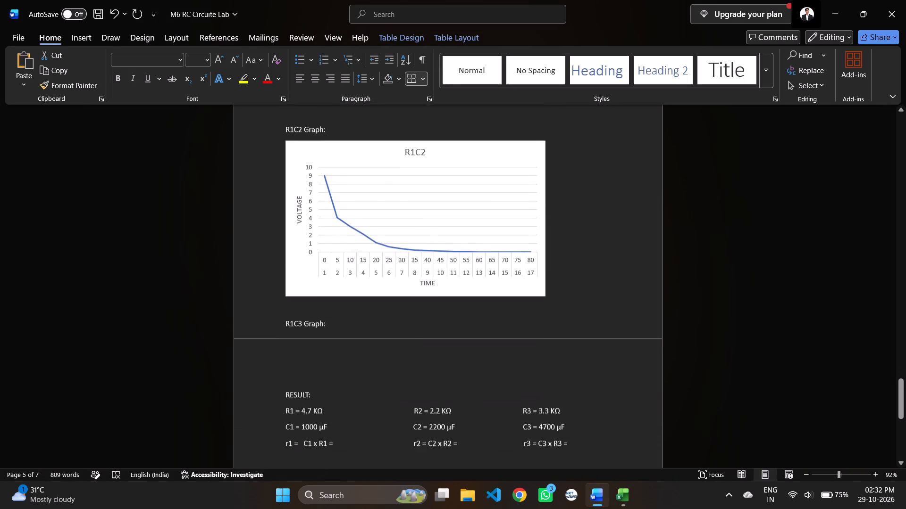
scroll(445, 435, down, 2)
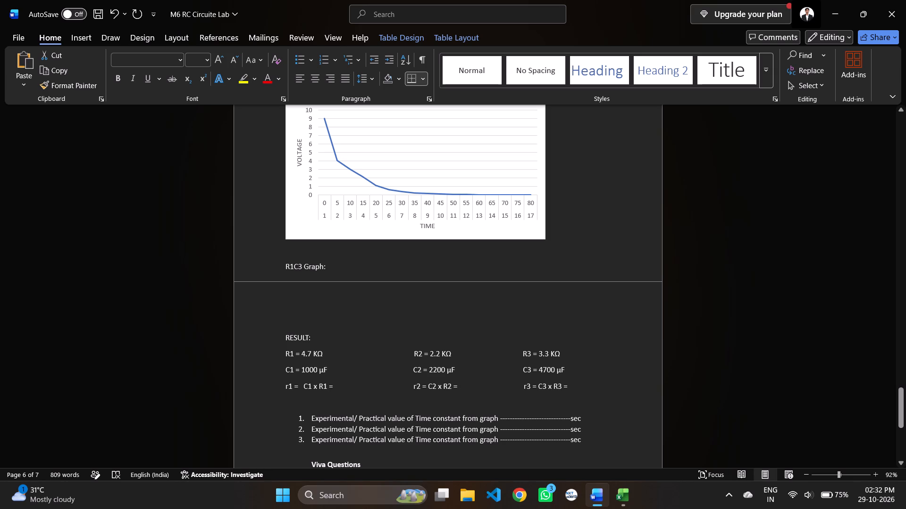
click(296, 294)
key(ctrl+v)
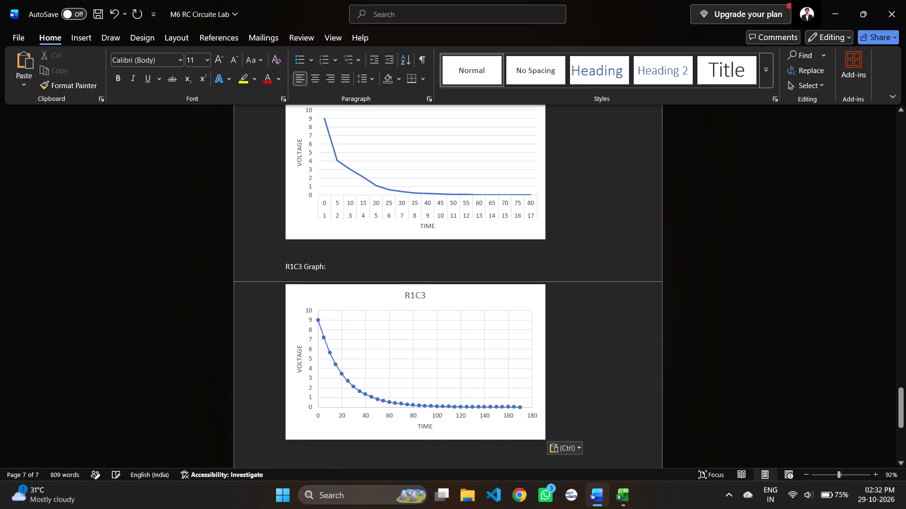
Review the whole lab report, from the student details through the tables and graphs to the result section and viva questions.
scroll(398, 297, down, 4)
scroll(398, 297, right, 1)
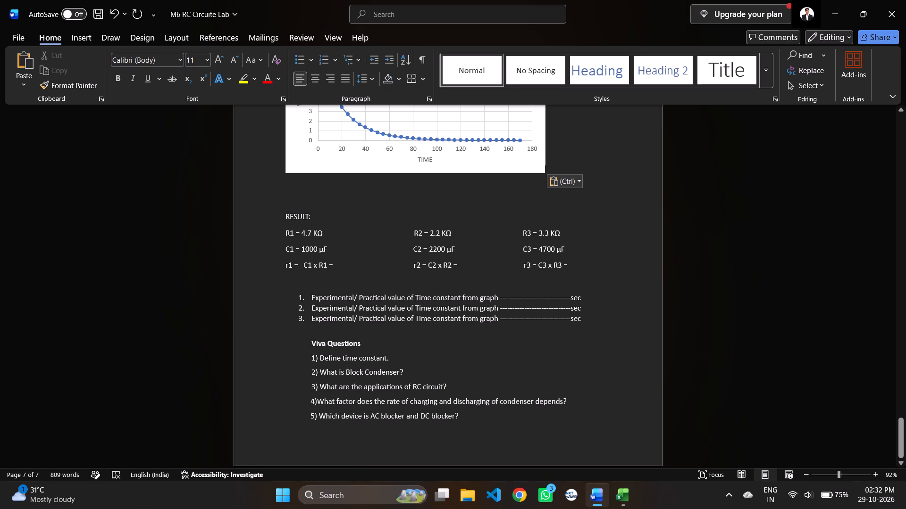
scroll(471, 264, up, 14)
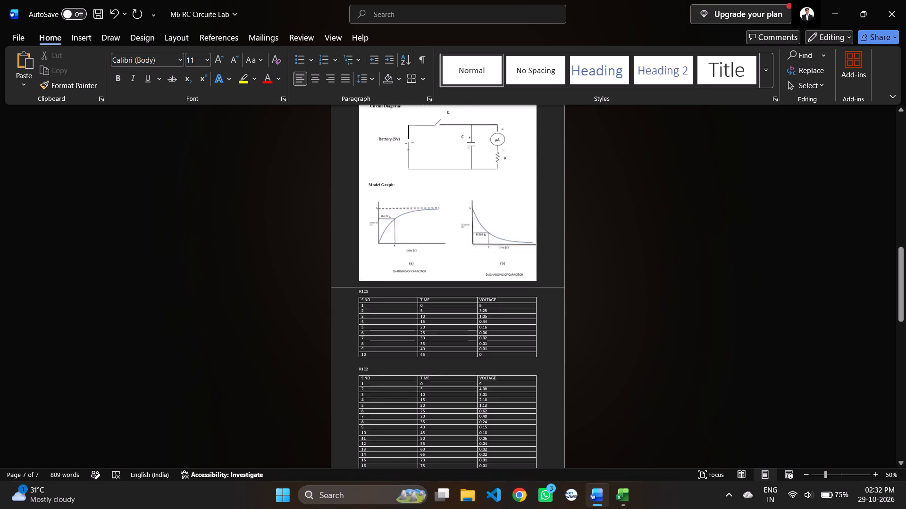
scroll(471, 264, up, 6)
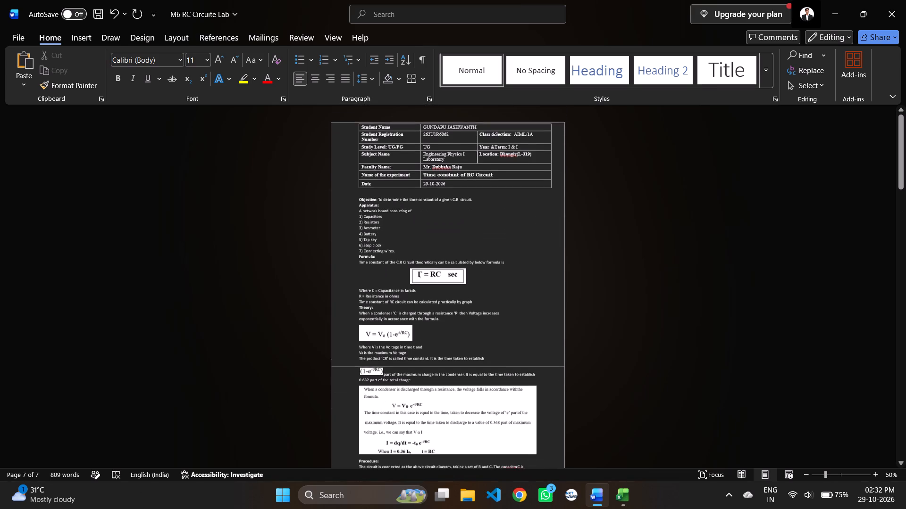
scroll(471, 264, down, 7)
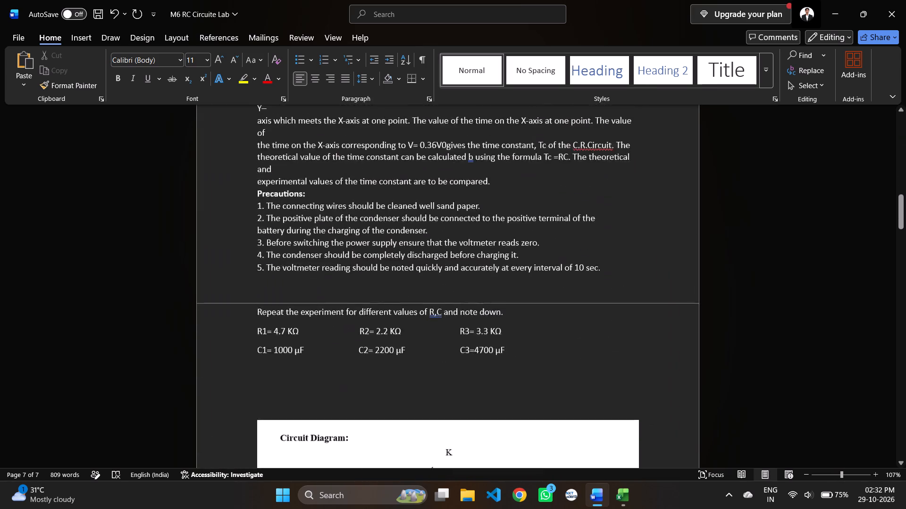
scroll(471, 264, down, 4)
scroll(472, 0, down, 2)
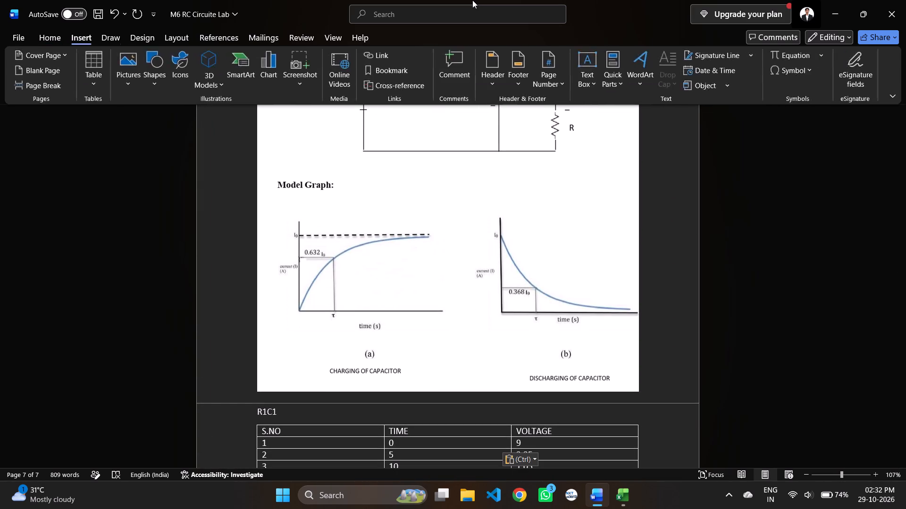
scroll(447, 304, down, 5)
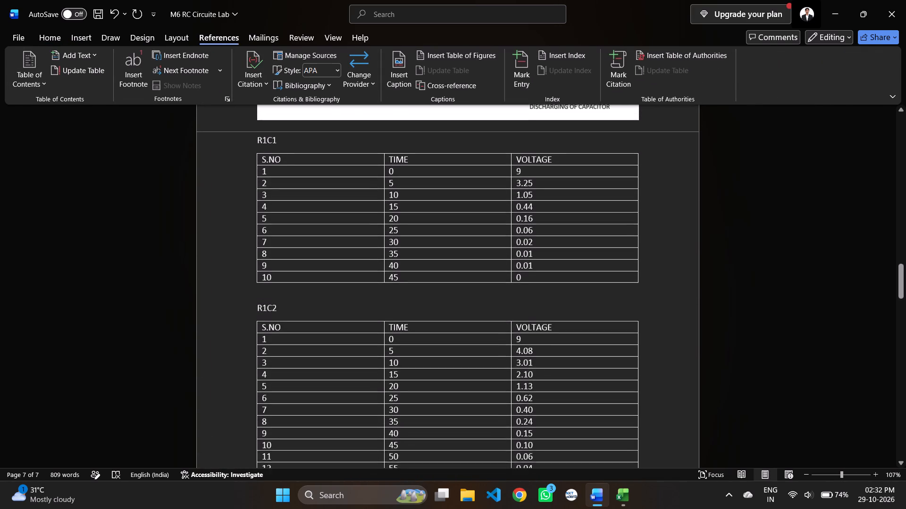
scroll(447, 304, down, 12)
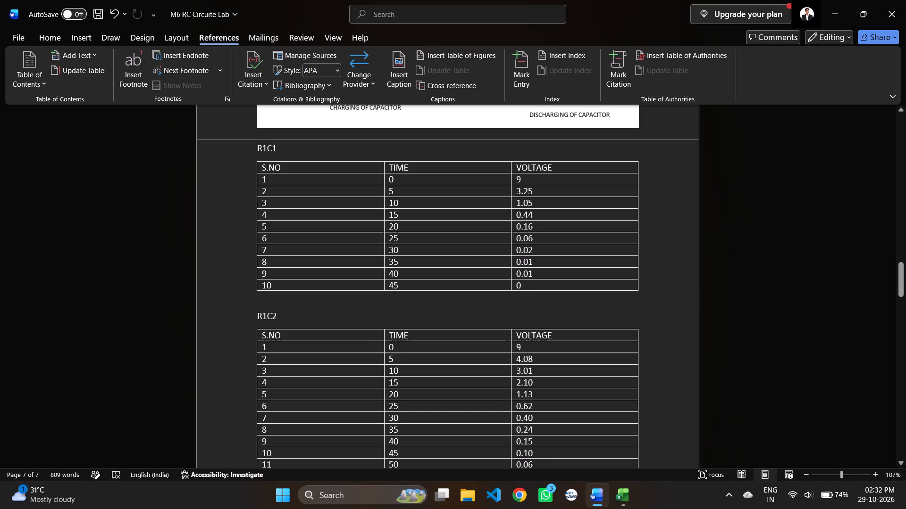
scroll(389, 371, down, 16)
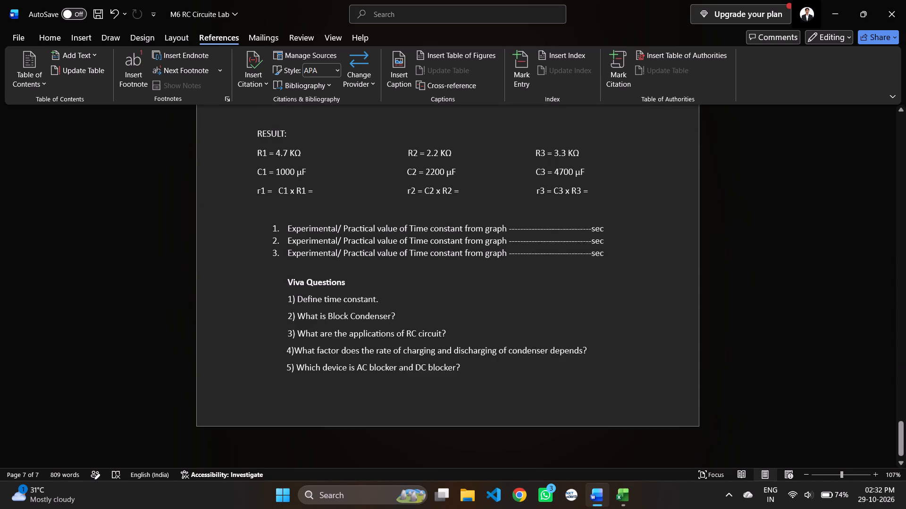
scroll(389, 371, up, 1)
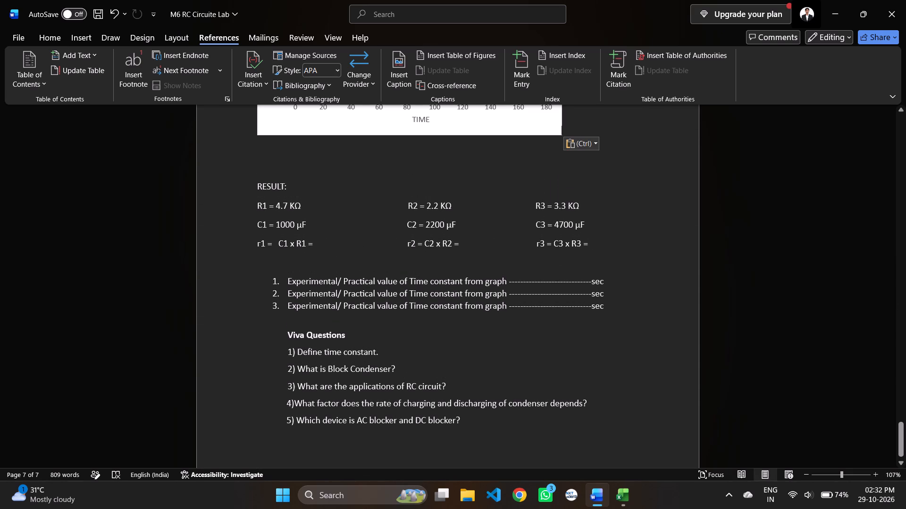
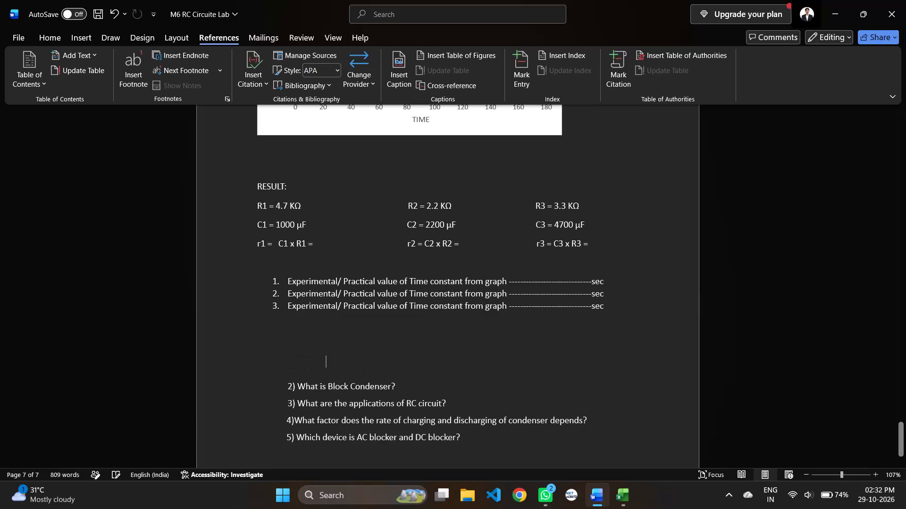
Paste the copied time constant answer, with its Formula and Unit: Seconds (s) lines, under viva question 1.
key(ctrl+v)
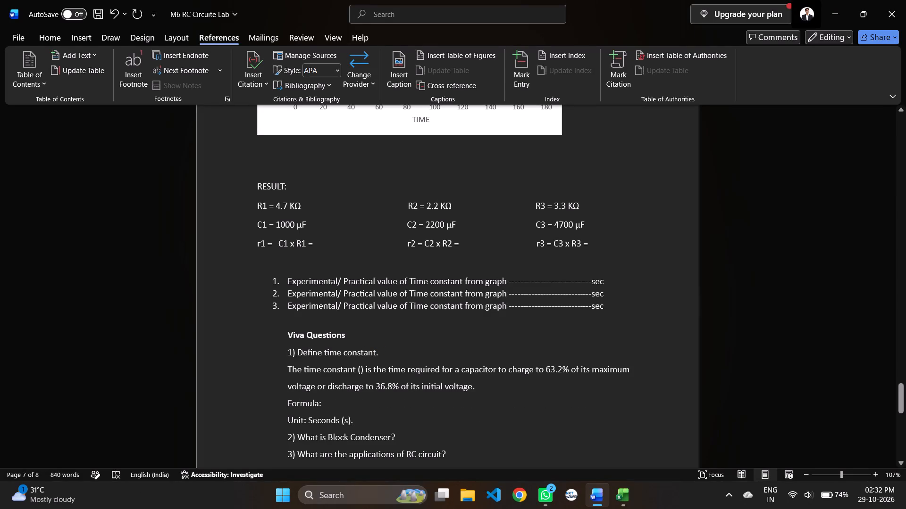
Add an answer label starting with "A" in front of the pasted time constant definition under viva question 1.
click(287, 369)
key(a)
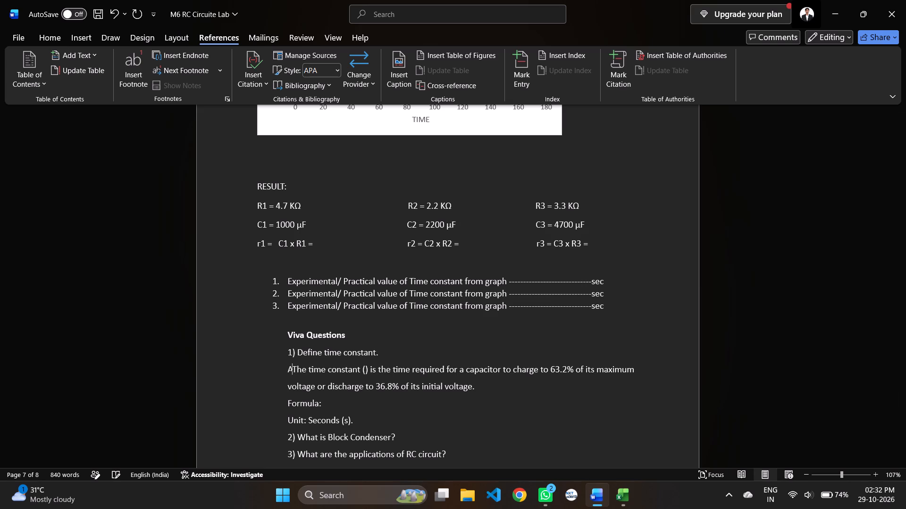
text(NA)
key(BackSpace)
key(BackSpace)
Complete the answer label as "Ans:" in front of the time constant definition under viva question 1.
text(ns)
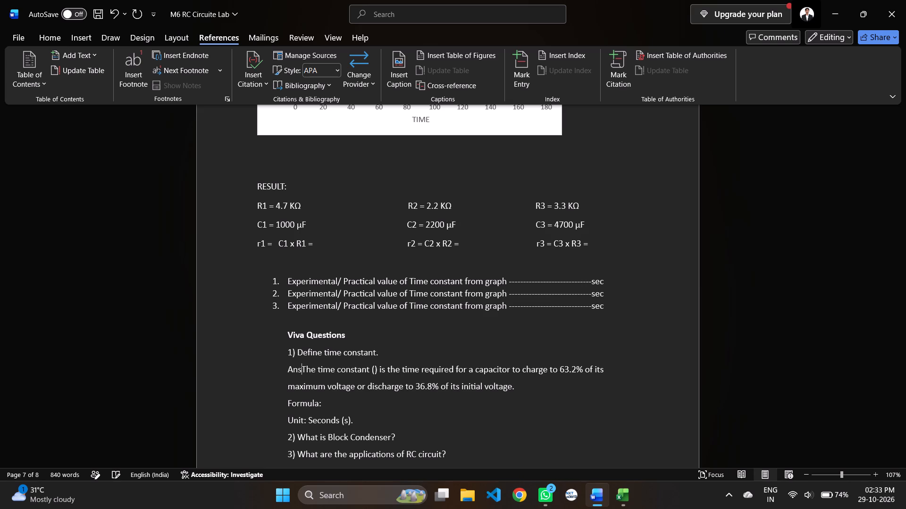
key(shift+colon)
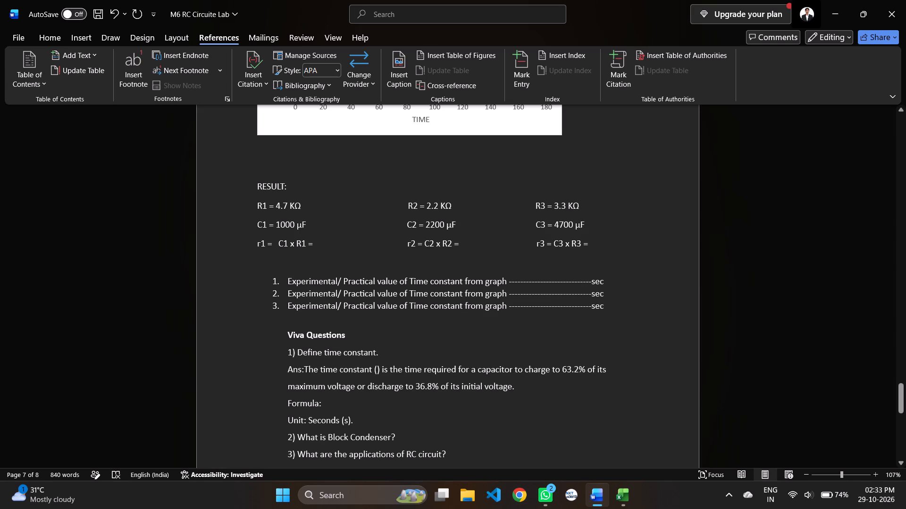
Place the text cursor at the end of the "Formula:" line in the answer to viva question 1.
scroll(324, 414, down, 1)
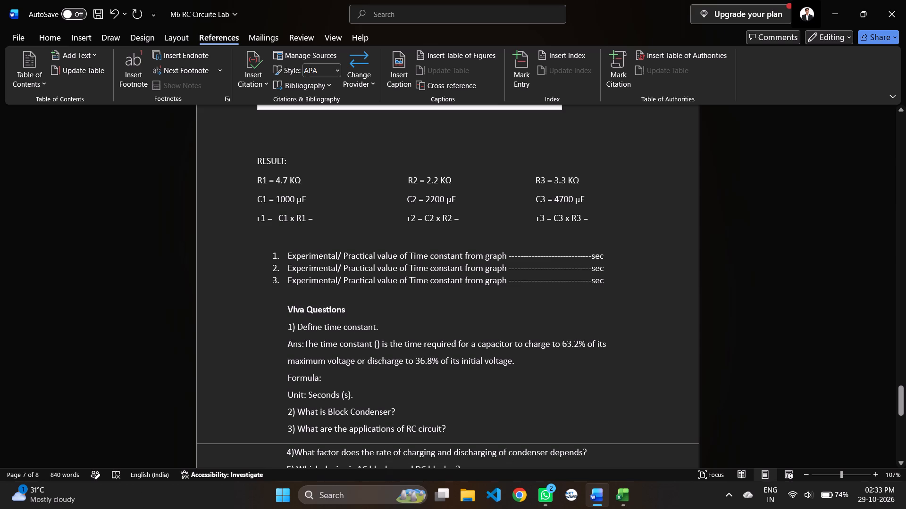
click(405, 412)
click(340, 379)
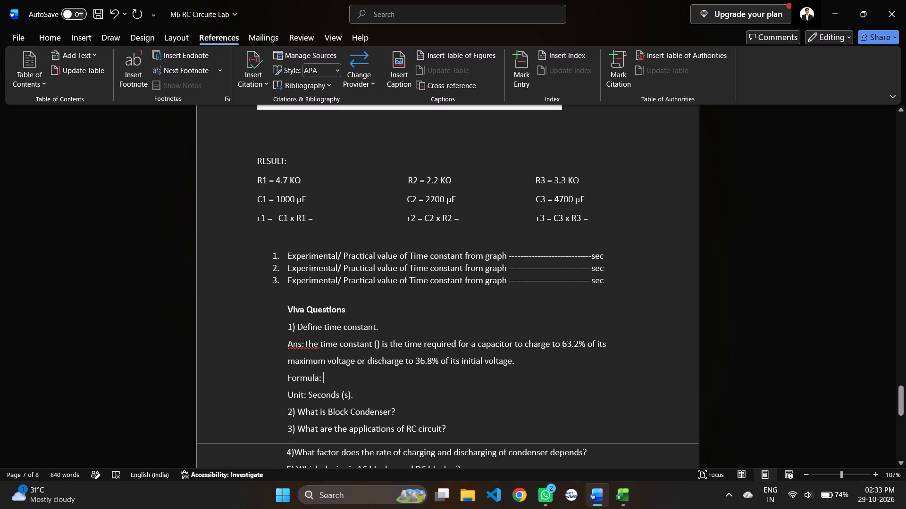
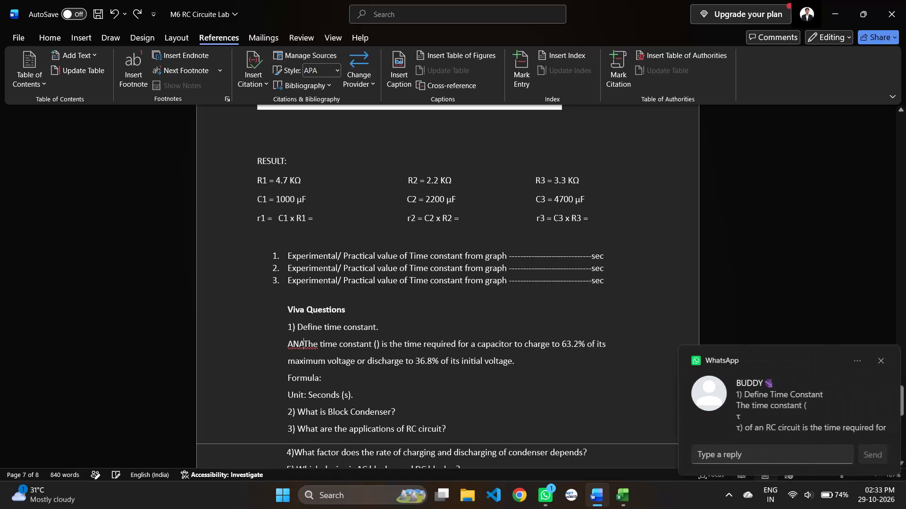
Undo the answer label and the pasted time constant answer under viva question 1, leaving a blank line there.
key(ctrl+z)
key(ctrl+z)
key(ctrl+z)
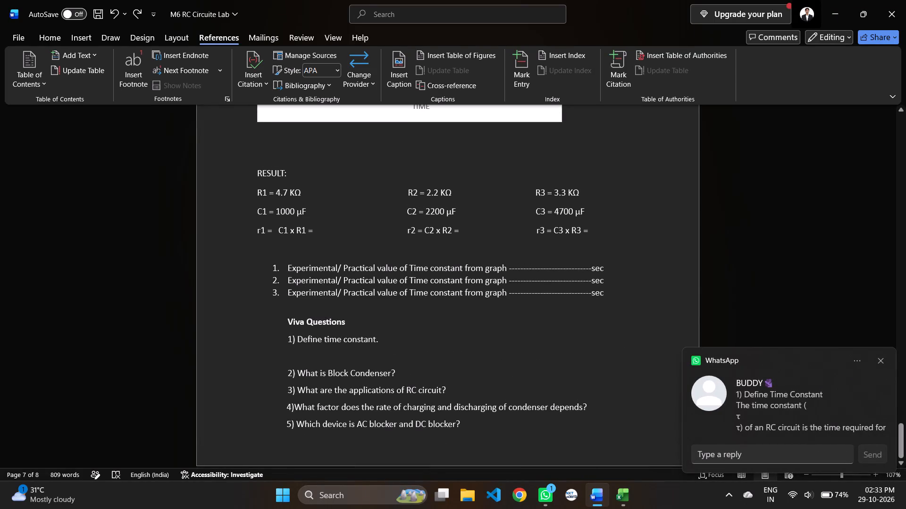
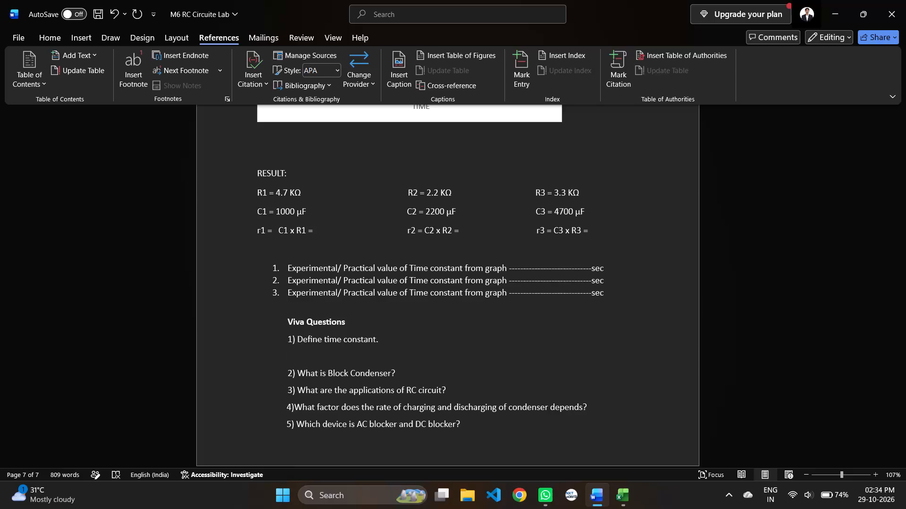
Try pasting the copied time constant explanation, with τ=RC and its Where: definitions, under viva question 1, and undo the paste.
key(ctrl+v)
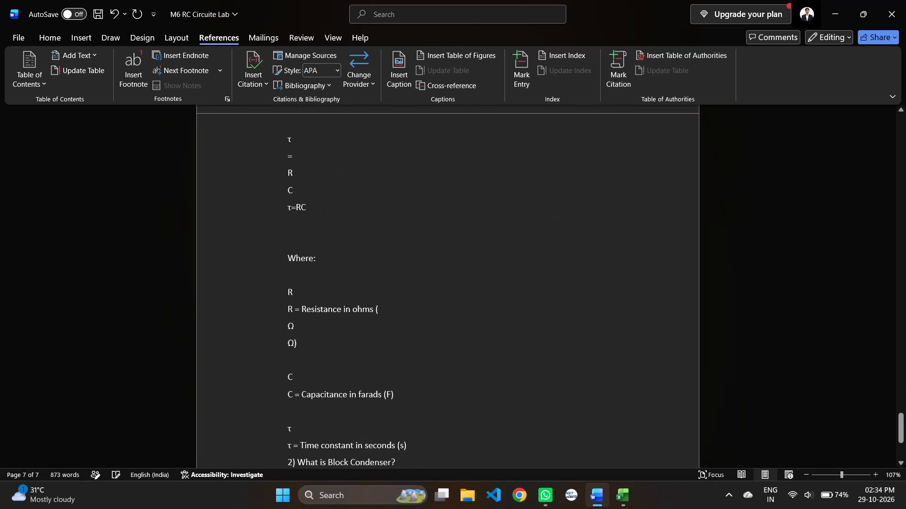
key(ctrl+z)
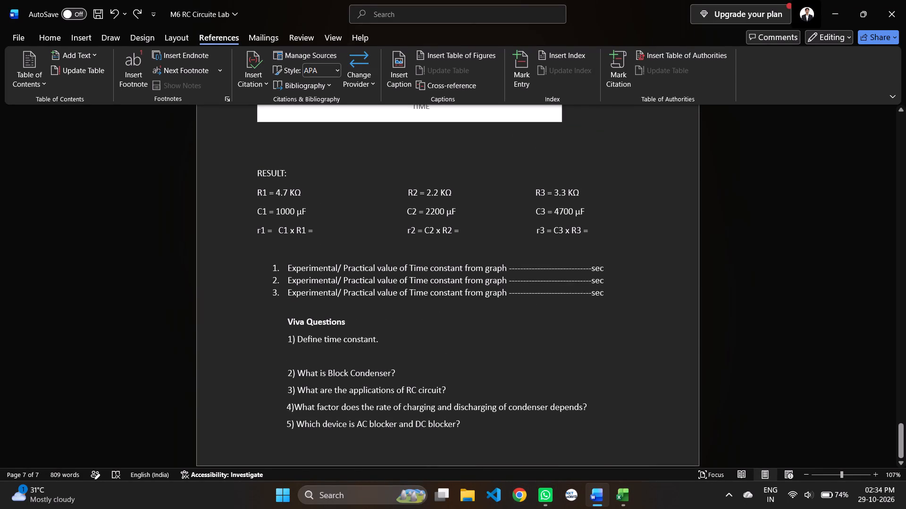
Copy the text of viva question 1, "Define time constant.".
drag(293, 338, 391, 341)
key(ctrl+c)
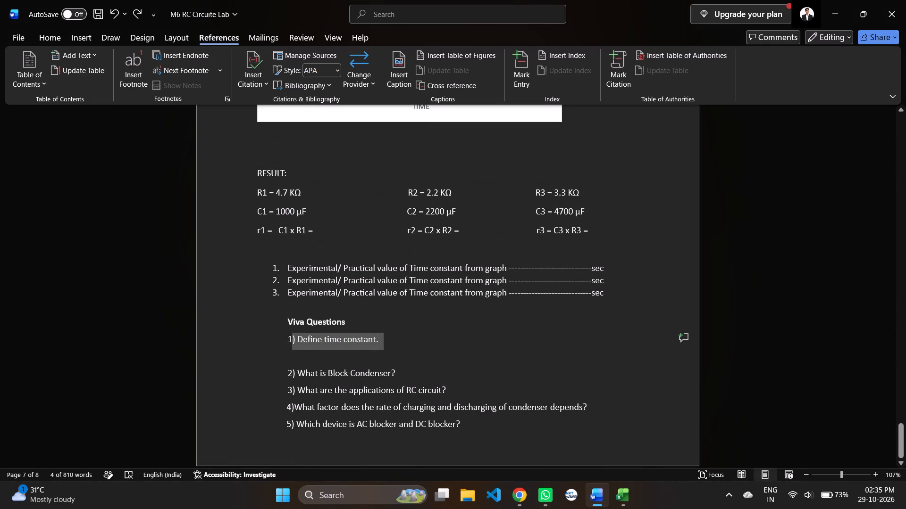
Insert a blank line below viva question 2, "What is Block Condenser?".
click(398, 375)
key(Return)
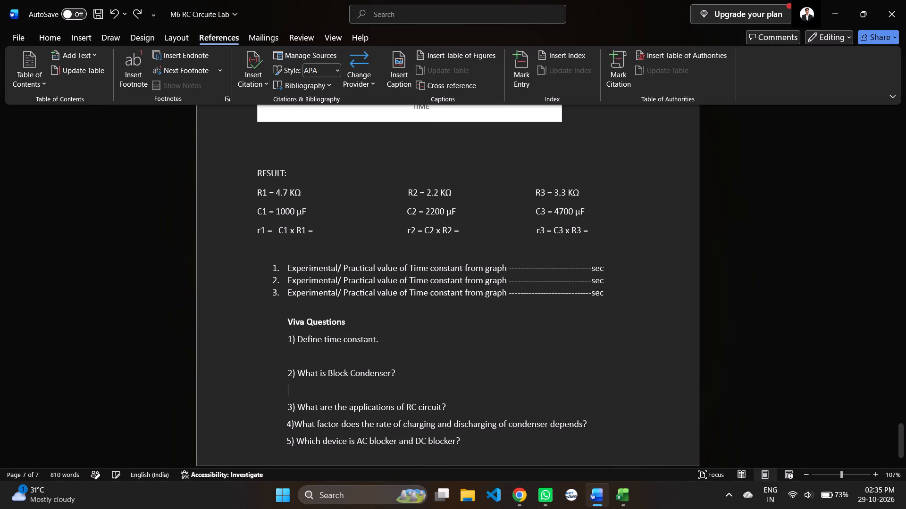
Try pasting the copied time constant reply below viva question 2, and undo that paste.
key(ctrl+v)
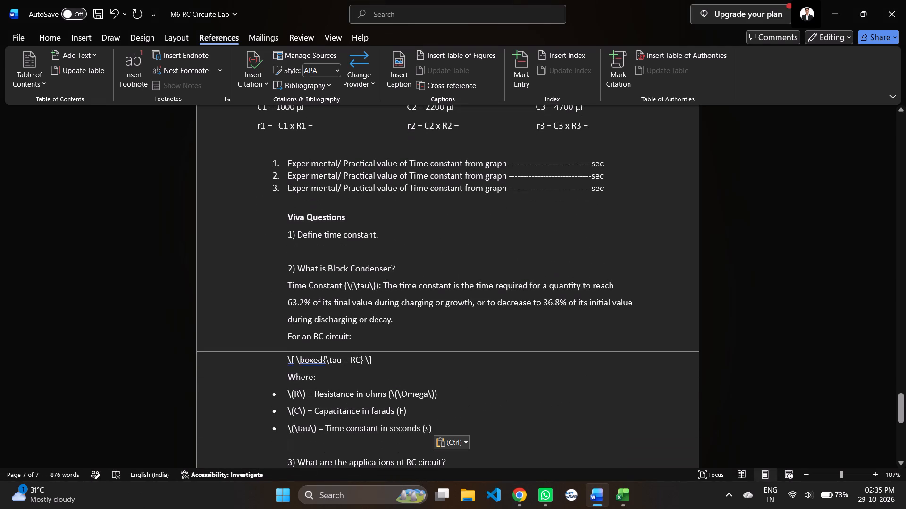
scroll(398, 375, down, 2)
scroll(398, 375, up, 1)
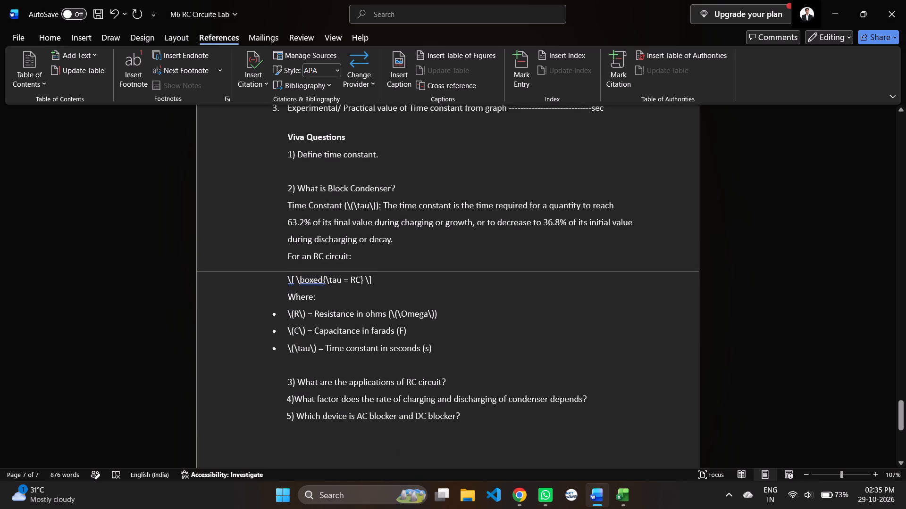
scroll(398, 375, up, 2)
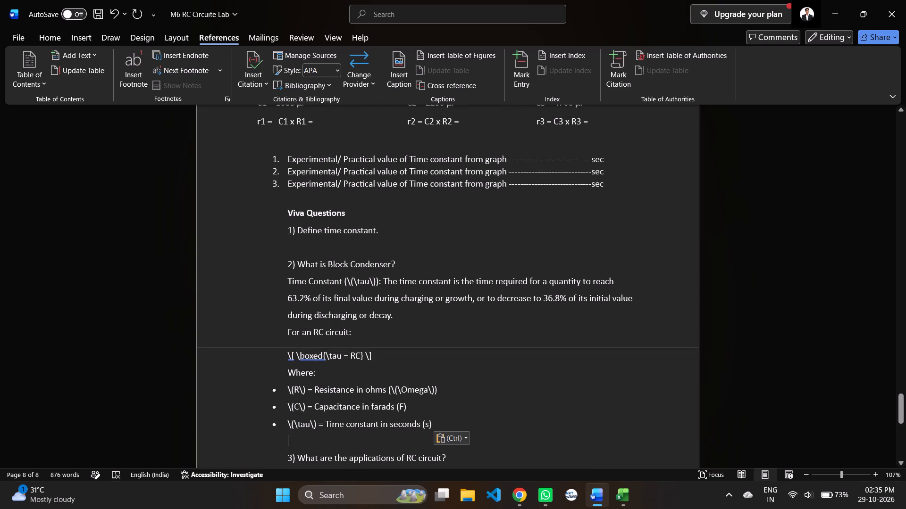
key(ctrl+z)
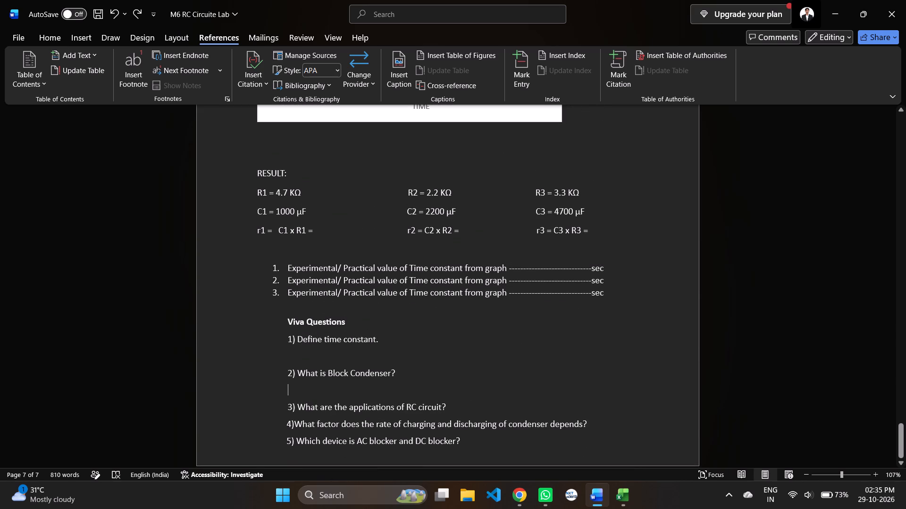
Paste the copied time constant reply on the blank line under viva question 1 and prefix it with "Ans:".
click(290, 351)
key(ctrl+v)
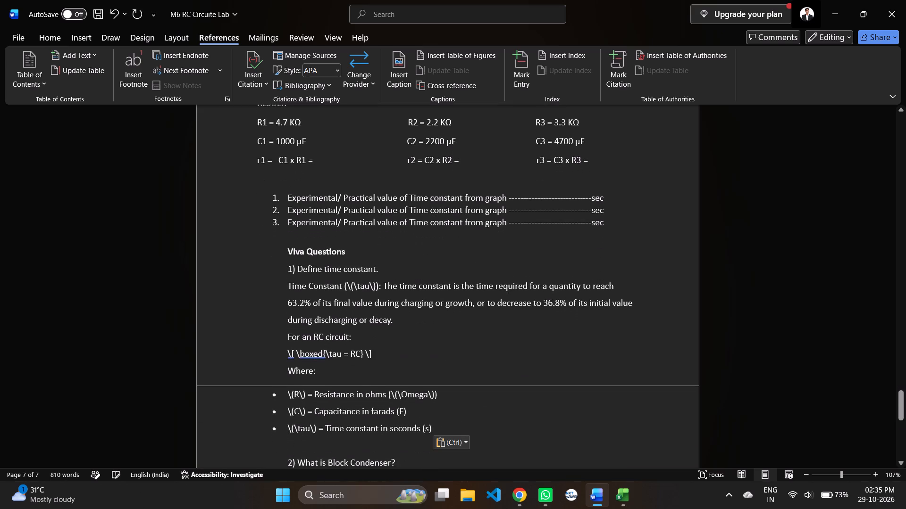
scroll(371, 361, down, 2)
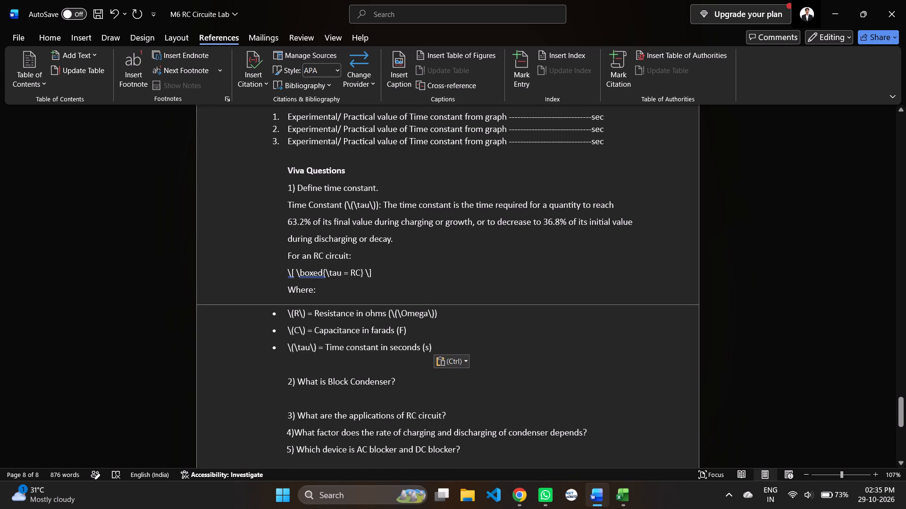
click(287, 205)
text(Ans:)
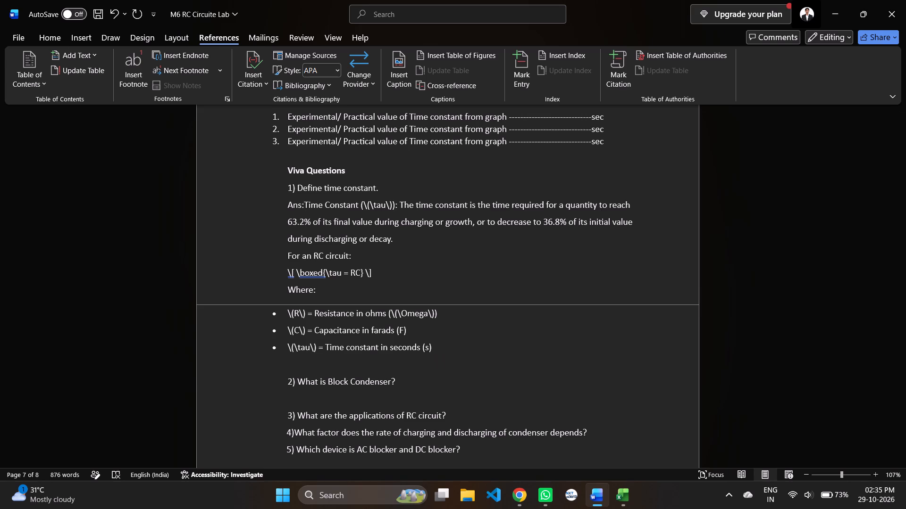
Fill in the RESULT section's time constants: C1 x R1 = 4.7, C2 x R2 = 4.84 and C3 x R3 = 15.5.
scroll(467, 222, up, 2)
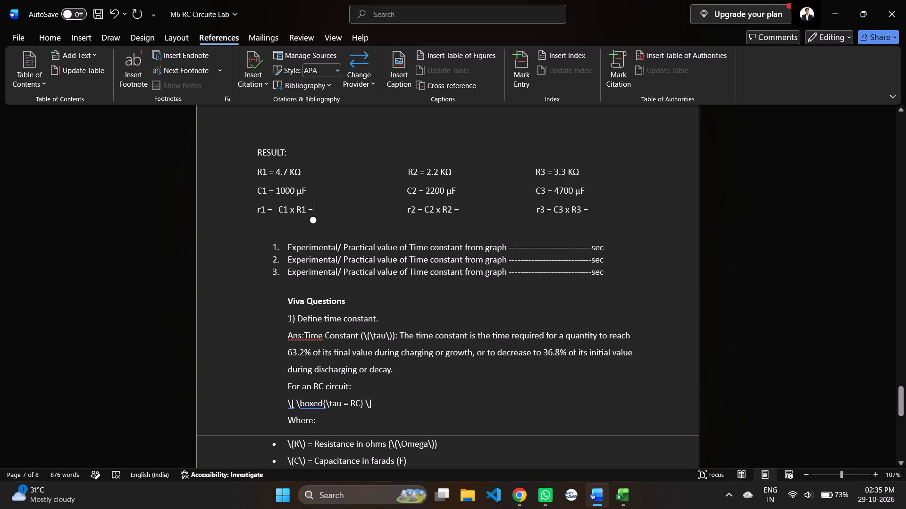
click(438, 171)
click(323, 213)
text(4.7)
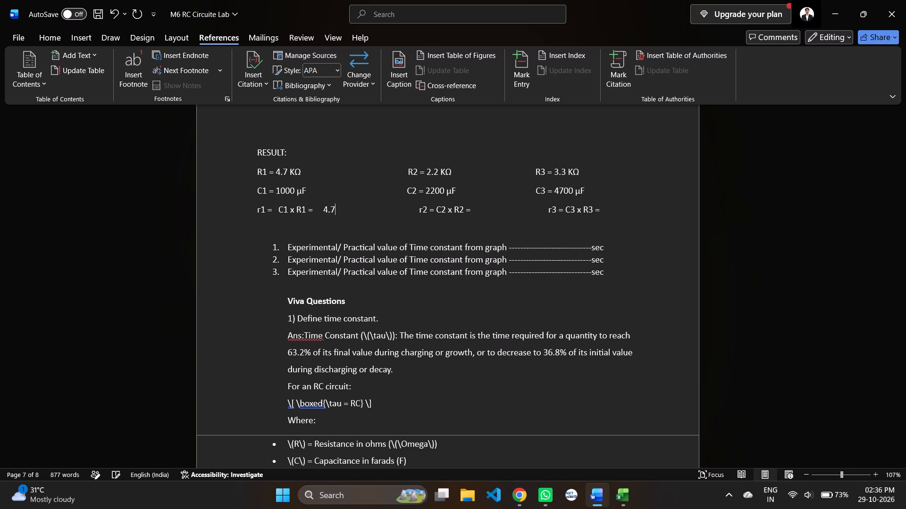
key(Right)
key(Right)
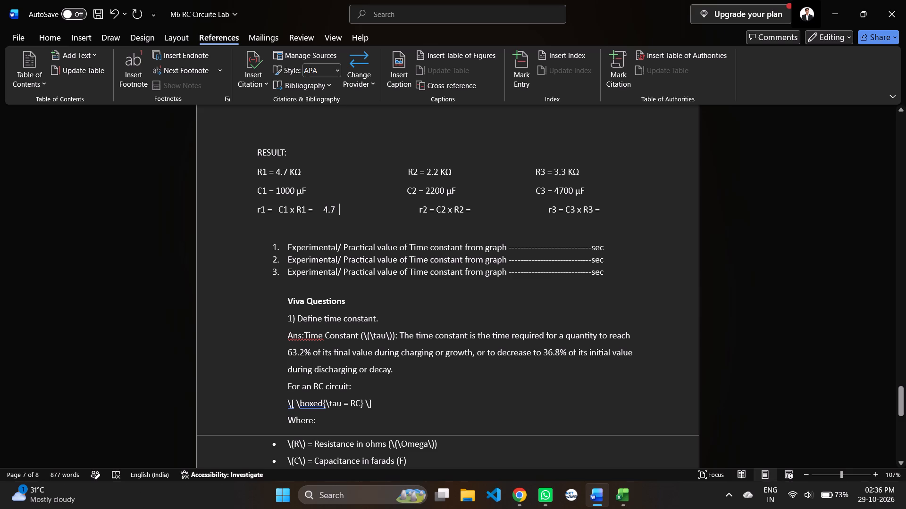
click(474, 209)
text(4.)
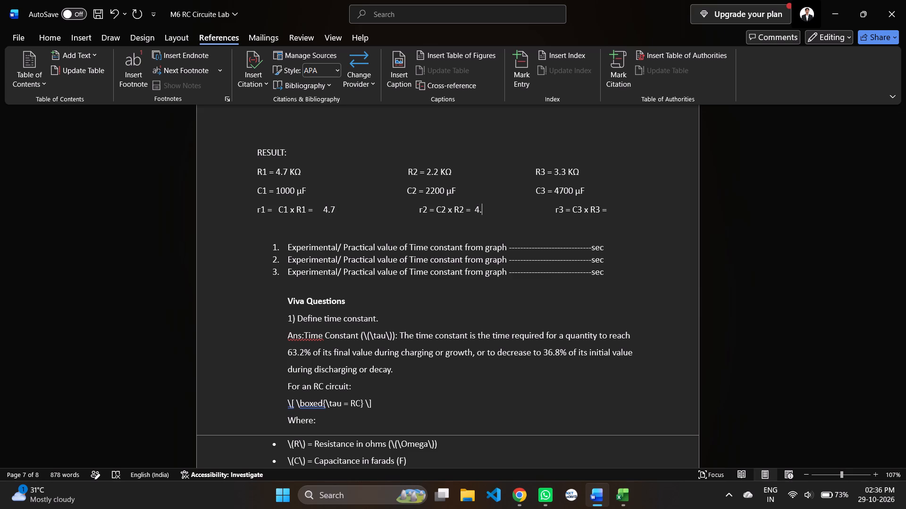
text(84)
click(619, 212)
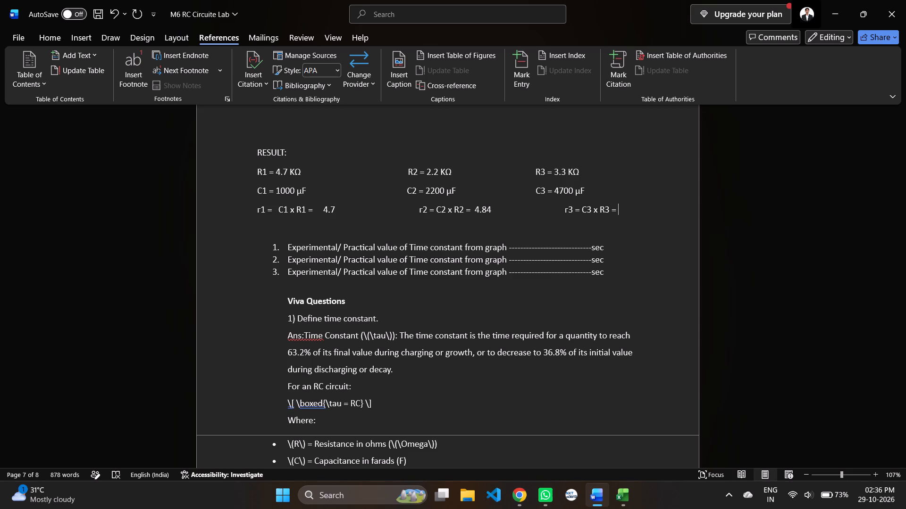
text(15.51)
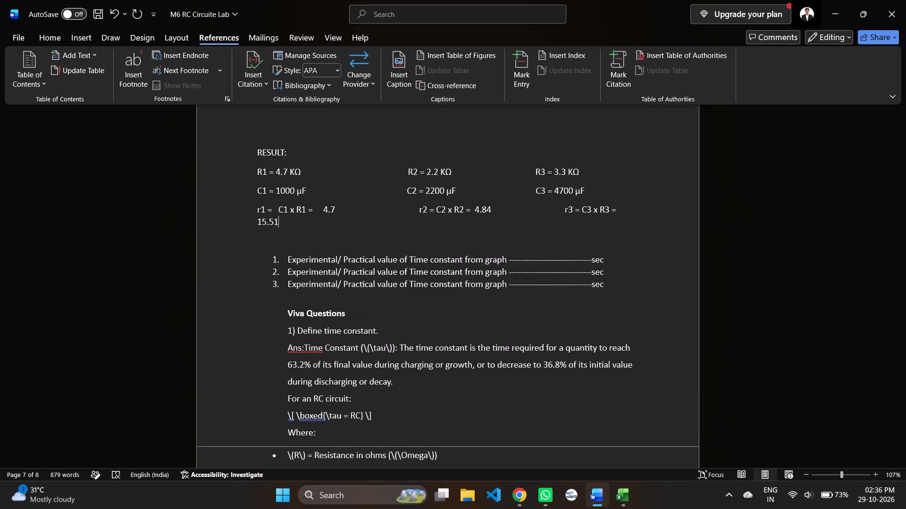
key(BackSpace)
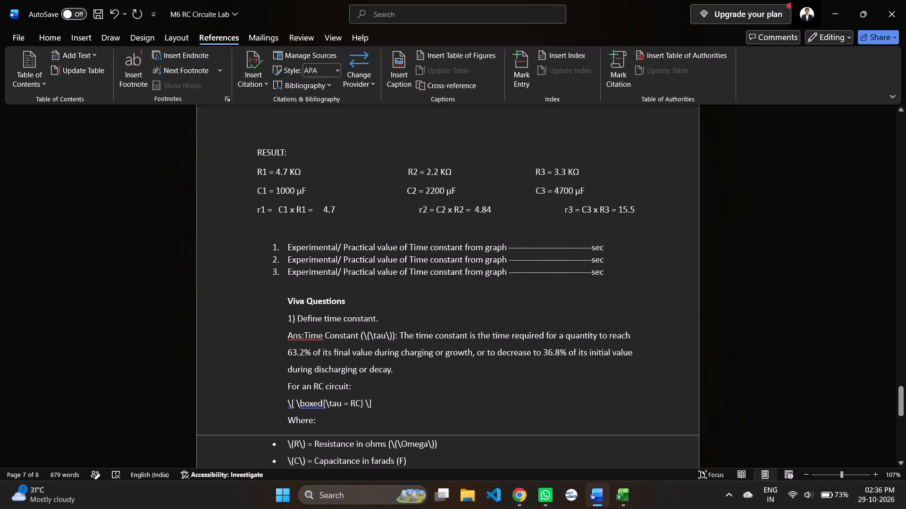
Remove the extra spaces before "r3 = C3 x R3" in the RESULT section so it lines up under C3.
click(562, 209)
key(BackSpace)
key(BackSpace)
key(BackSpace)
key(BackSpace)
key(BackSpace)
key(BackSpace)
key(BackSpace)
key(BackSpace)
key(BackSpace)
key(BackSpace)
key(BackSpace)
key(BackSpace)
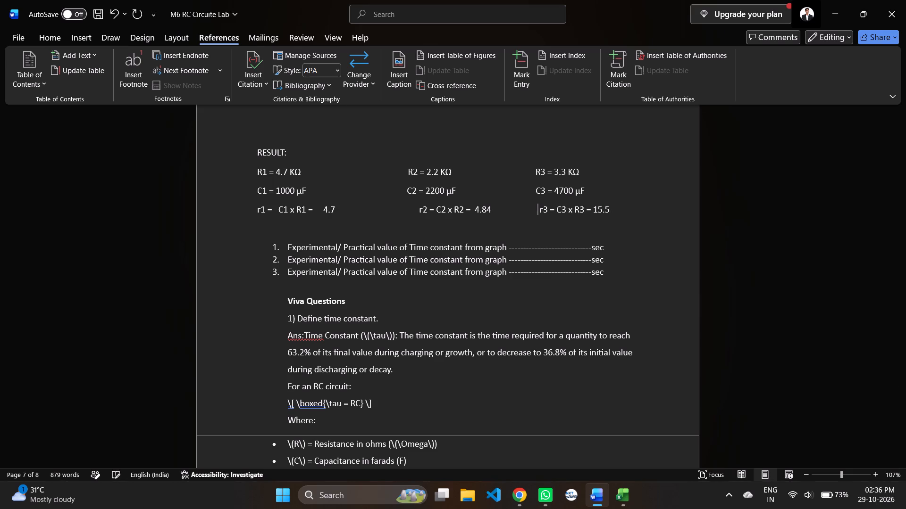
key(BackSpace)
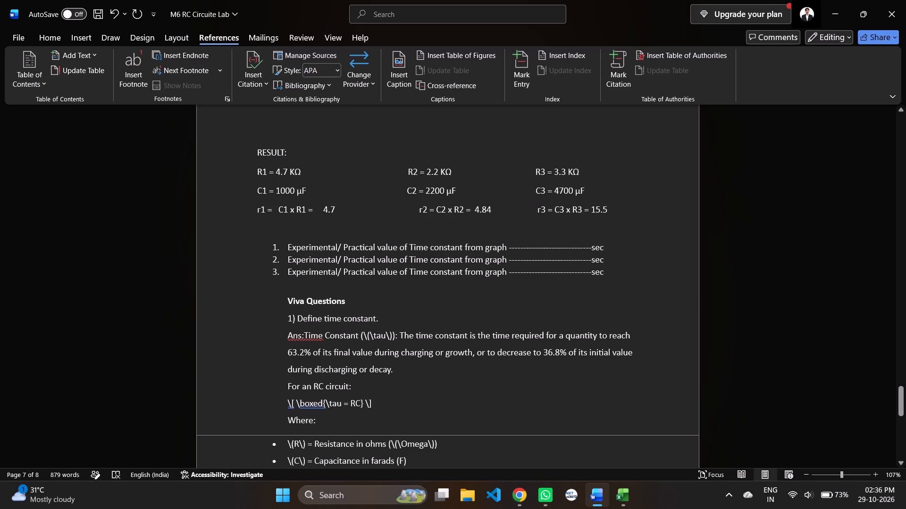
Set the C3 x R3 time constant in the RESULT section to 15.51, with no gaps between the digits.
click(615, 207)
key(1)
click(416, 207)
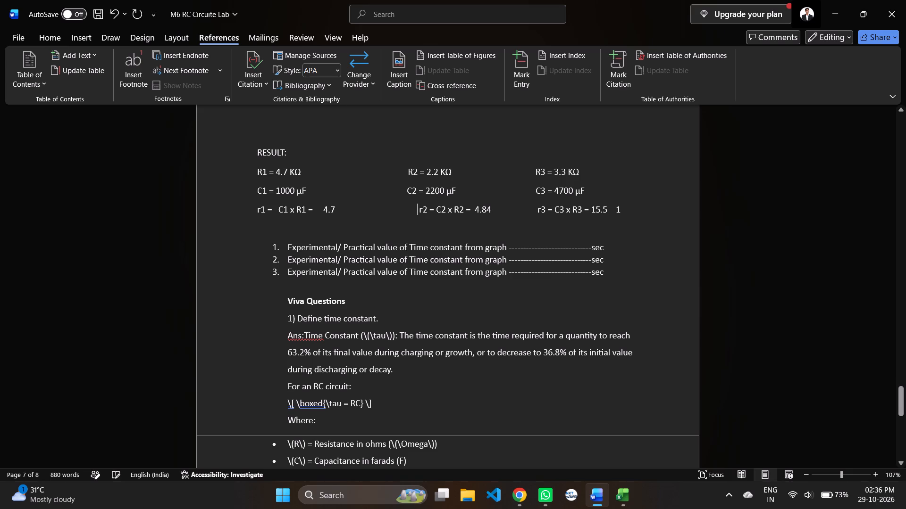
click(613, 208)
key(BackSpace)
key(BackSpace)
key(BackSpace)
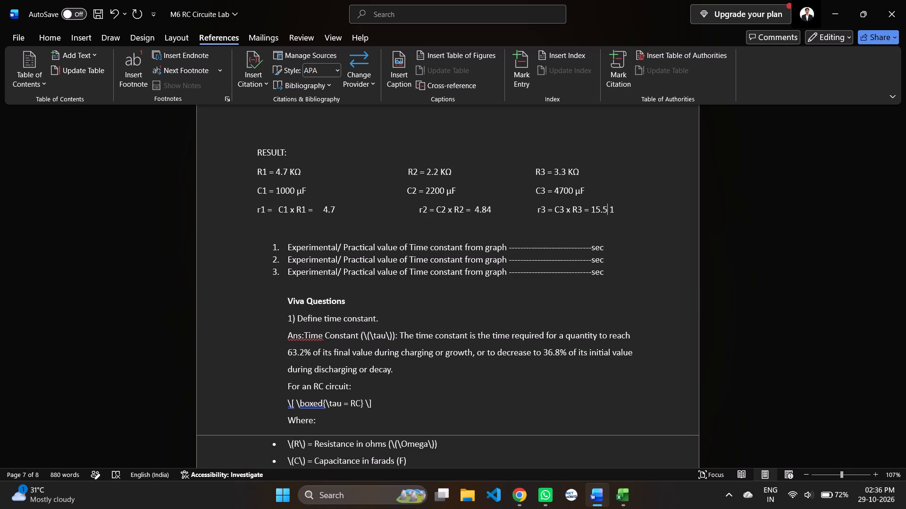
key(Right)
key(BackSpace)
Remove the extra spaces before "r2 = C2 x R2" so it lines up under C2.
click(418, 214)
key(BackSpace)
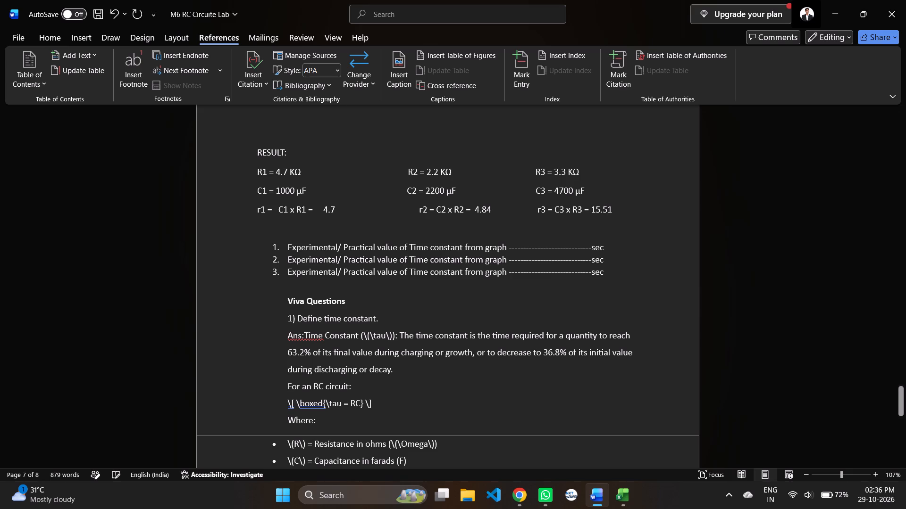
key(BackSpace)
key(BackSpace)
key(BackSpace)
key(BackSpace)
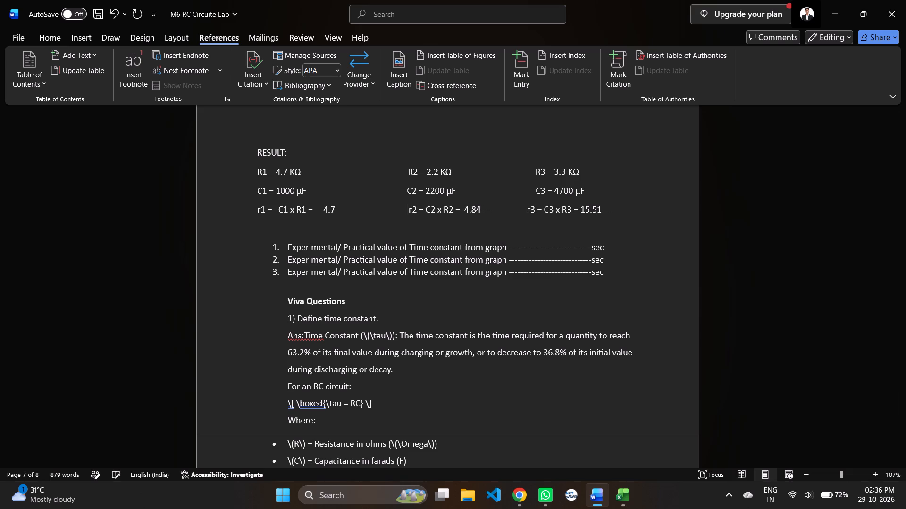
scroll(517, 297, down, 3)
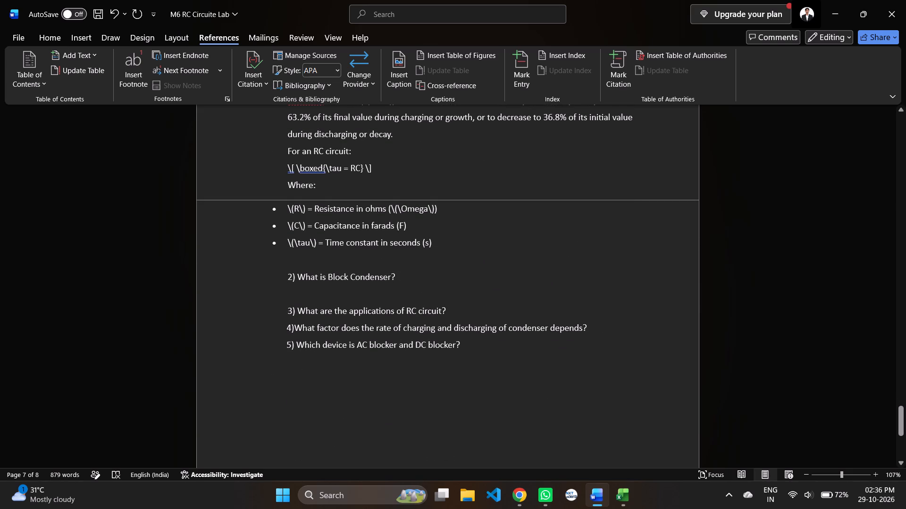
drag(298, 276, 397, 272)
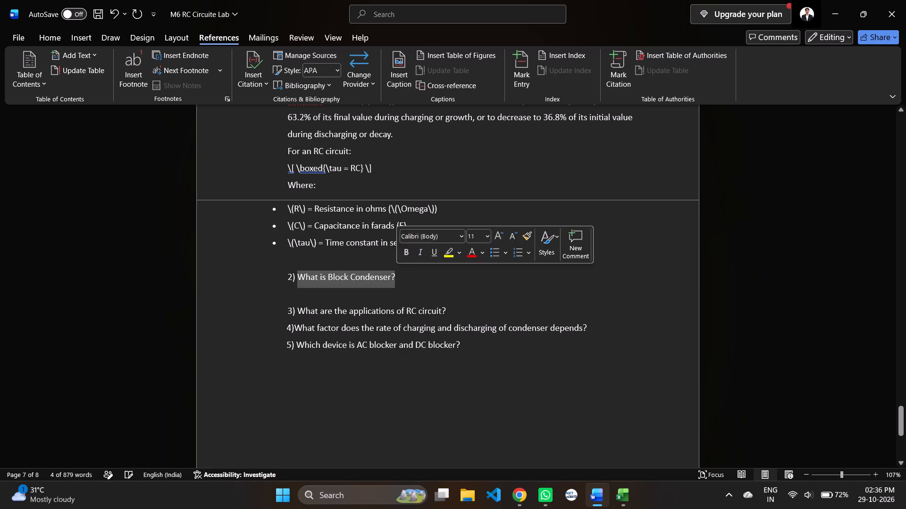
key(ctrl+c)
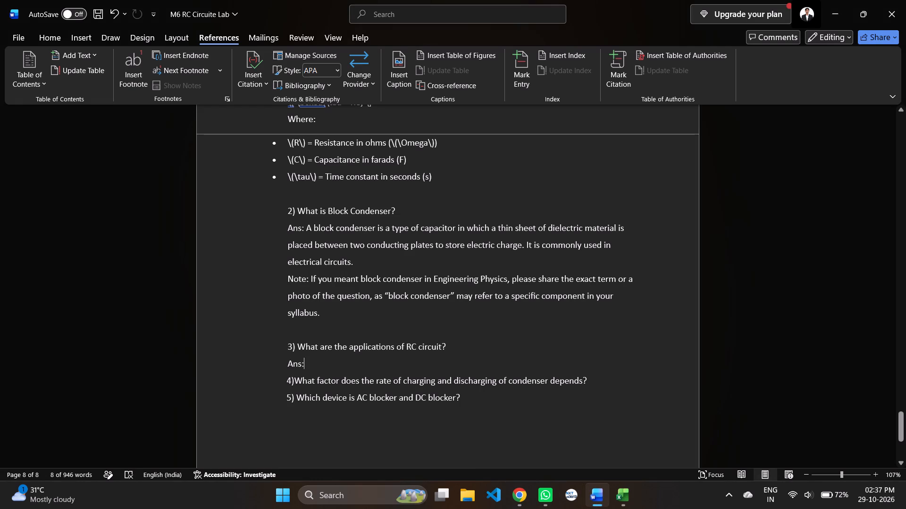
key(ctrl+v)
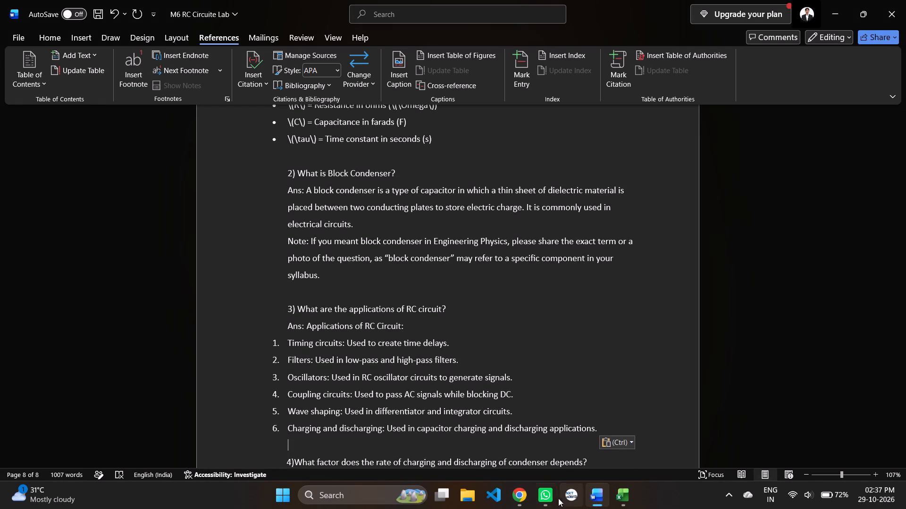
scroll(435, 371, down, 1)
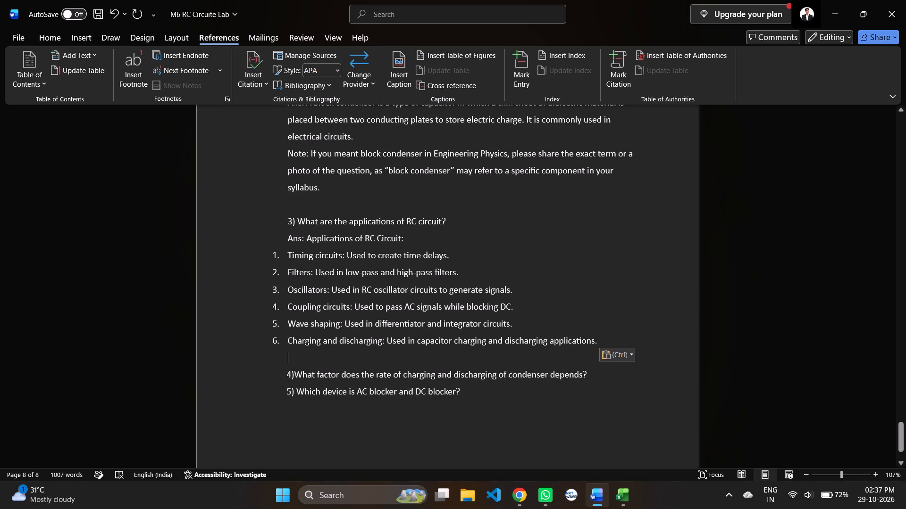
Insert a blank line between viva question 4 and viva question 5.
click(595, 379)
key(Return)
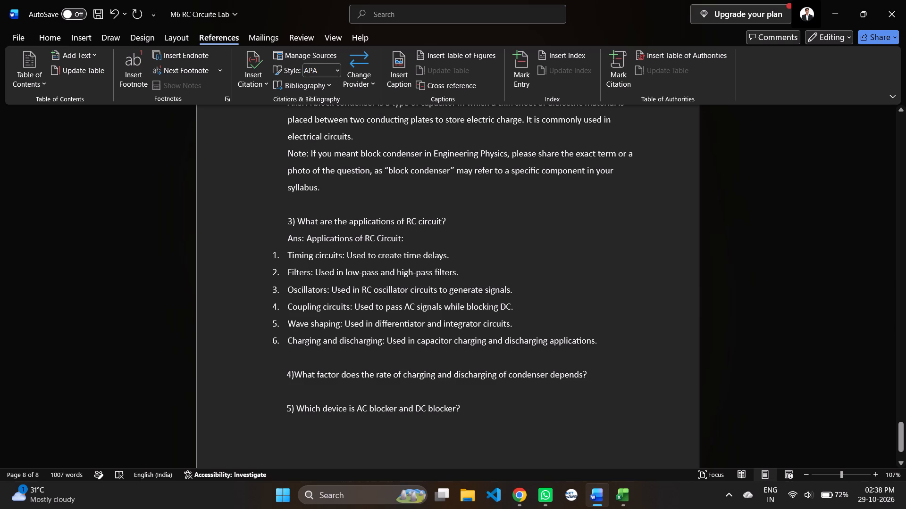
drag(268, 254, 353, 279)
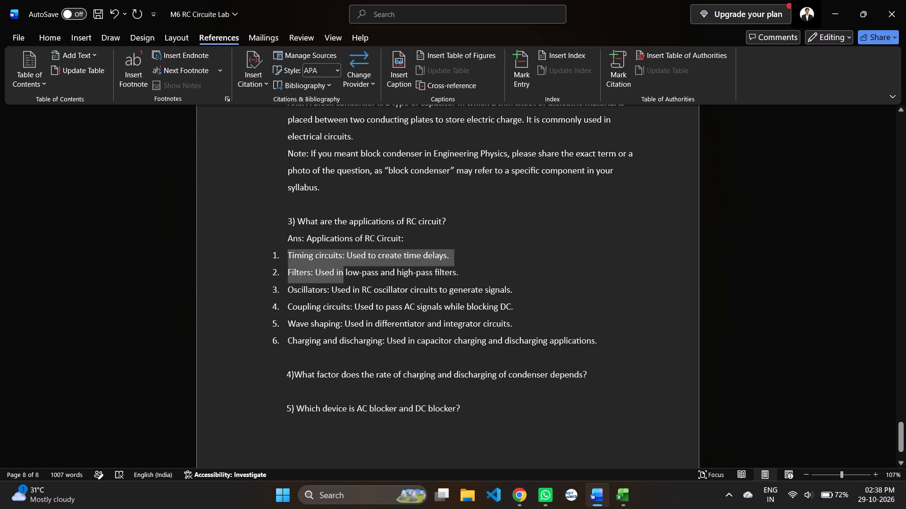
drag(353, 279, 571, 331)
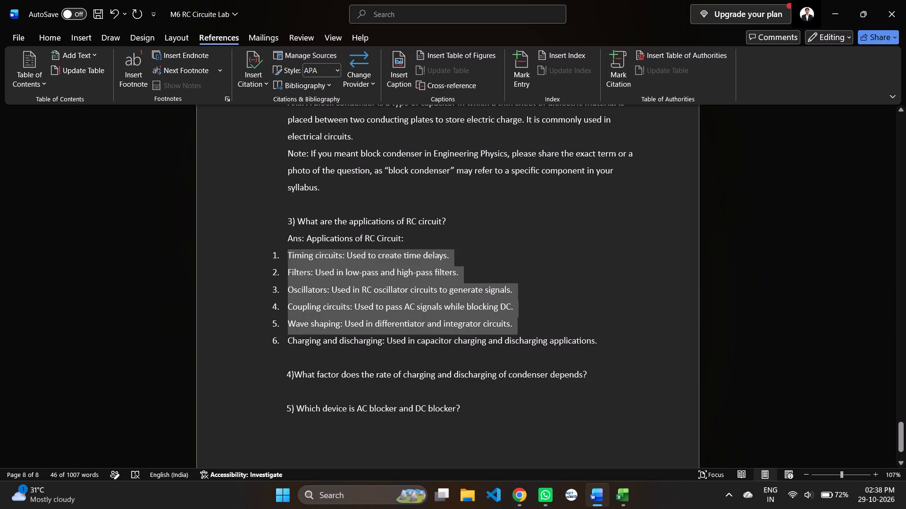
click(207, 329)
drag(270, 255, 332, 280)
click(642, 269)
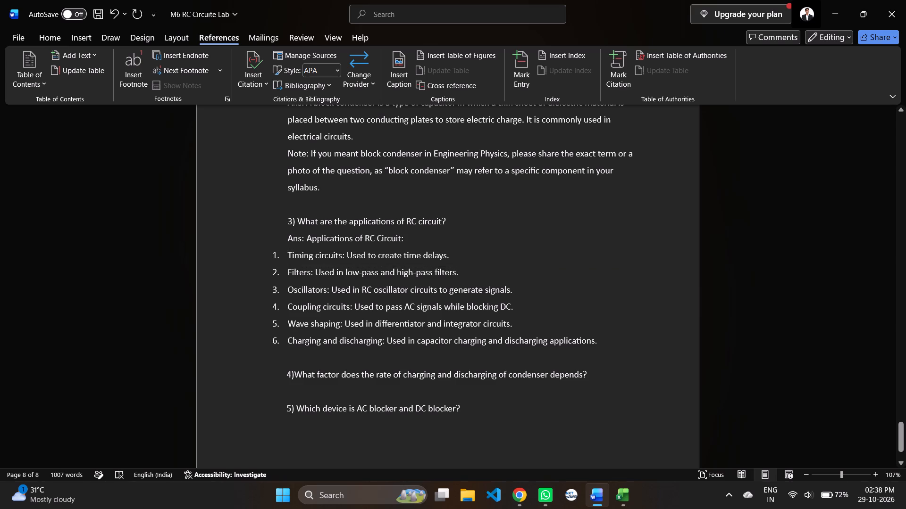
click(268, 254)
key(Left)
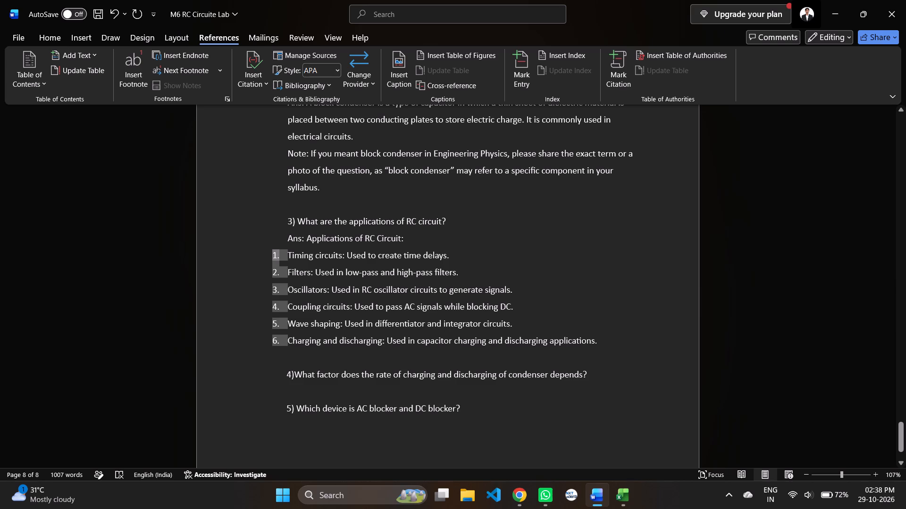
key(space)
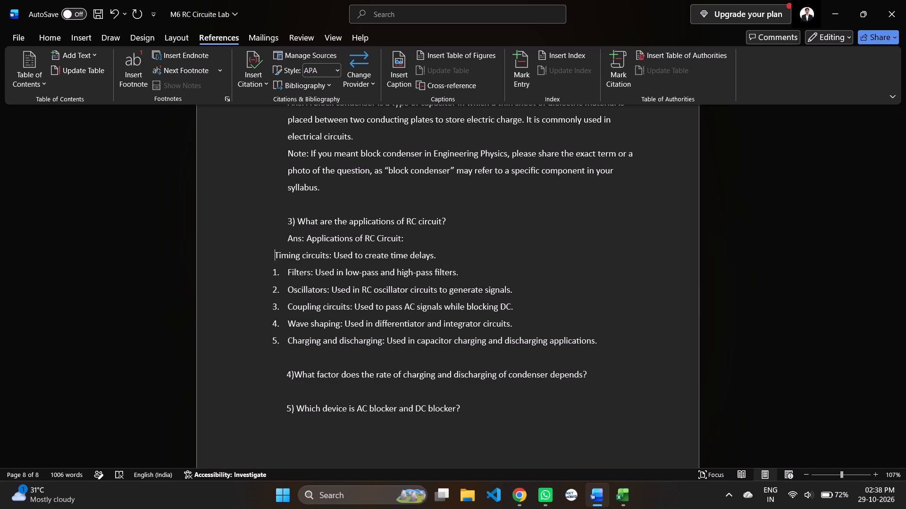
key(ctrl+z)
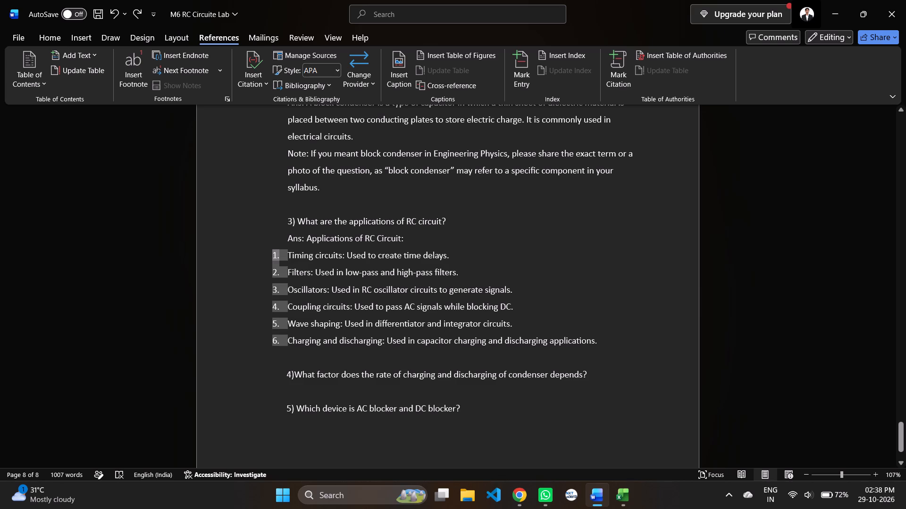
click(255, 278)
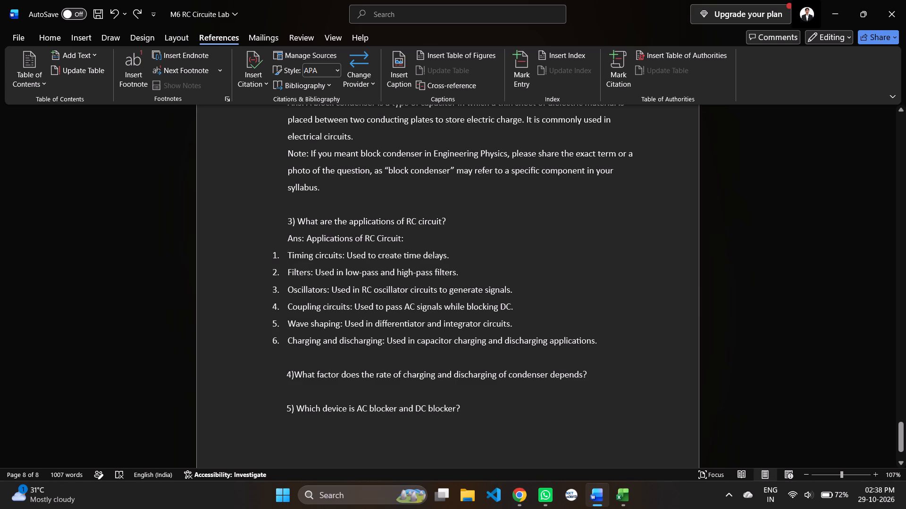
Remove the automatic list number from the "Timing circuits" item under viva question 3, keeping its indentation.
click(269, 254)
key(BackSpace)
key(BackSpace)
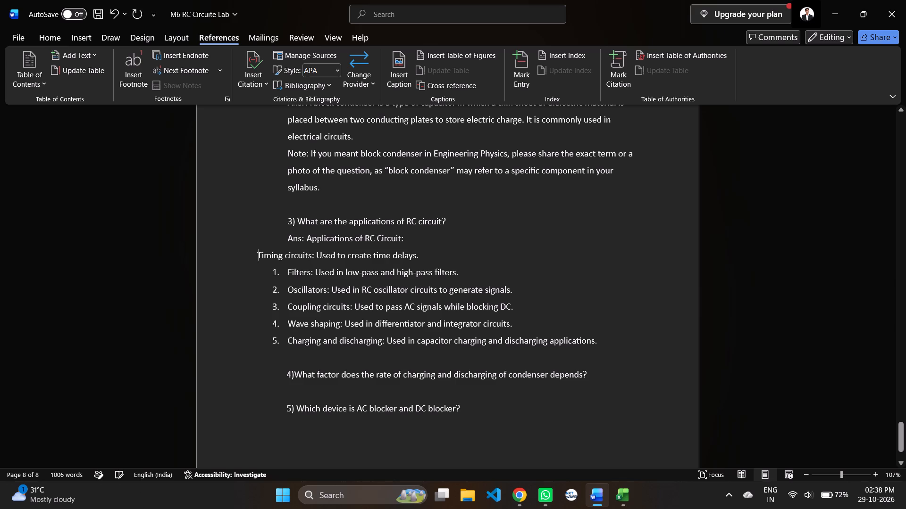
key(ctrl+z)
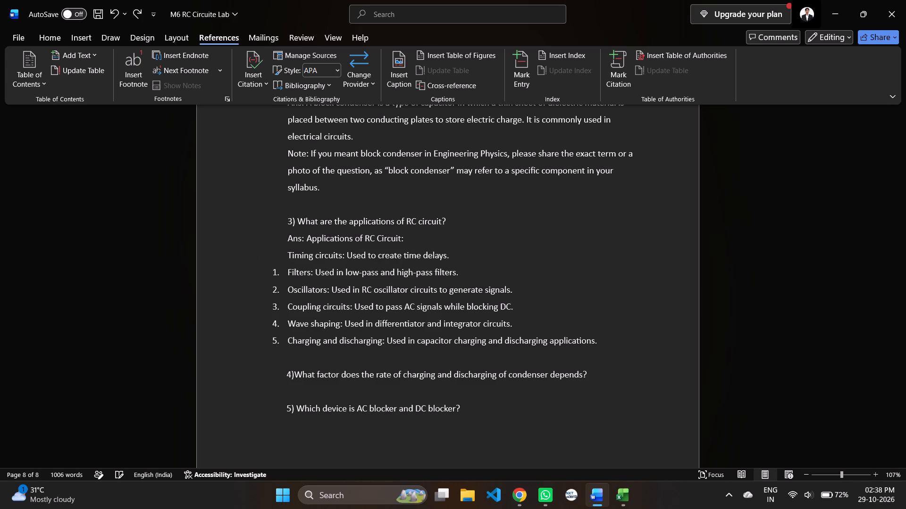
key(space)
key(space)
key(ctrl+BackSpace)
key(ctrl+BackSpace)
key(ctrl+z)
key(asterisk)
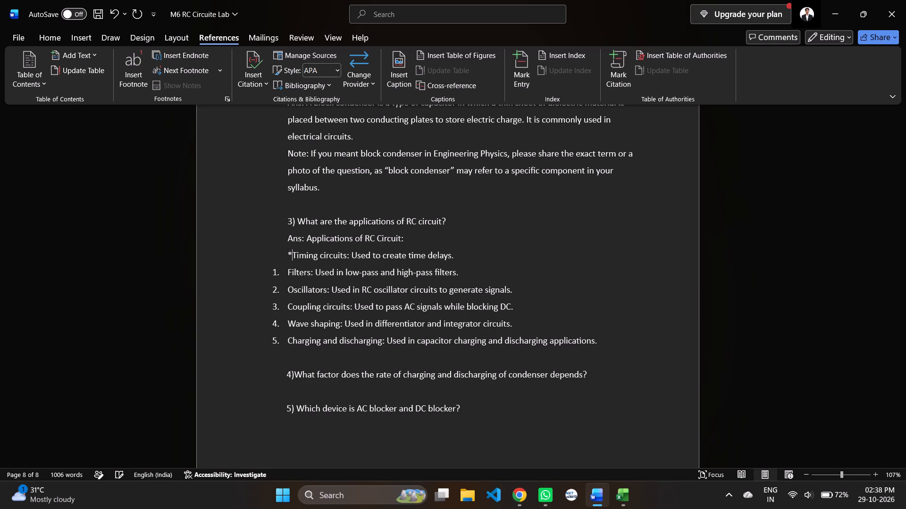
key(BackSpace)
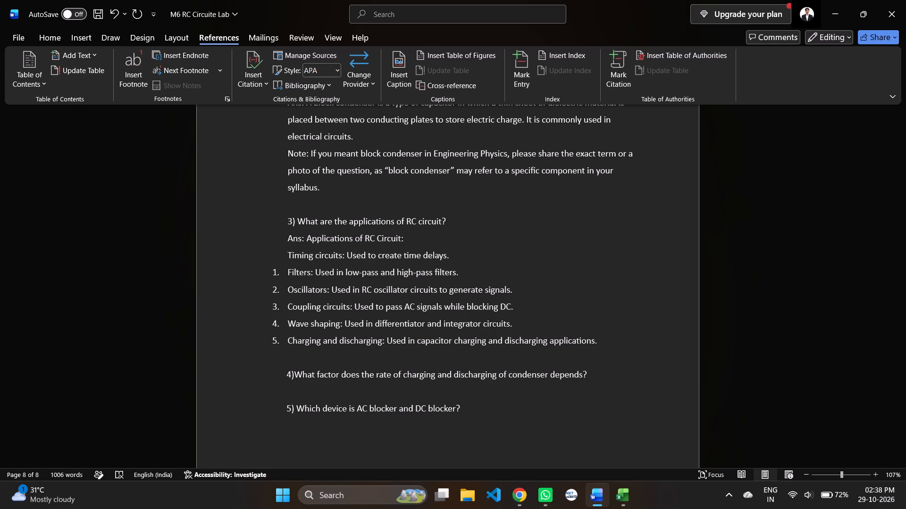
Add the typed numbers "1." to "5." in front of the RC circuit applications from "Timing circuits" to "Wave shaping".
key(1)
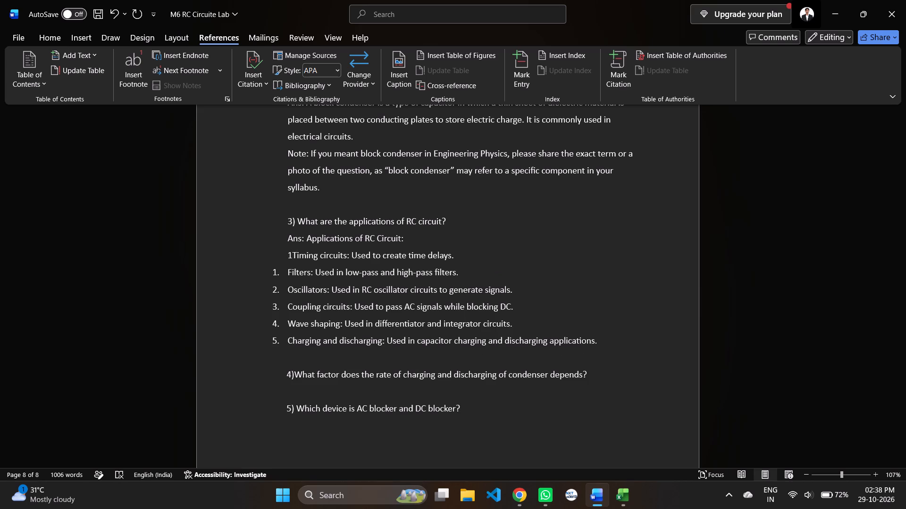
key(period)
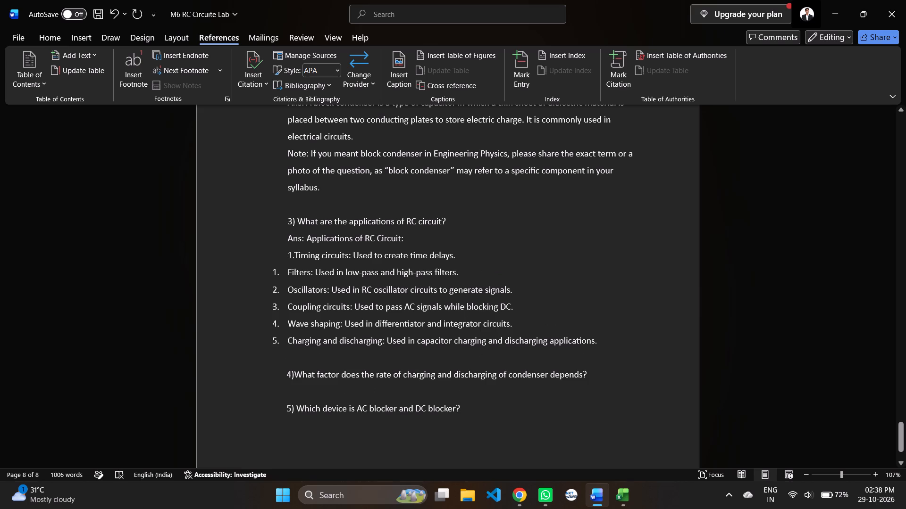
click(285, 274)
key(2)
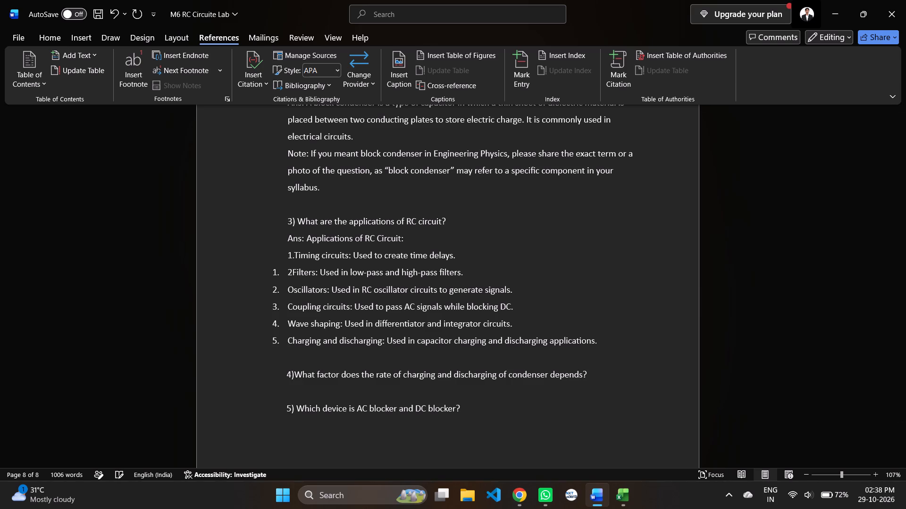
key(period)
key(Down)
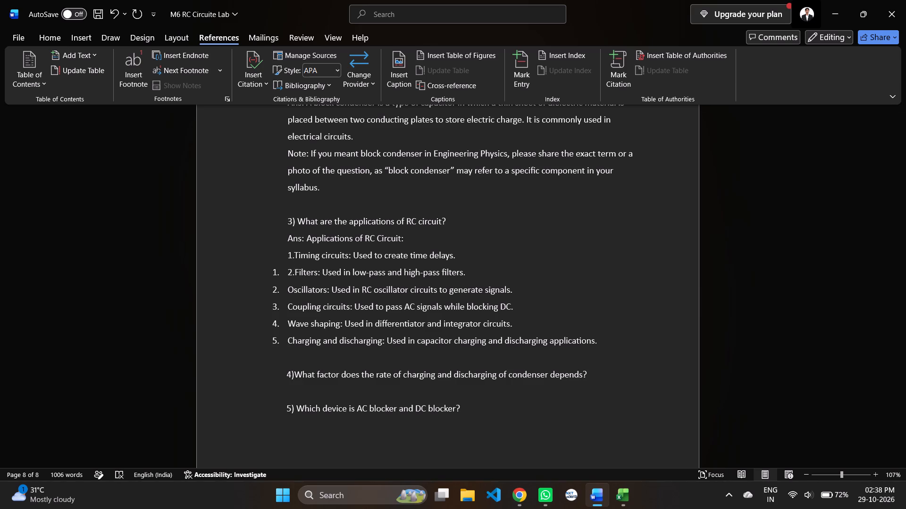
key(Left)
key(3)
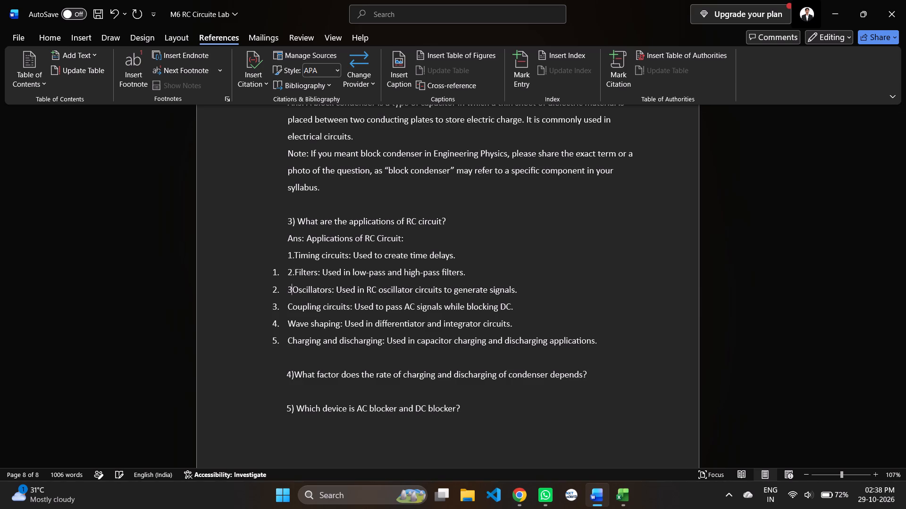
key(period)
key(Down)
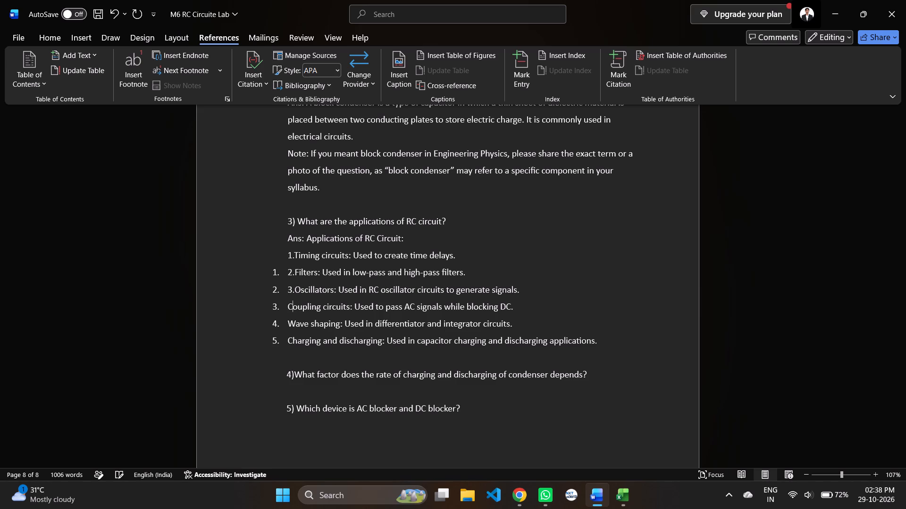
key(Left)
text(4.)
key(Down)
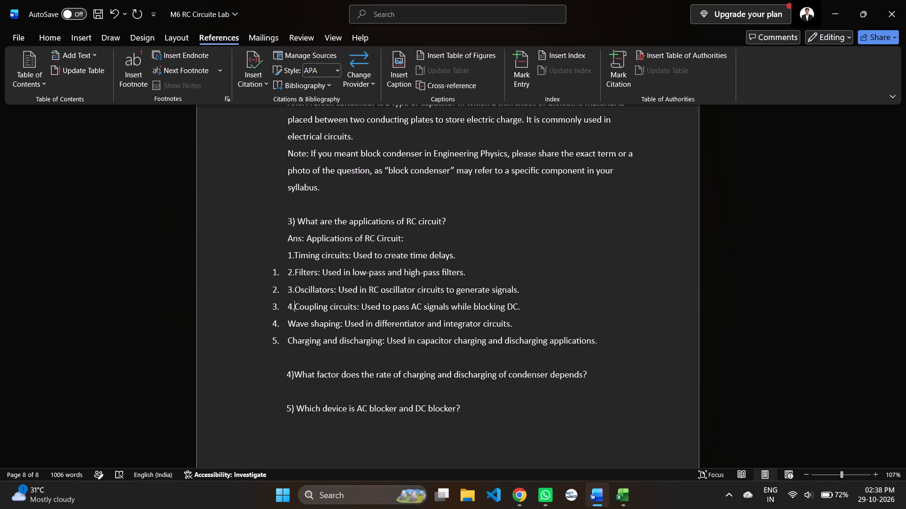
key(Left)
key(5)
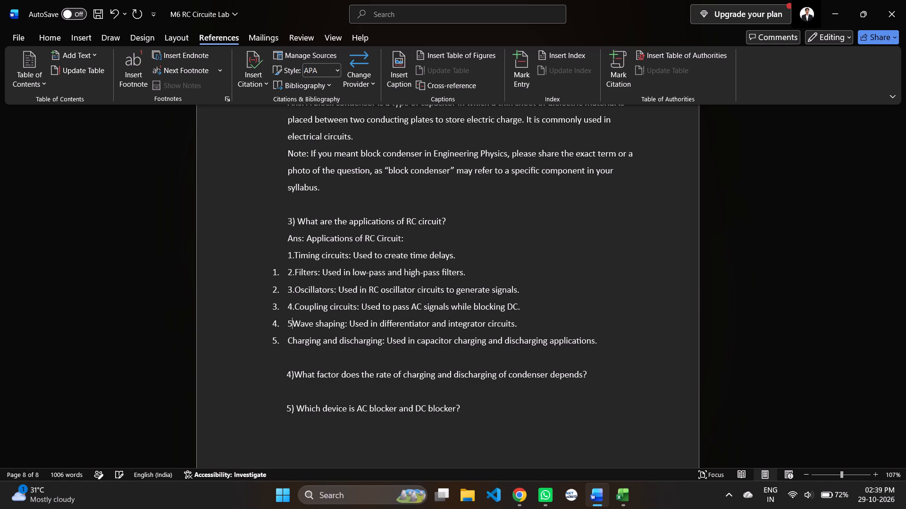
key(period)
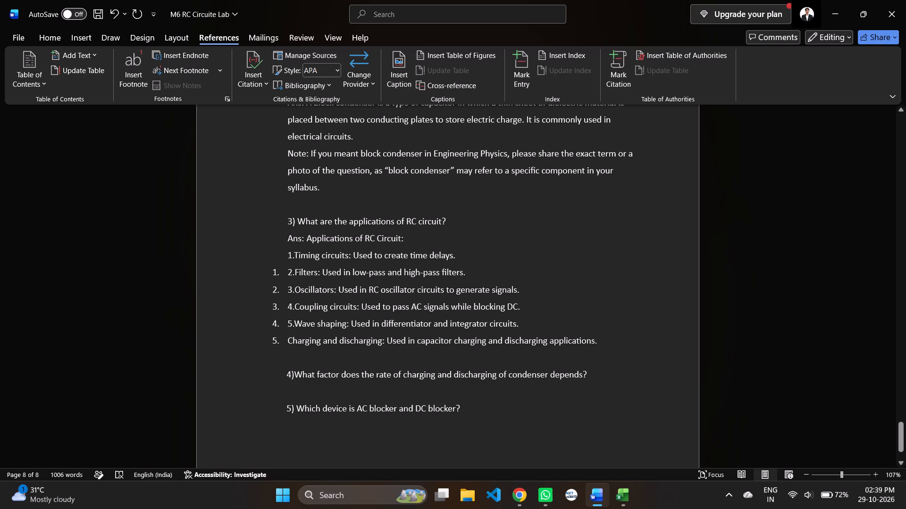
Add the typed number "6." in front of the "Charging and discharging" item under viva question 3.
click(290, 339)
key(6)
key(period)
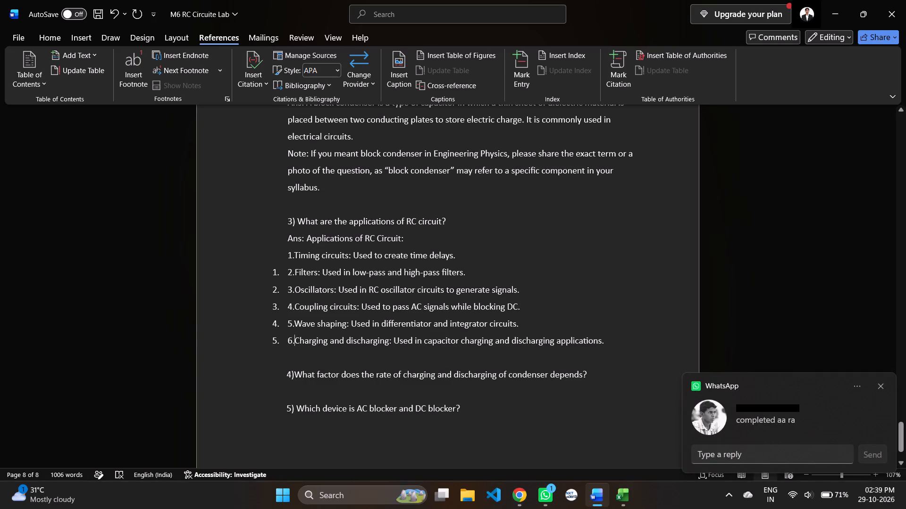
Remove the automatic list number from the "Filters" item and indent it with spaces to line up with the "Timing circuits" item.
drag(283, 270, 270, 273)
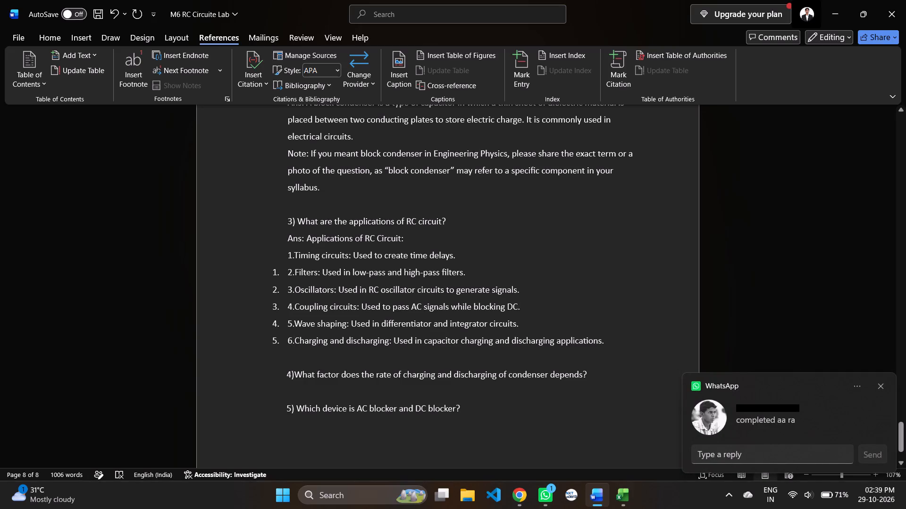
click(280, 273)
click(280, 273)
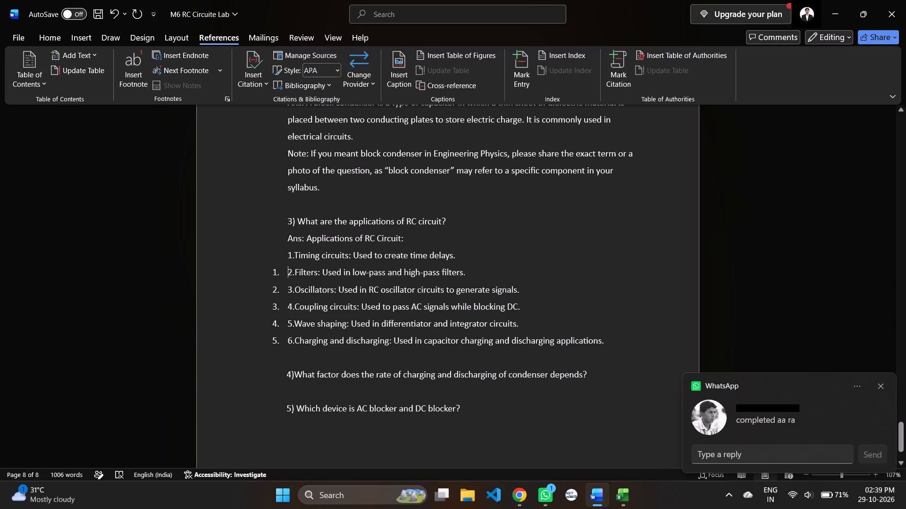
drag(271, 273, 278, 281)
click(278, 281)
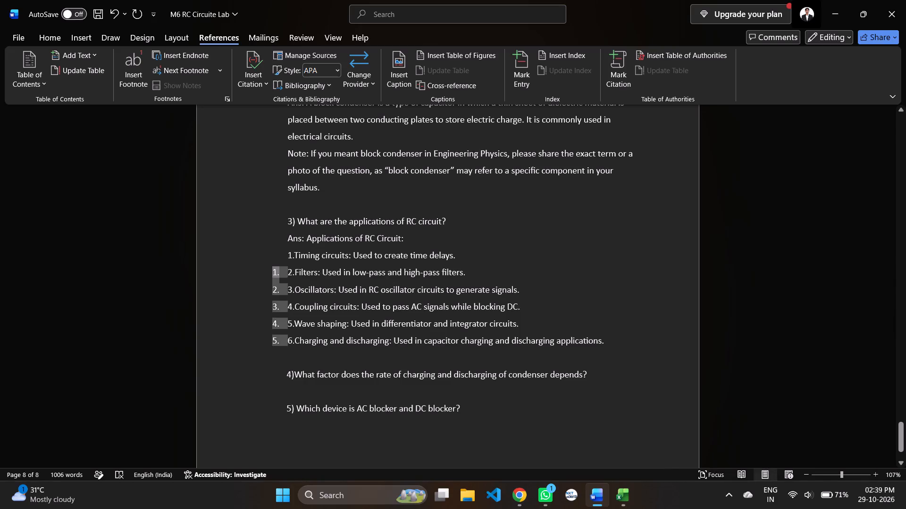
key(BackSpace)
key(BackSpace)
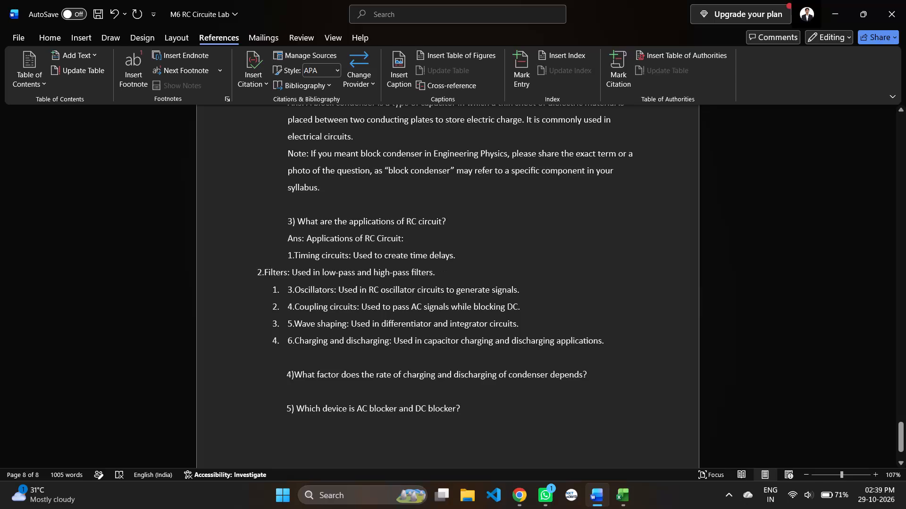
key(ctrl+z)
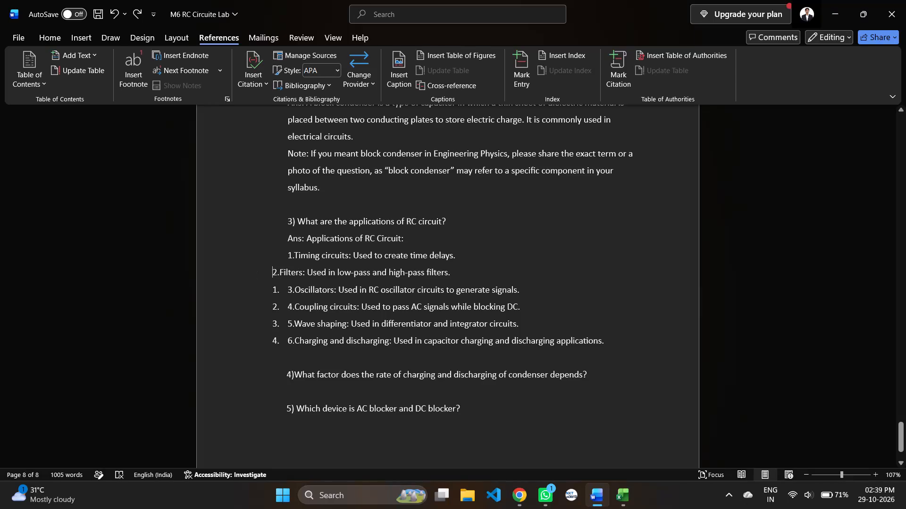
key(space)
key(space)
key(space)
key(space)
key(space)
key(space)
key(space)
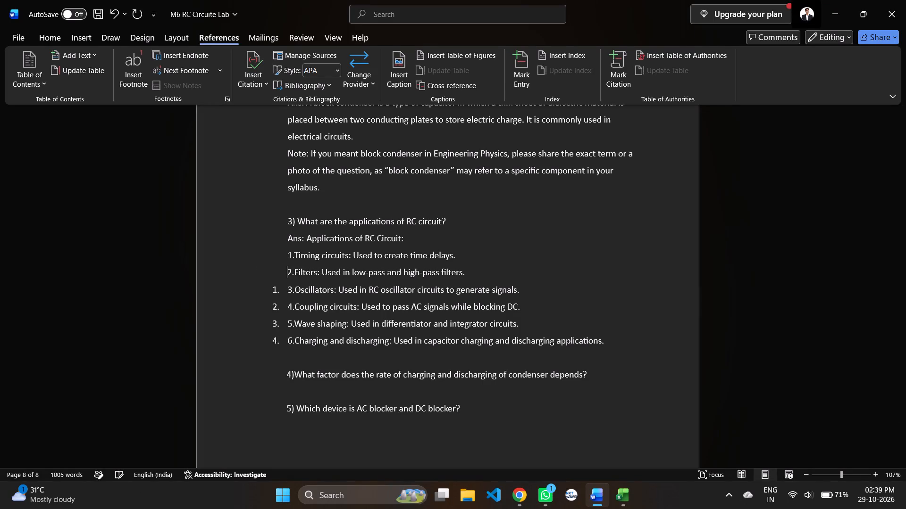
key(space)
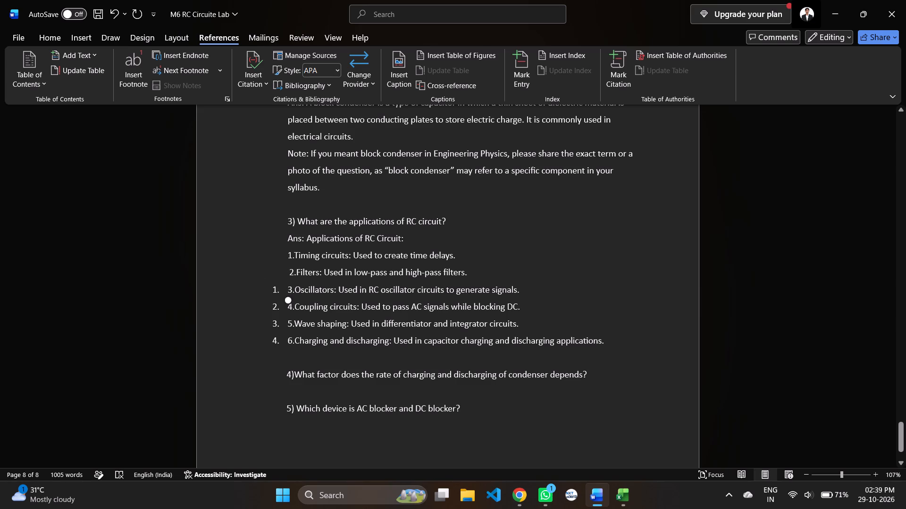
Remove the automatic list numbers from the items "Oscillators" to "Charging and discharging", keeping their typed numbers and indentation.
key(BackSpace)
Remove the automatic list numbers from the "Coupling circuits", "Wave shaping" and "Charging and discharging" items, keeping the typed numbers.
key(Down)
key(BackSpace)
key(Down)
key(BackSpace)
key(Down)
key(BackSpace)
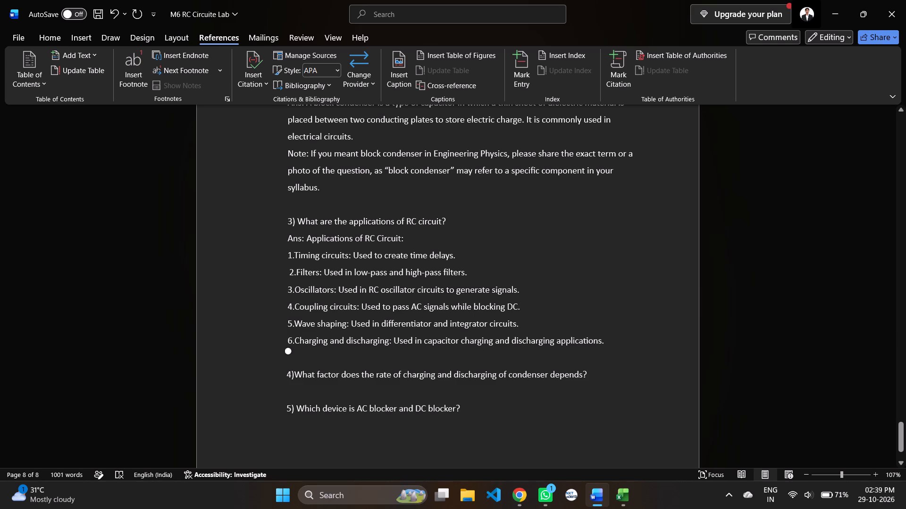
Add an indented line reading "Ans:" below viva question 4 on the factor affecting the condenser's charging and discharging rate.
right_click(589, 376)
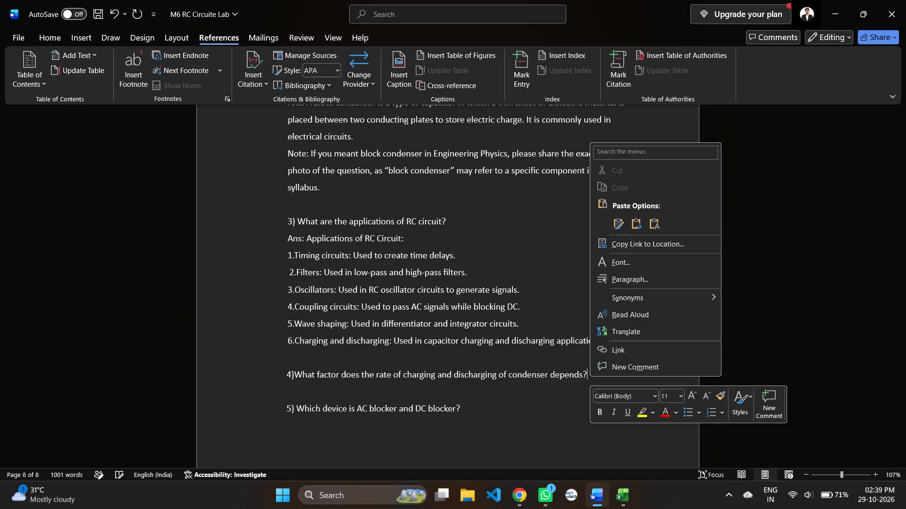
key(Return)
key(Return)
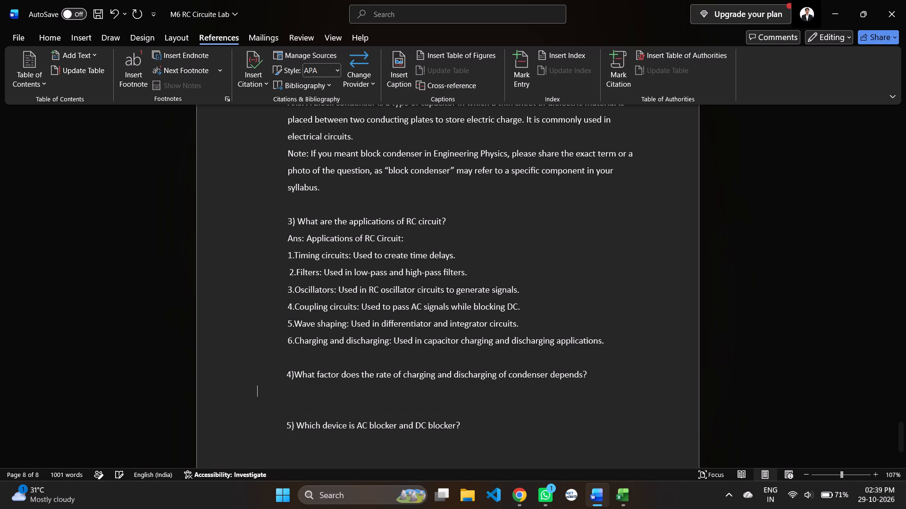
key(space)
key(space)
key(space)
key(space)
key(space)
key(space)
key(space)
key(space)
key(space)
key(space)
text(Ans:)
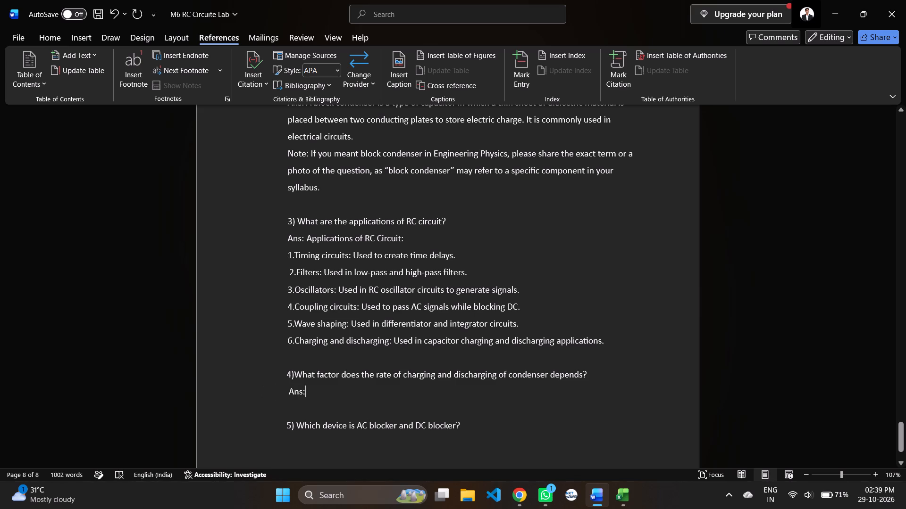
drag(295, 373, 359, 385)
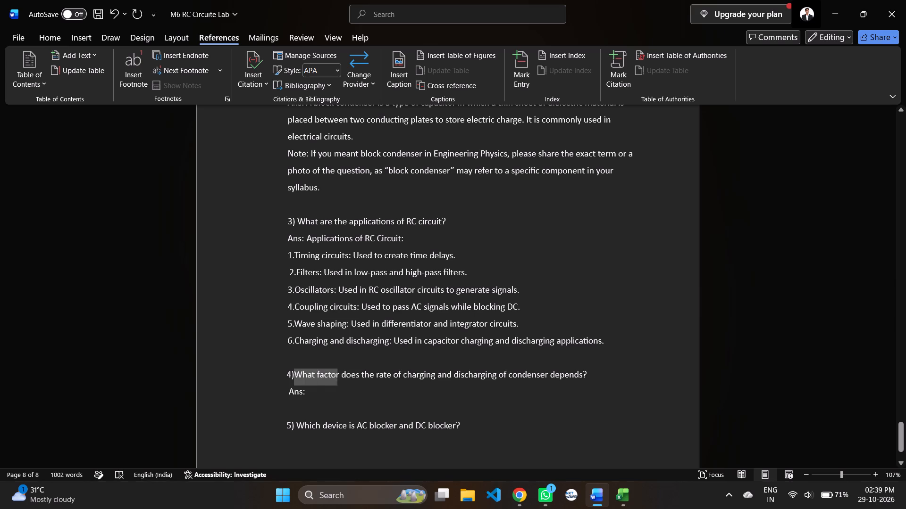
drag(359, 385, 612, 368)
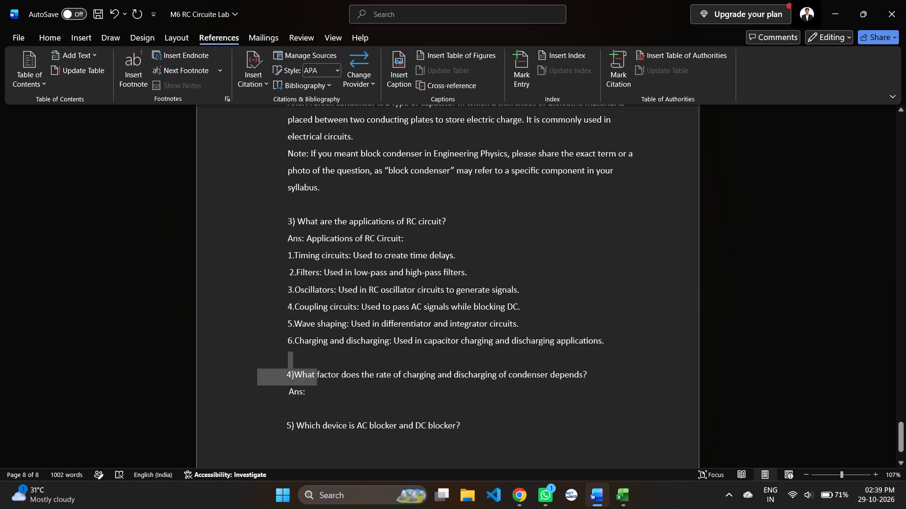
drag(612, 368, 630, 384)
key(ctrl+c)
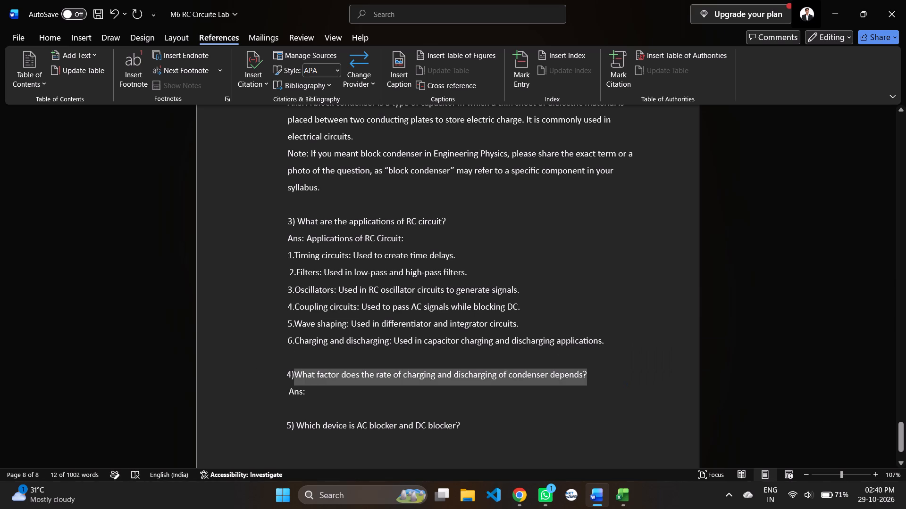
click(517, 496)
click(430, 455)
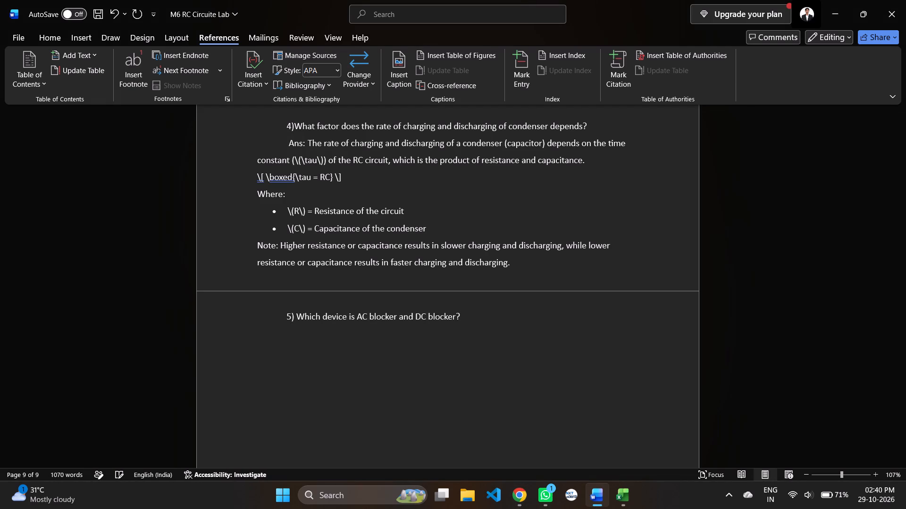
key(space)
key(space)
key(space)
key(space)
key(space)
key(space)
key(space)
key(space)
key(space)
key(Tab)
key(shift+a)
text(ns:)
key(ctrl+v)
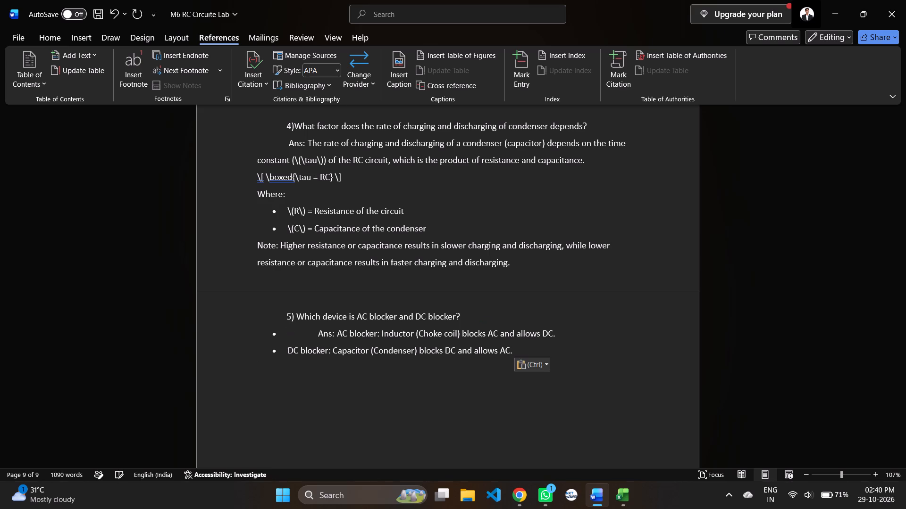
Remove the "Ans:" prefix with its extra spacing and the bullets from the AC blocker and DC blocker lines under viva question 5.
click(335, 336)
key(BackSpace)
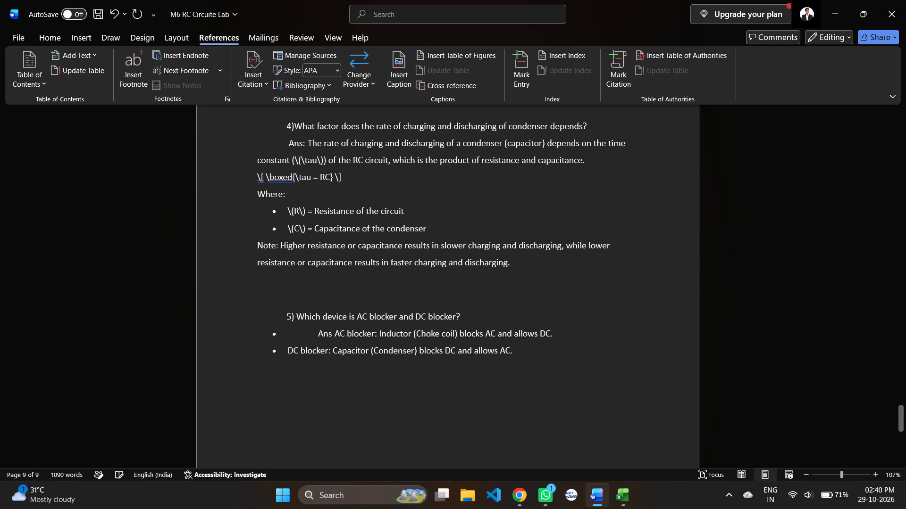
key(BackSpace)
key(BackSpace)
key(BackSpace)
key(BackSpace)
key(BackSpace)
key(BackSpace)
key(BackSpace)
key(BackSpace)
key(BackSpace)
key(BackSpace)
key(BackSpace)
key(BackSpace)
key(BackSpace)
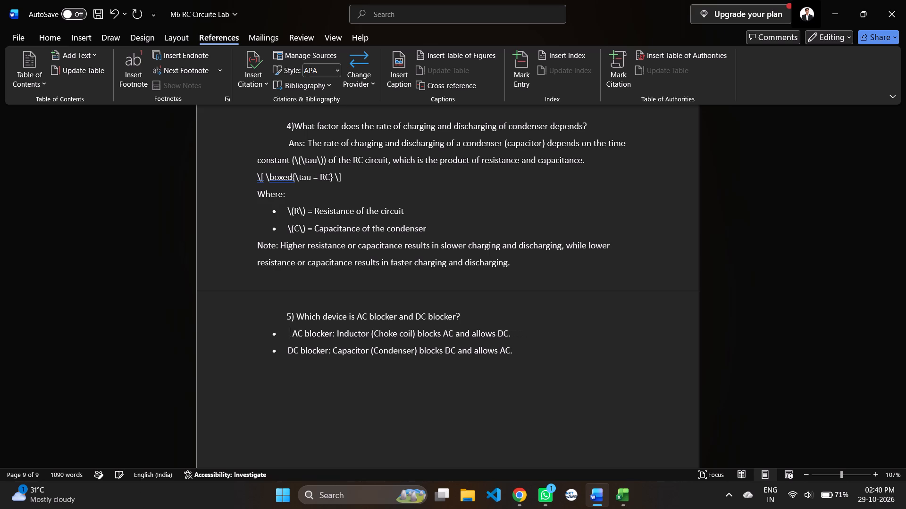
key(BackSpace)
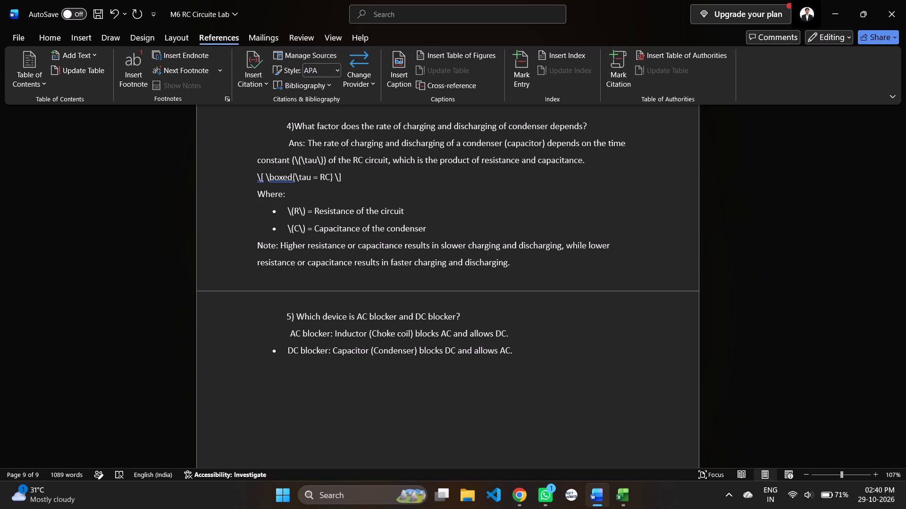
key(Down)
key(BackSpace)
Add the typed numbers "1." and "2." in front of the AC blocker and DC blocker lines.
click(288, 335)
key(1)
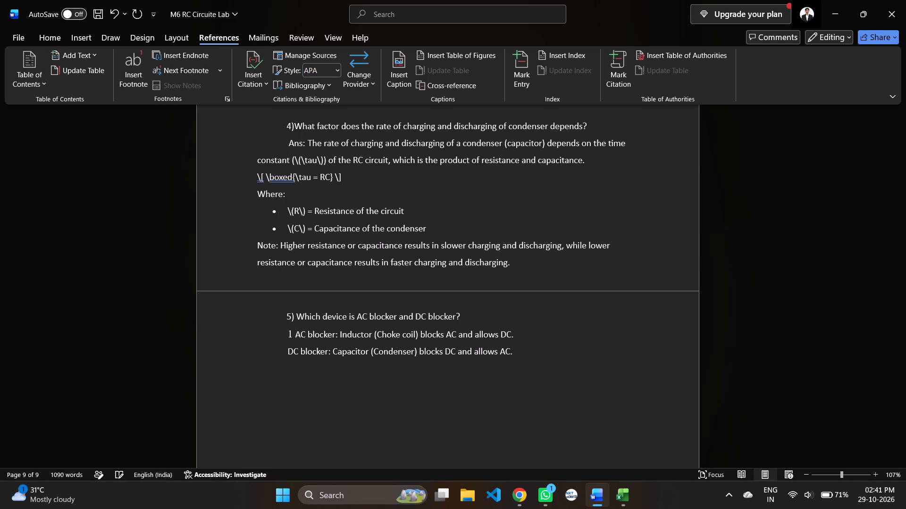
key(period)
key(Down)
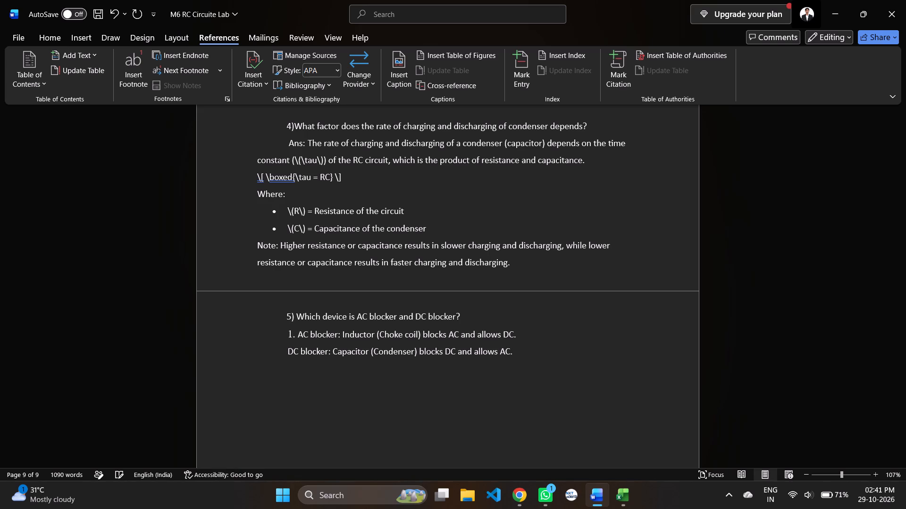
key(Left)
key(2)
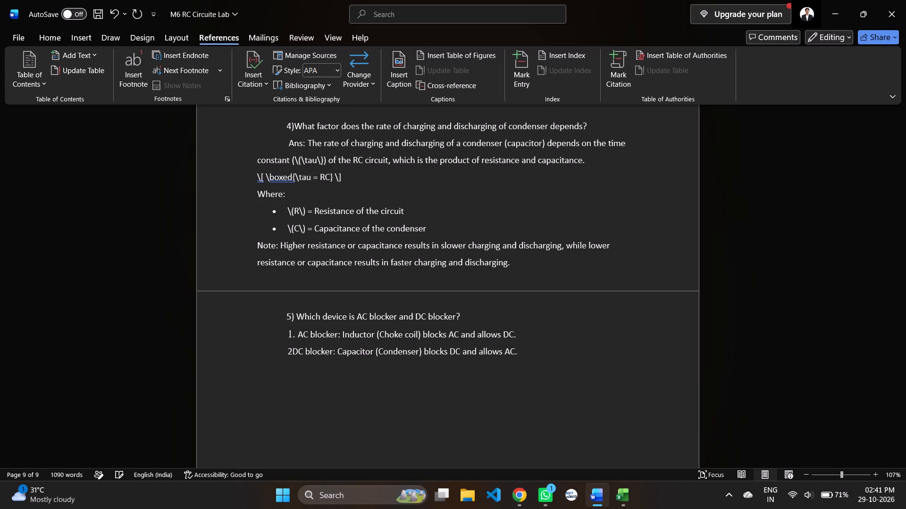
key(period)
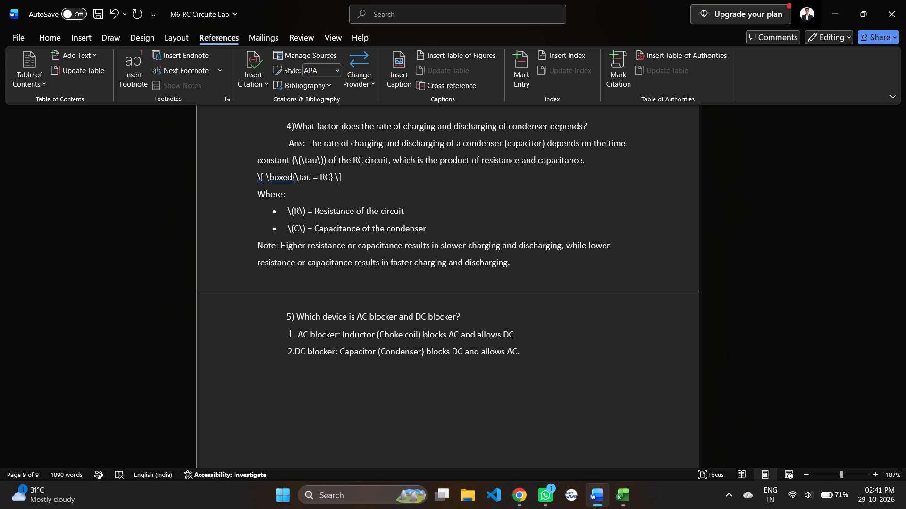
Add "Ans:" in front of the numbered AC blocker line under viva question 5.
key(Up)
key(Left)
key(Left)
key(ctrl+a)
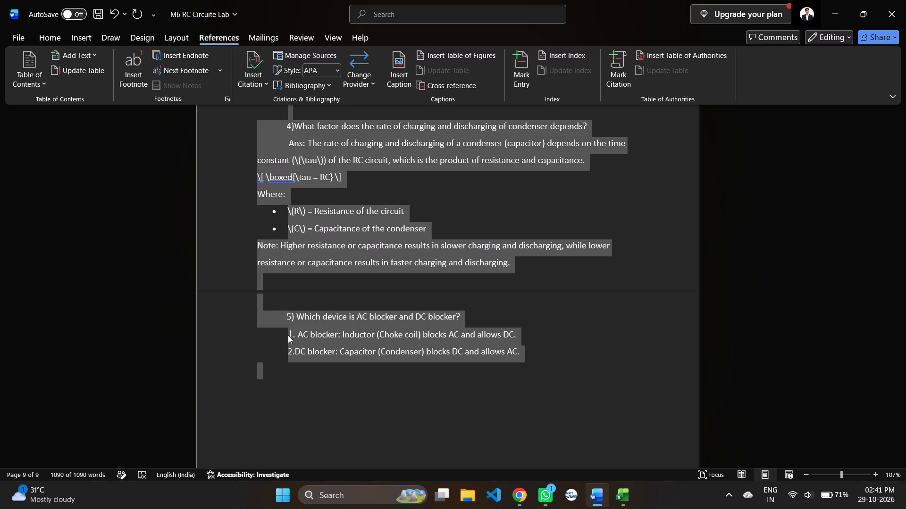
click(274, 340)
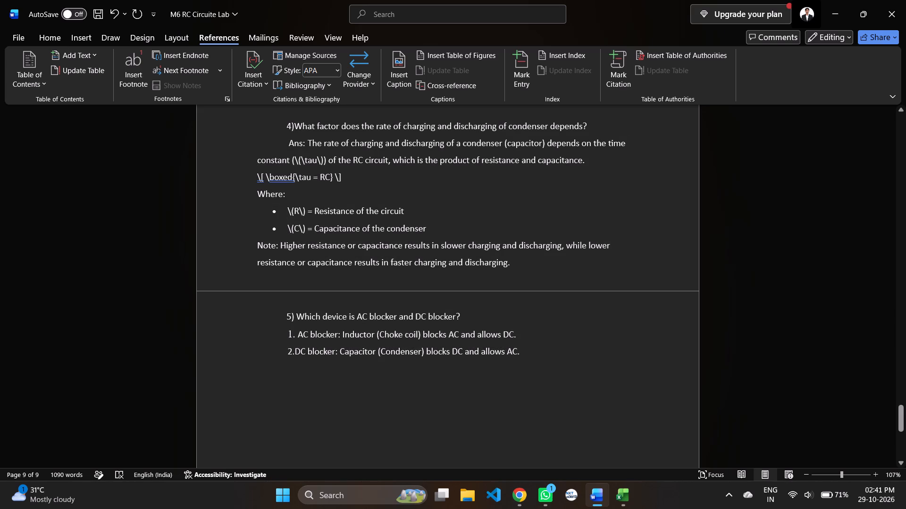
key(shift+a)
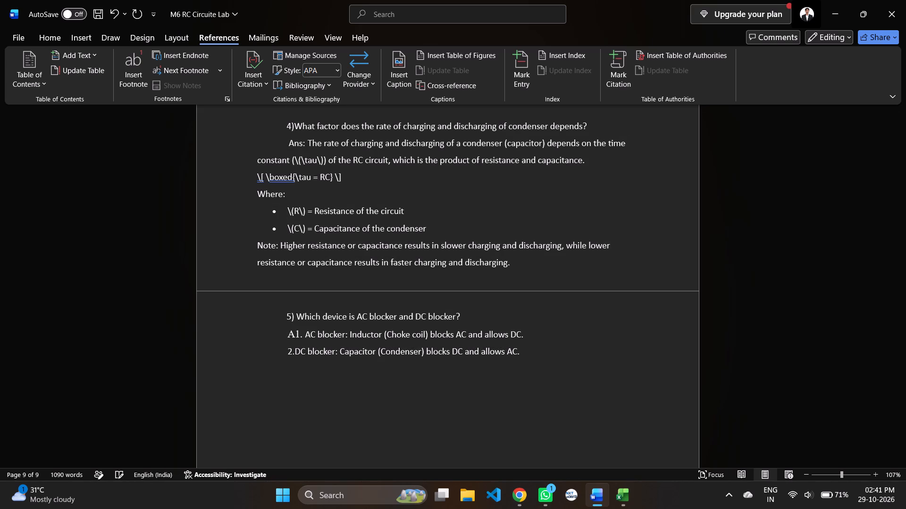
text(ns)
key(shift+colon)
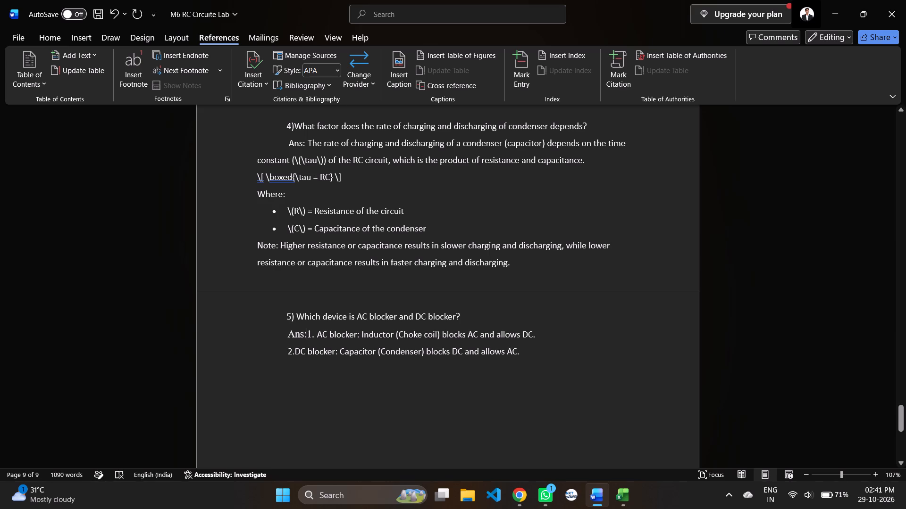
Save the RC circuit lab report document.
key(ctrl+s)
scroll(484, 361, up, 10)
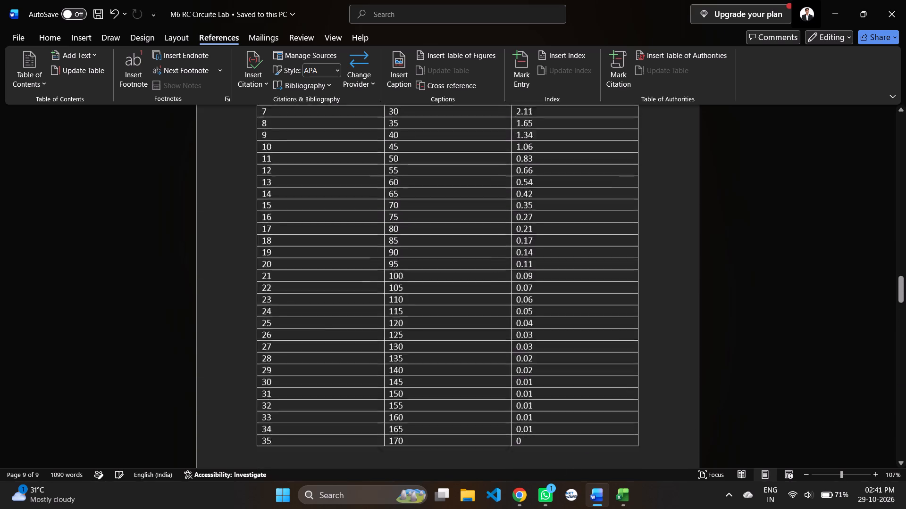
Review the report from the student details through the theory, circuit diagram and voltage tables to the R1C1 and R1C2 graphs.
scroll(484, 361, up, 7)
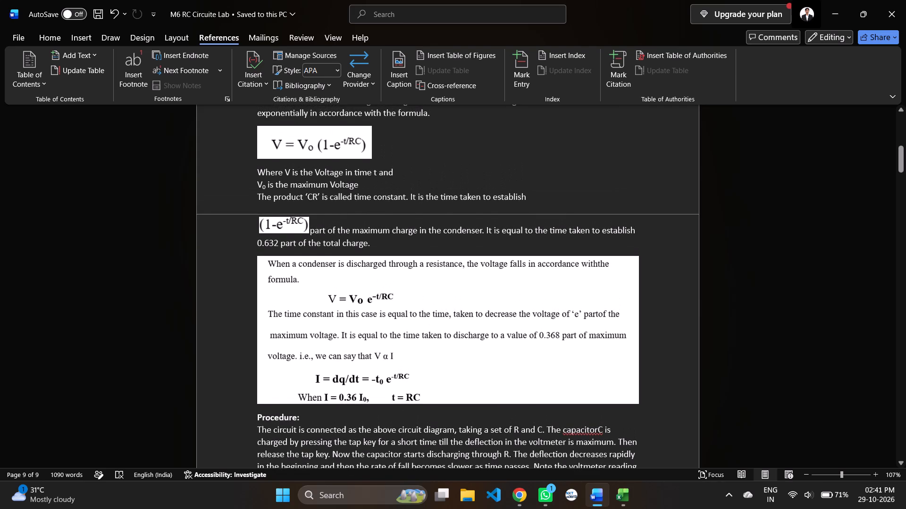
scroll(484, 361, up, 5)
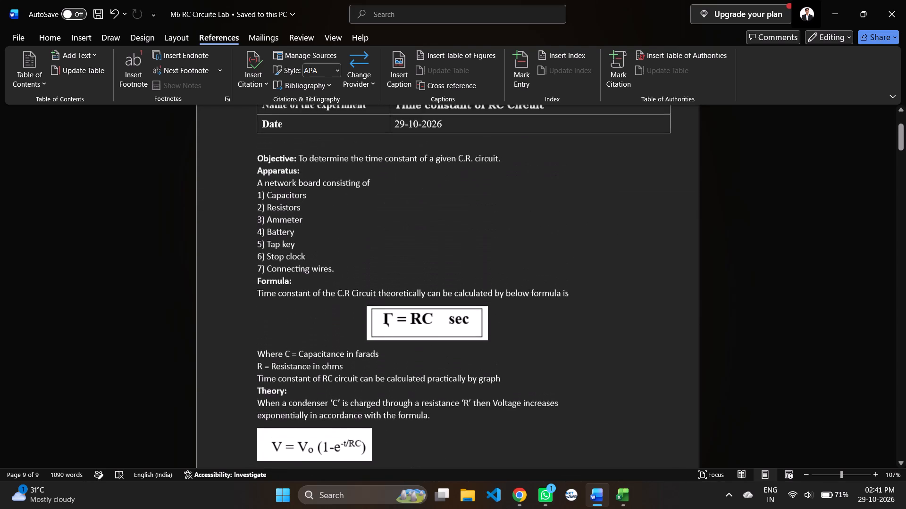
scroll(484, 361, up, 4)
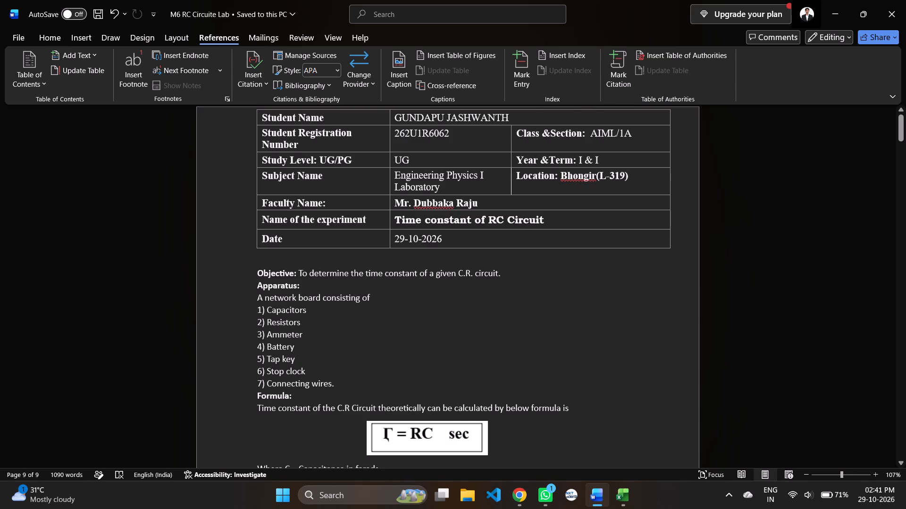
scroll(484, 361, up, 1)
scroll(484, 361, down, 11)
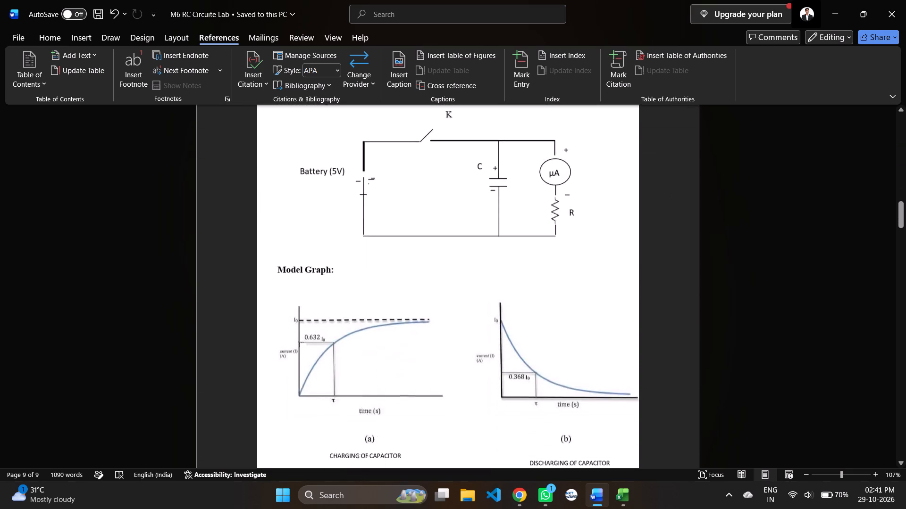
scroll(484, 361, down, 2)
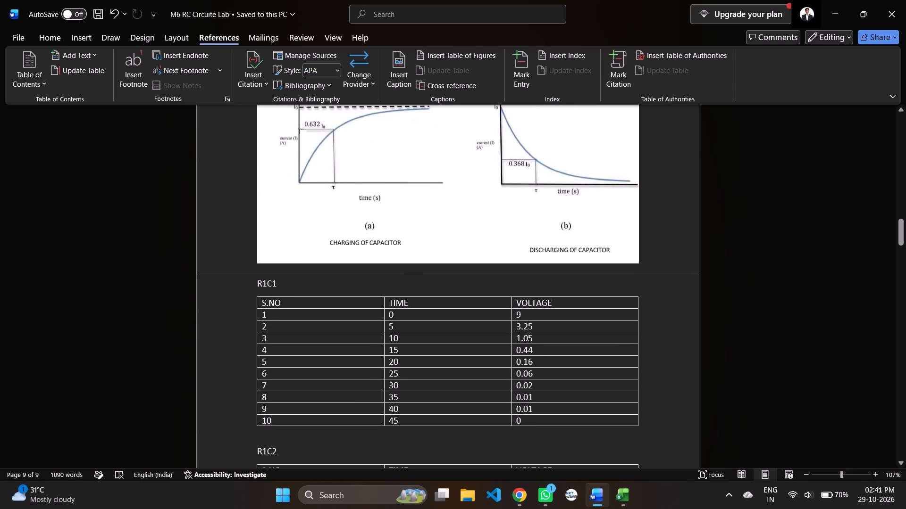
scroll(484, 361, down, 2)
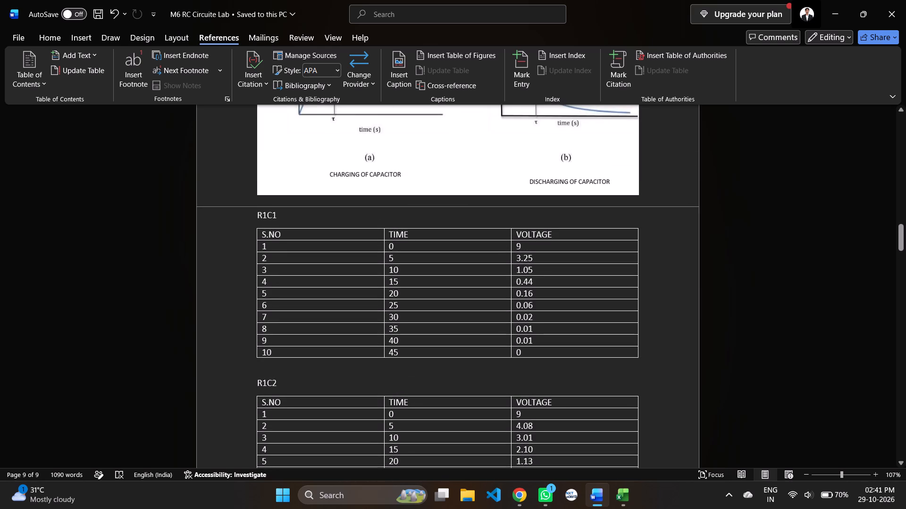
scroll(484, 361, down, 2)
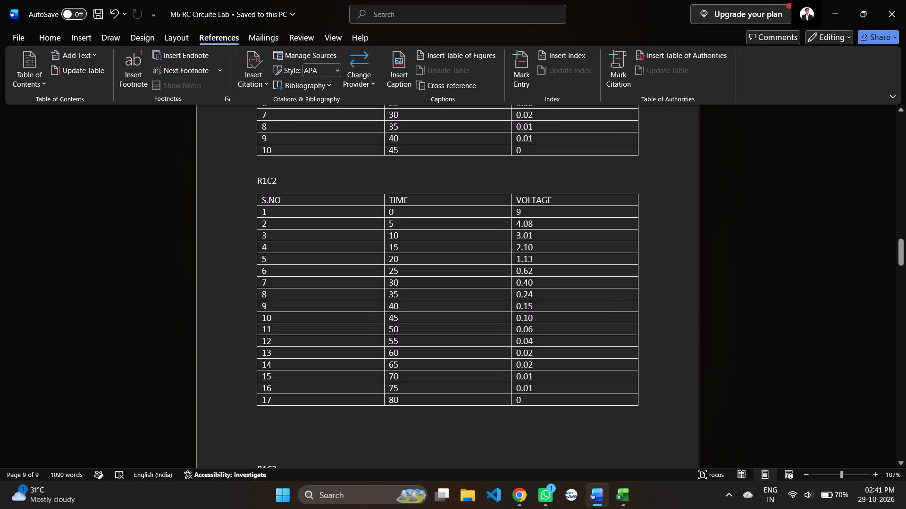
scroll(484, 361, down, 7)
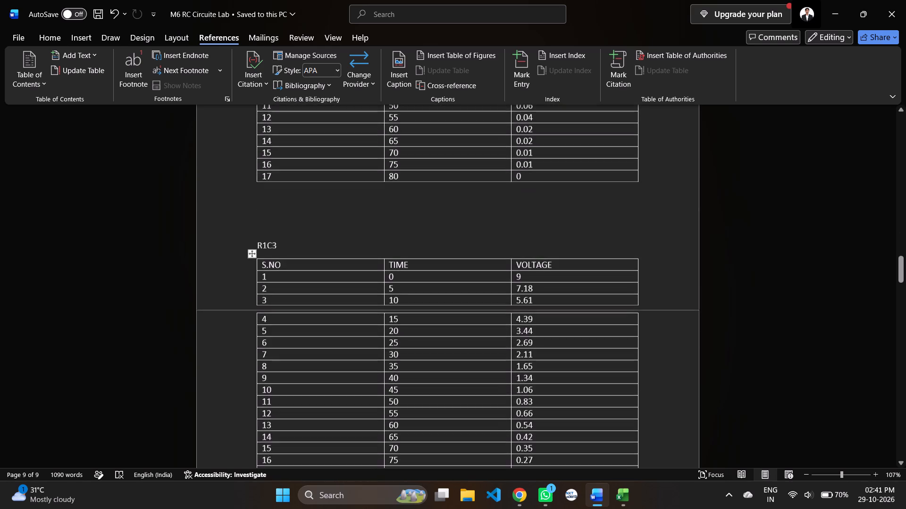
scroll(484, 361, down, 5)
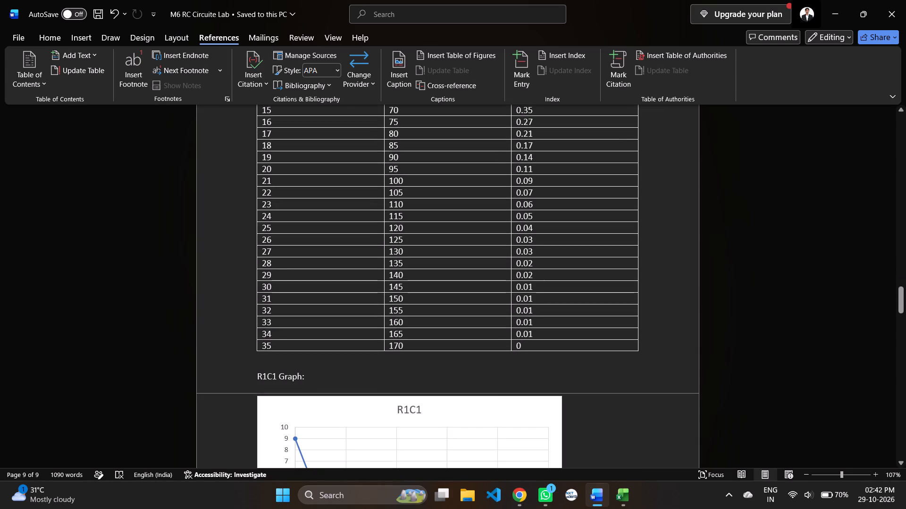
scroll(484, 361, down, 2)
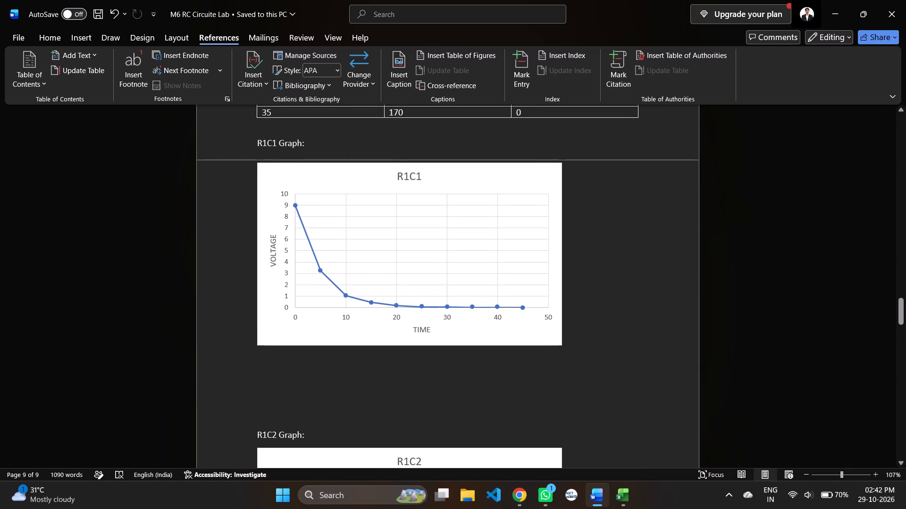
scroll(484, 361, down, 6)
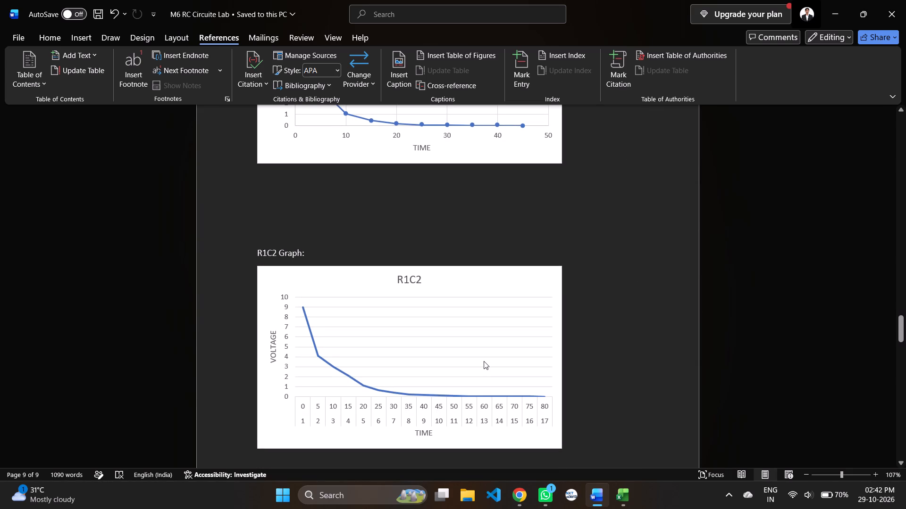
scroll(484, 361, down, 1)
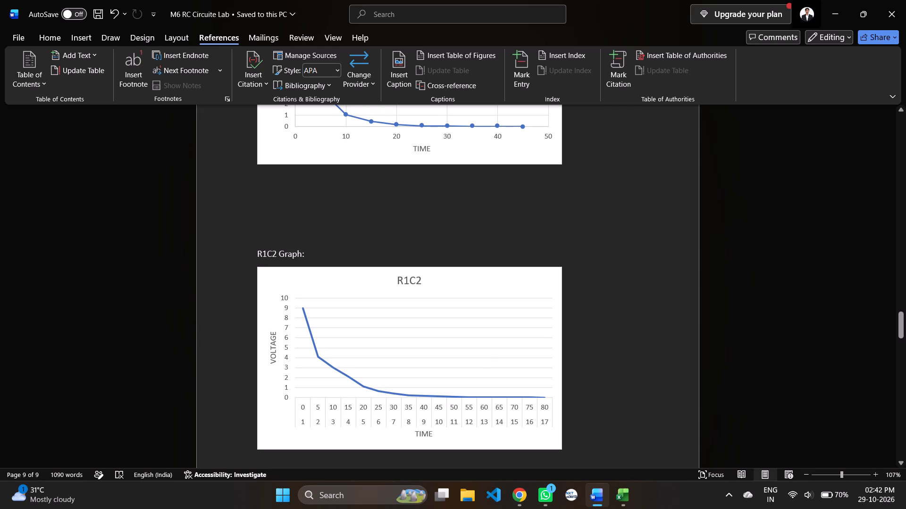
Check the R1C2 and R1C3 voltage tables against the R1C1, R1C2 and R1C3 graphs, comparing how the graphs' time axes are plotted.
scroll(484, 361, up, 5)
scroll(484, 361, down, 1)
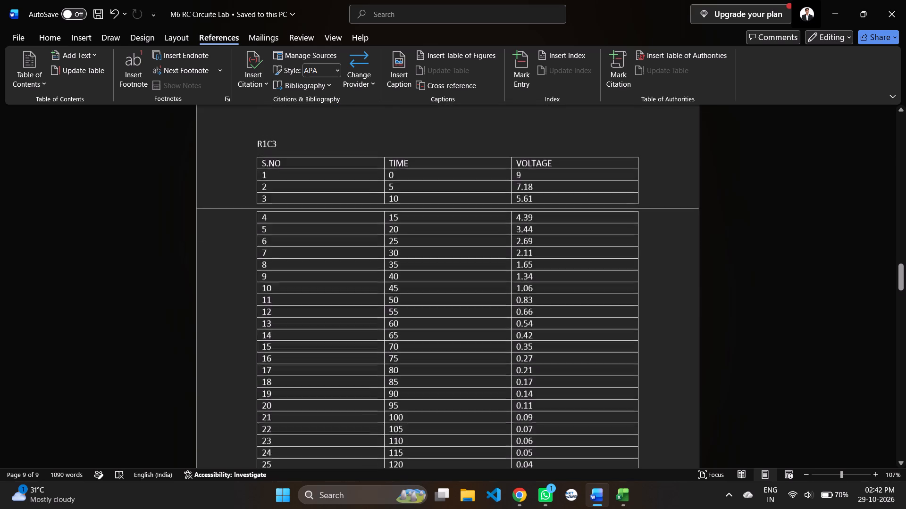
scroll(484, 361, down, 1)
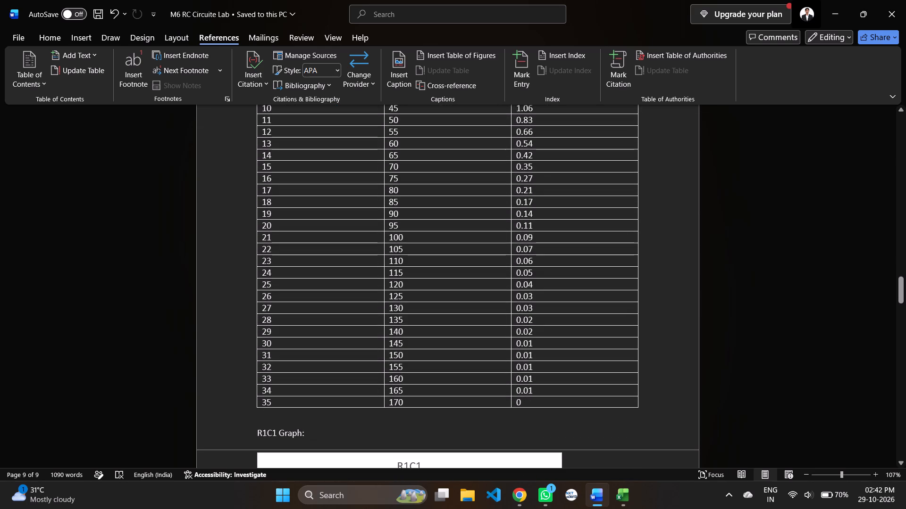
scroll(484, 361, down, 1)
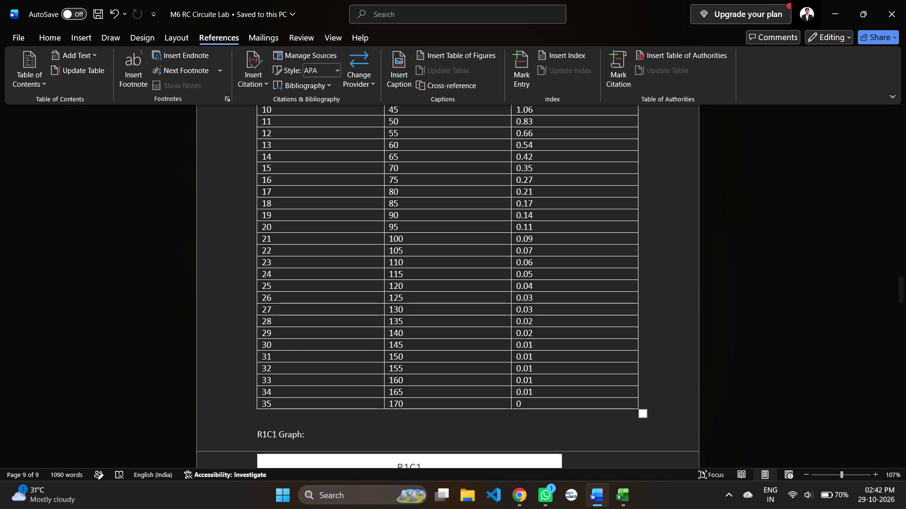
scroll(484, 361, up, 1)
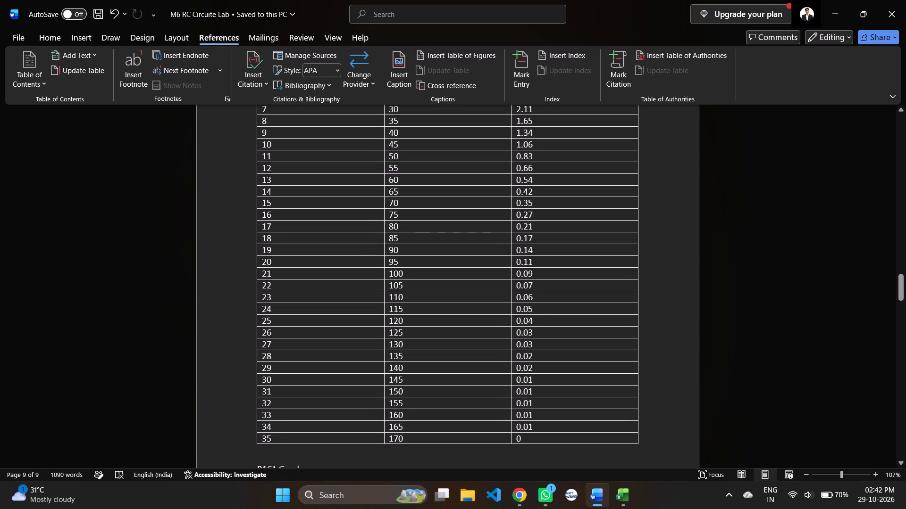
scroll(484, 361, up, 1)
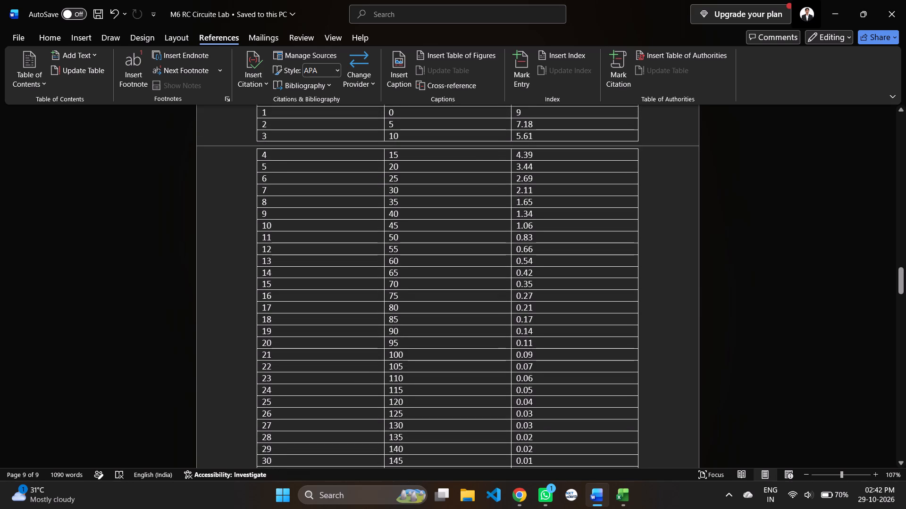
scroll(484, 361, down, 1)
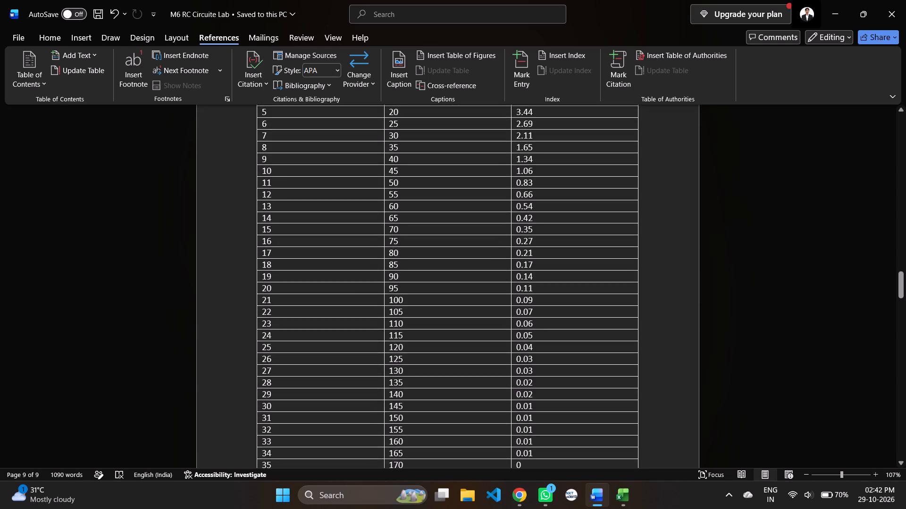
scroll(484, 361, down, 1)
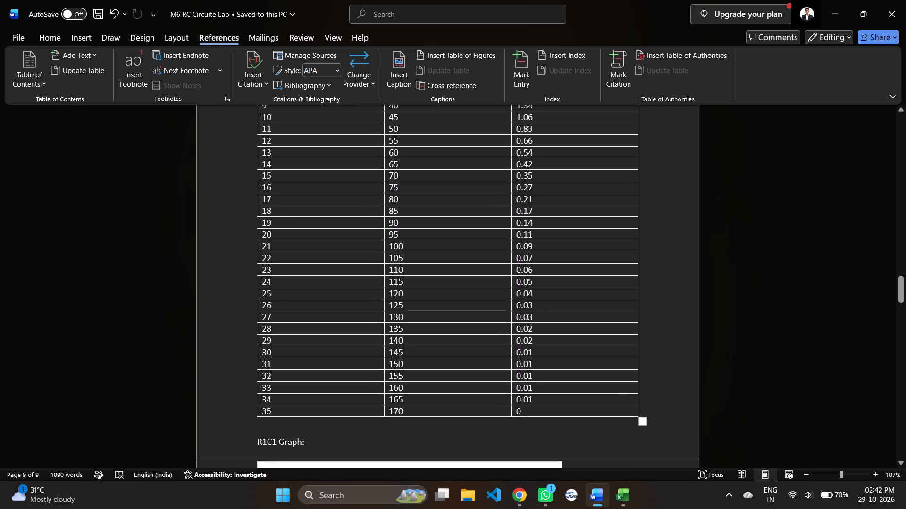
scroll(484, 361, down, 10)
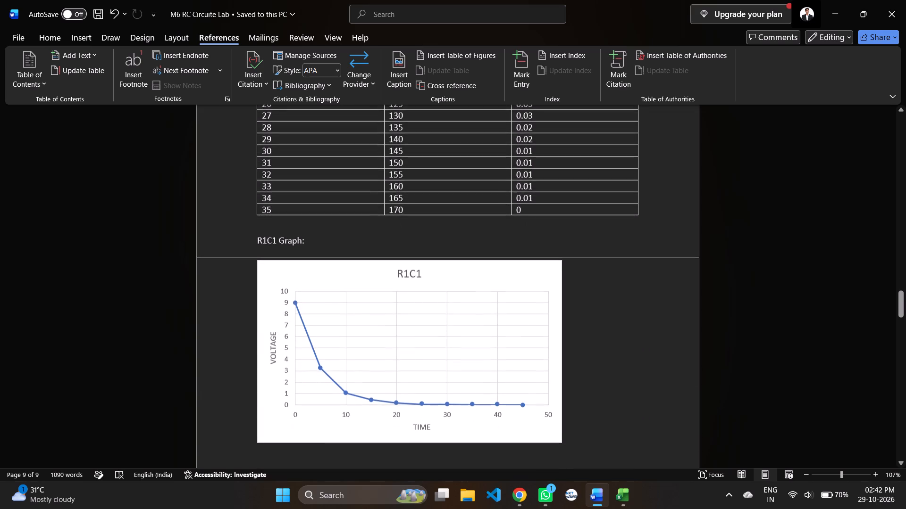
scroll(484, 361, down, 15)
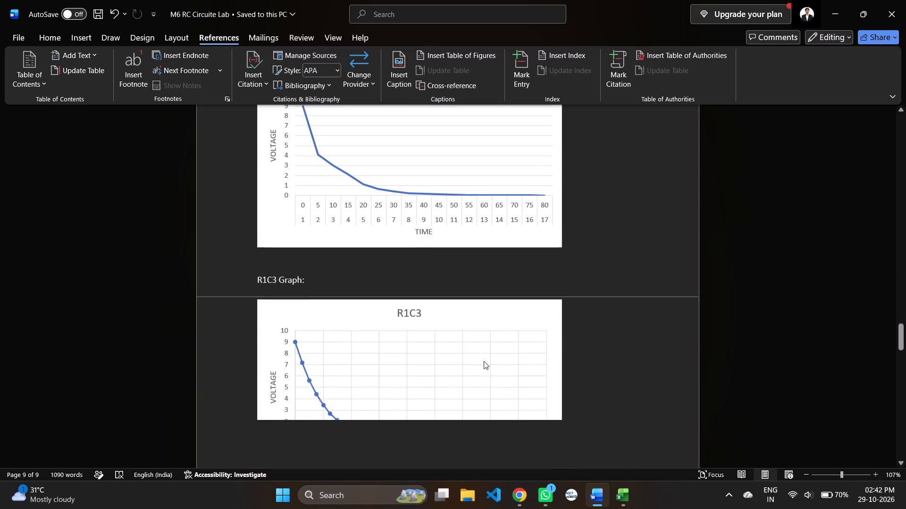
scroll(484, 361, down, 1)
scroll(484, 361, up, 5)
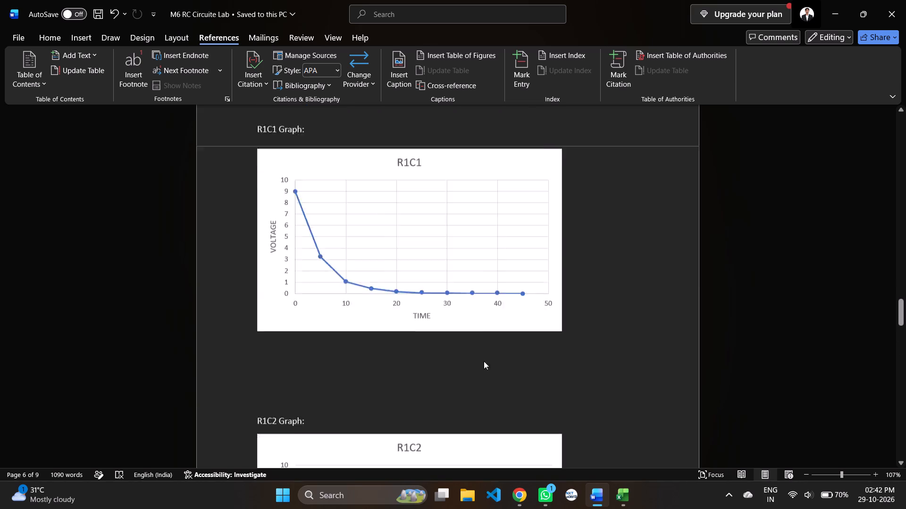
scroll(484, 361, up, 5)
scroll(484, 361, down, 1)
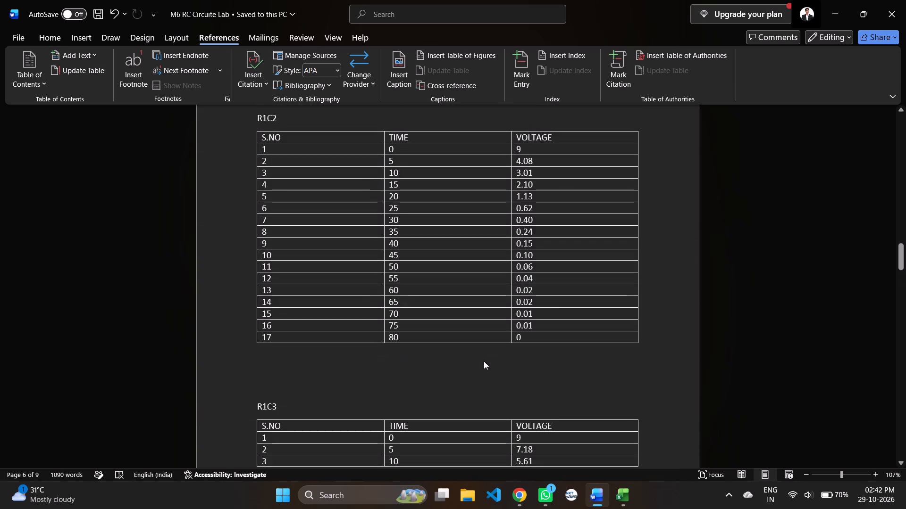
scroll(484, 361, down, 4)
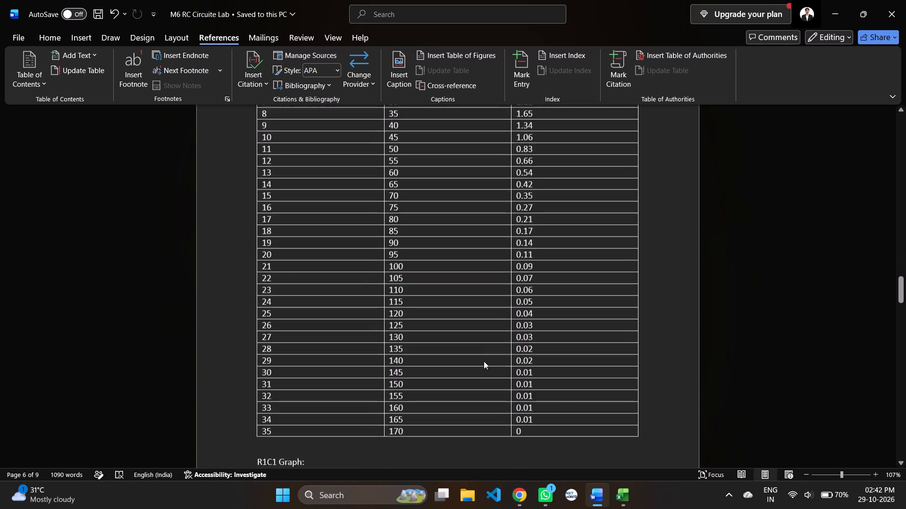
scroll(484, 361, down, 6)
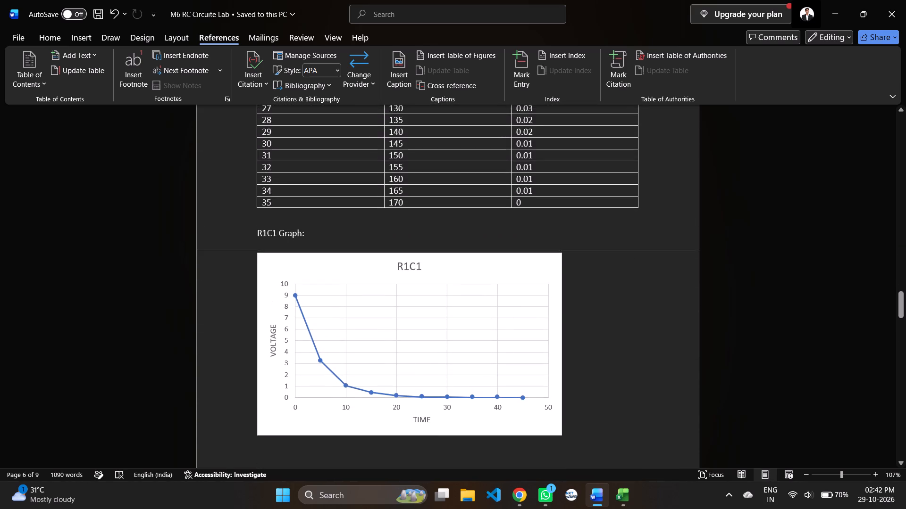
scroll(484, 361, down, 1)
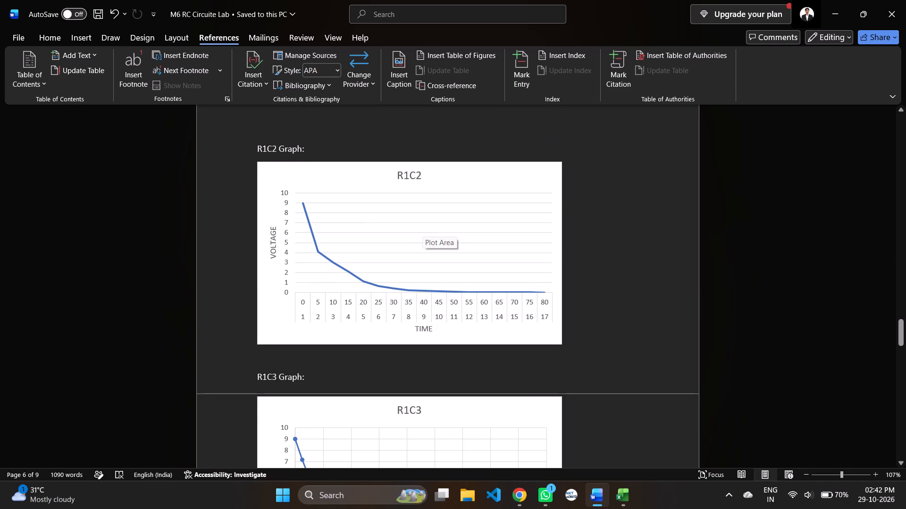
scroll(559, 377, down, 2)
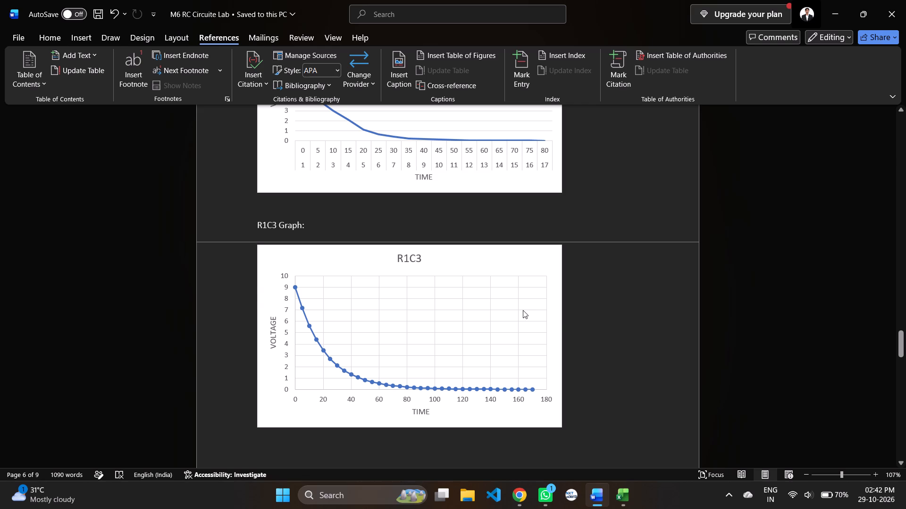
scroll(523, 310, up, 1)
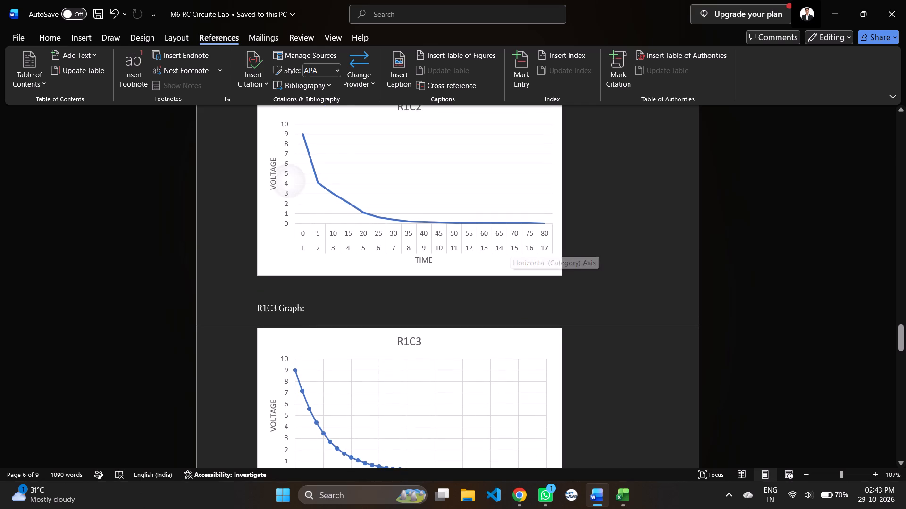
Switch to the Book2 workbook in Excel and remove the R1C2 line chart from Sheet1.
click(628, 503)
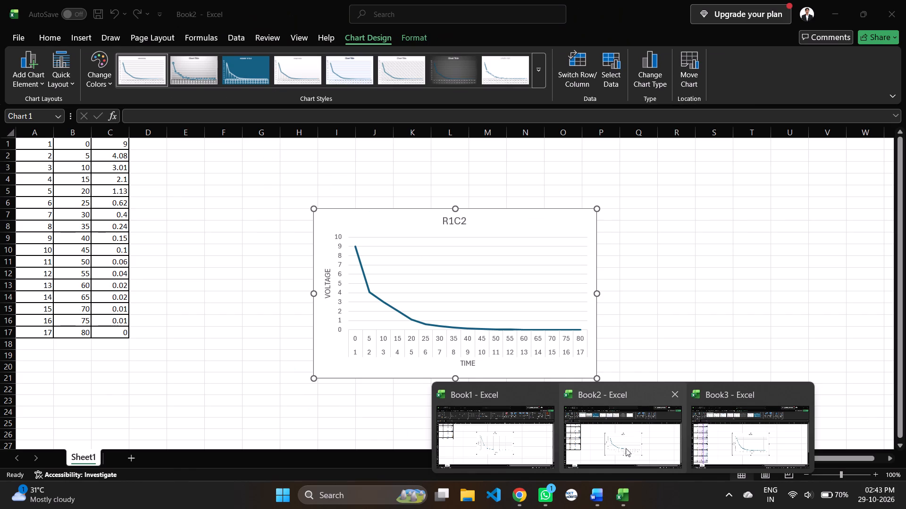
click(625, 450)
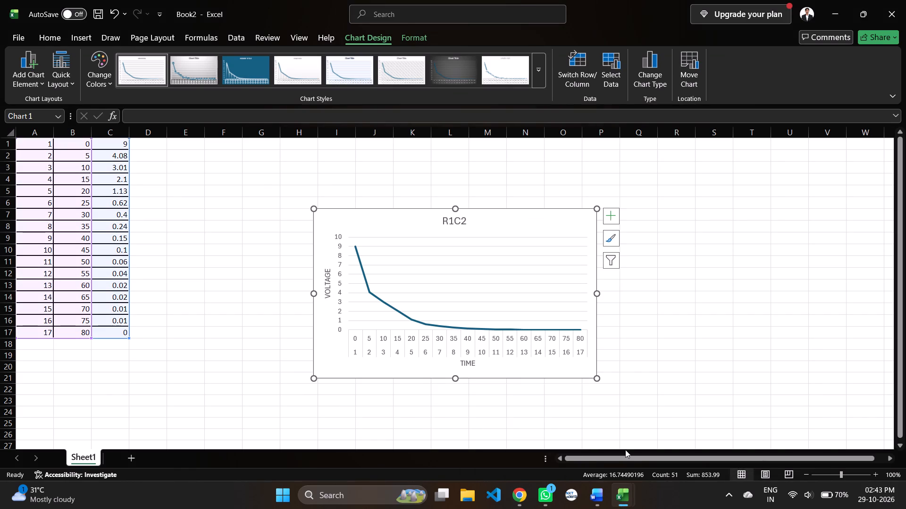
click(139, 286)
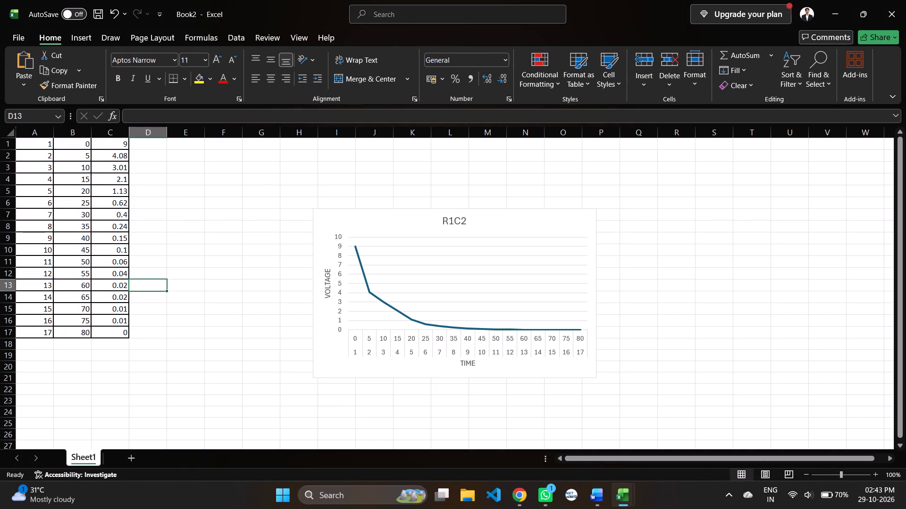
click(82, 147)
click(336, 347)
right_click(336, 347)
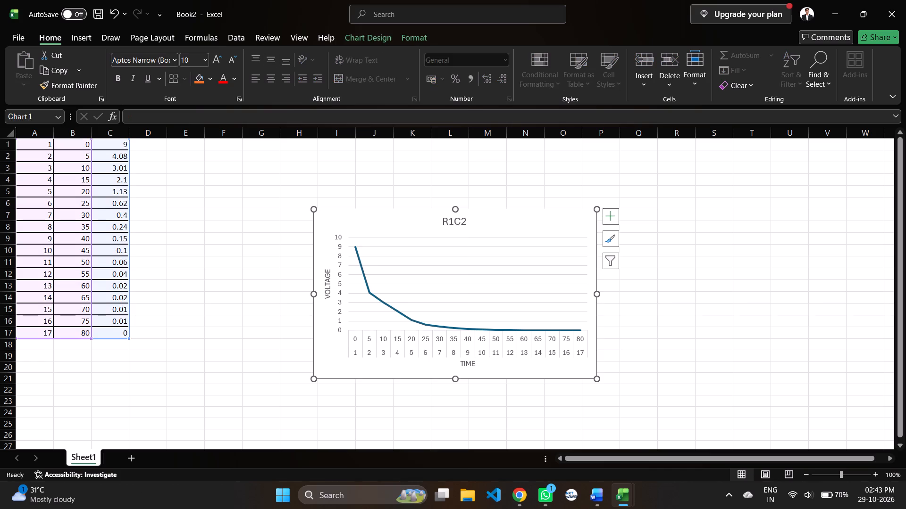
click(372, 128)
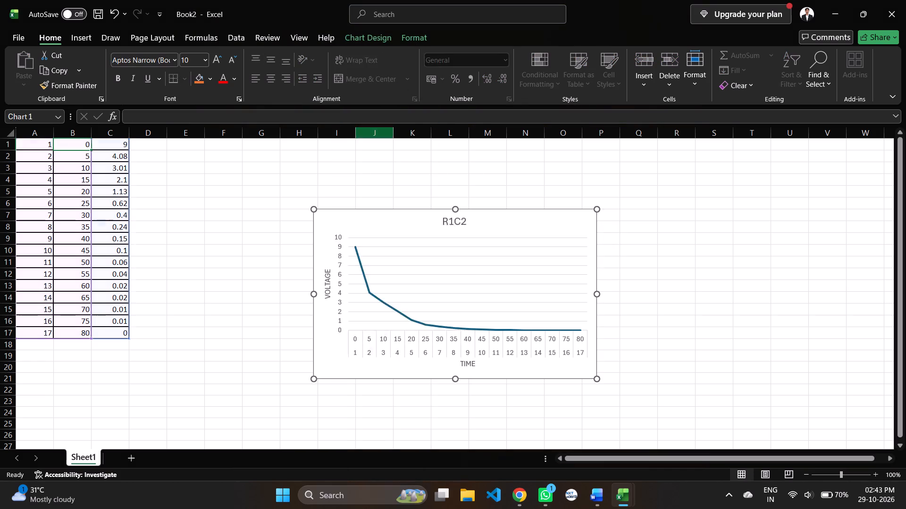
click(235, 222)
Insert a scatter chart with straight lines and markers from the time and voltage data in B1:C17.
drag(83, 141, 87, 143)
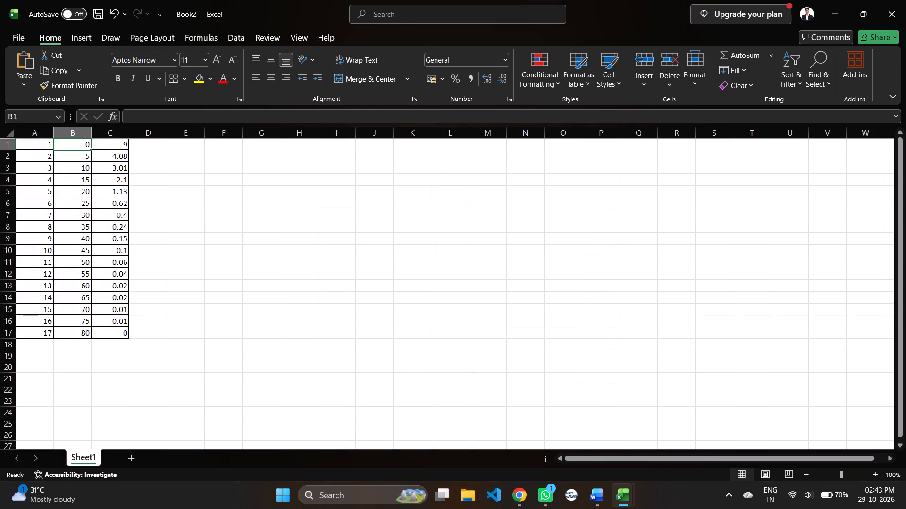
drag(87, 143, 127, 343)
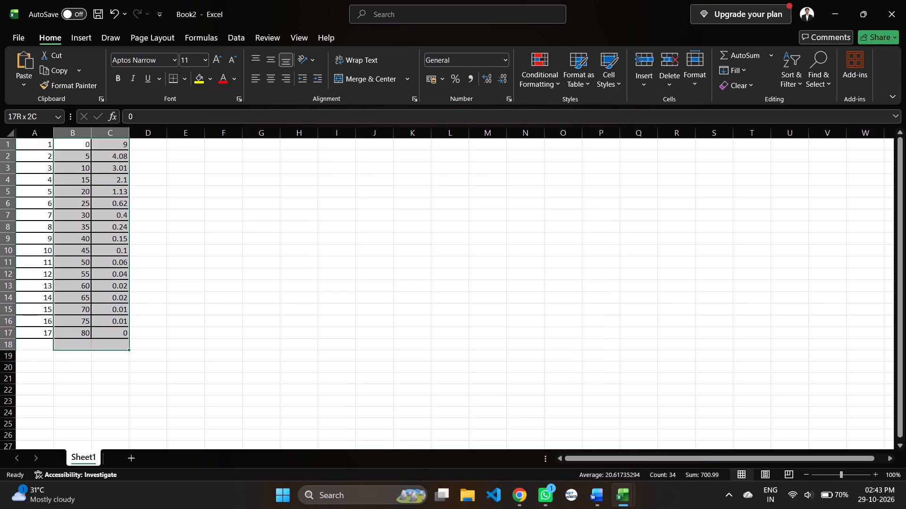
drag(127, 343, 128, 332)
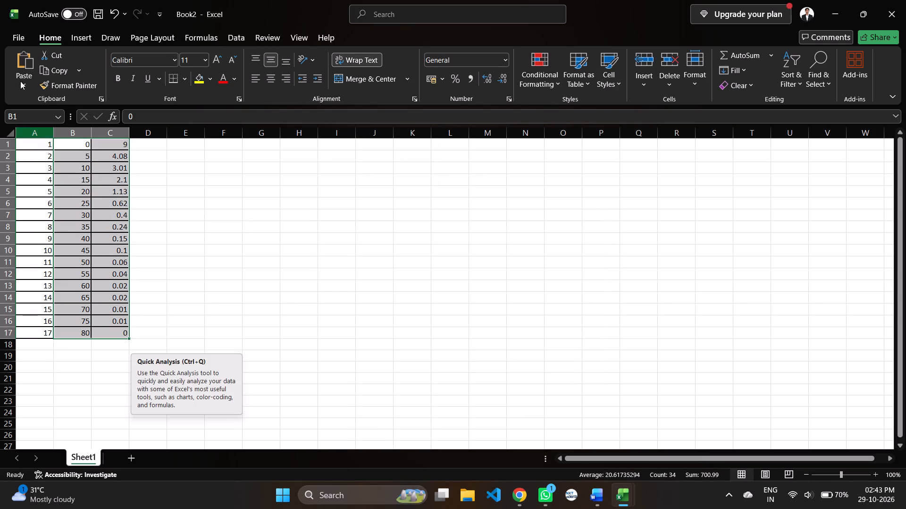
click(73, 42)
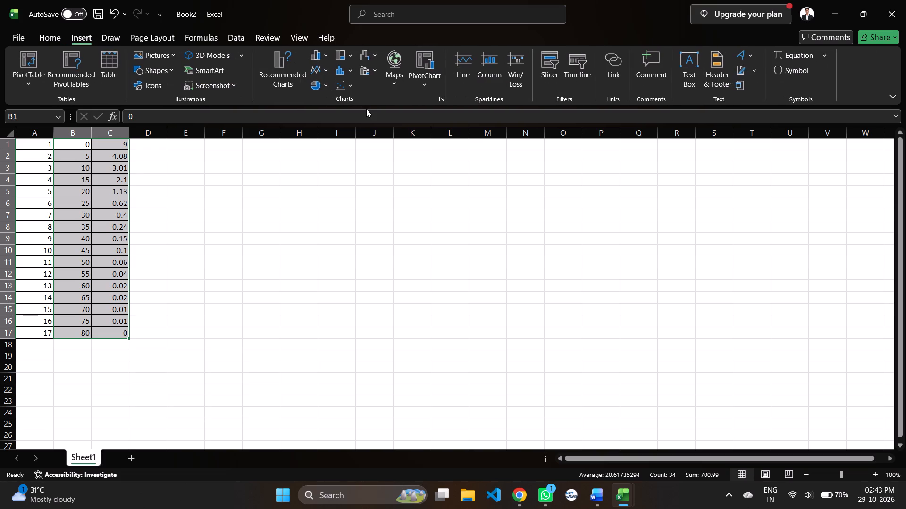
click(344, 87)
click(356, 164)
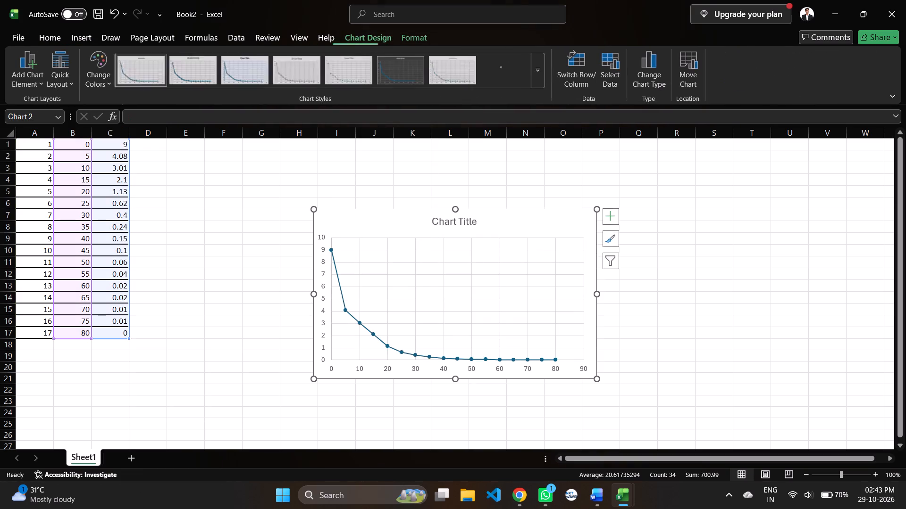
click(846, 315)
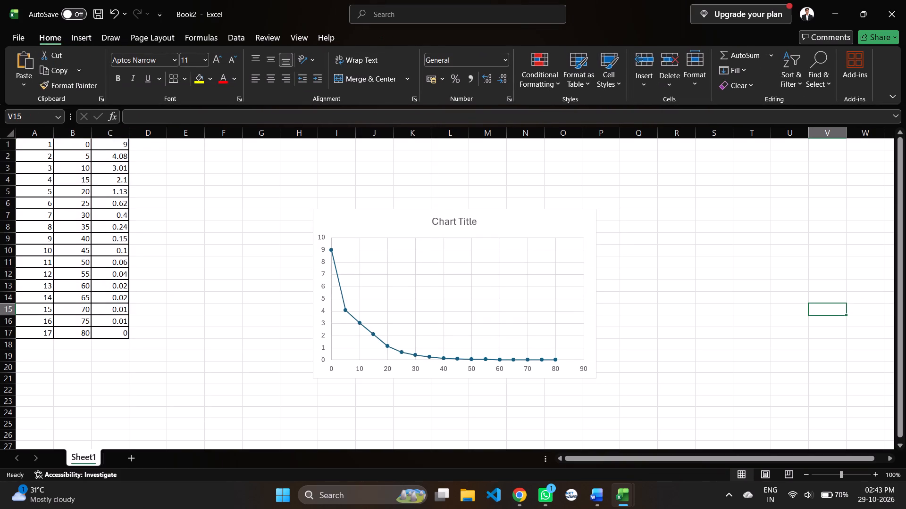
Add axis titles to the new scatter chart.
click(462, 299)
click(610, 213)
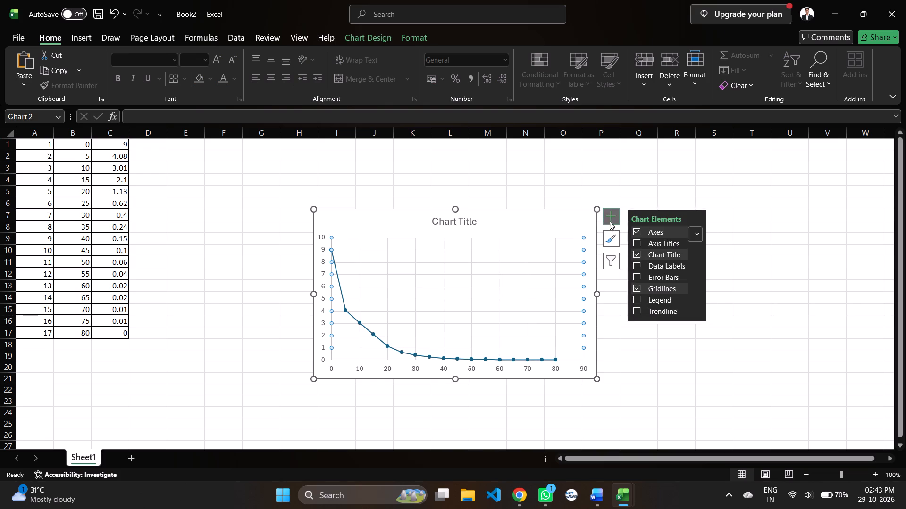
click(647, 240)
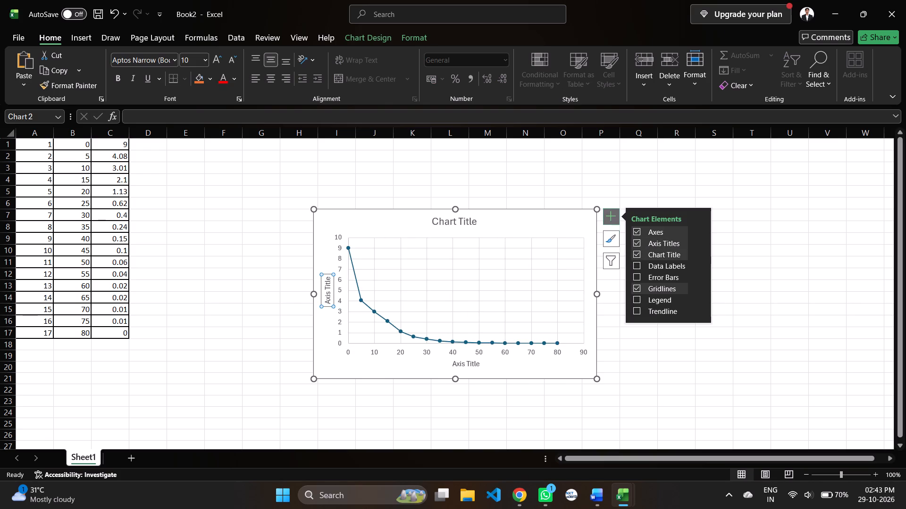
Cut the scatter chart from the workbook and paste it into the Word lab report on a new line below the "R1C2 Graph:" heading.
click(329, 360)
right_click(329, 360)
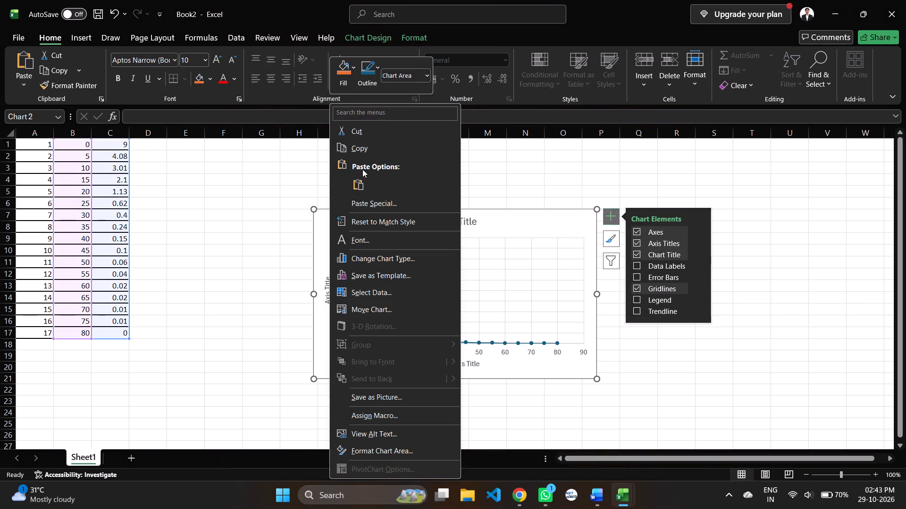
click(370, 131)
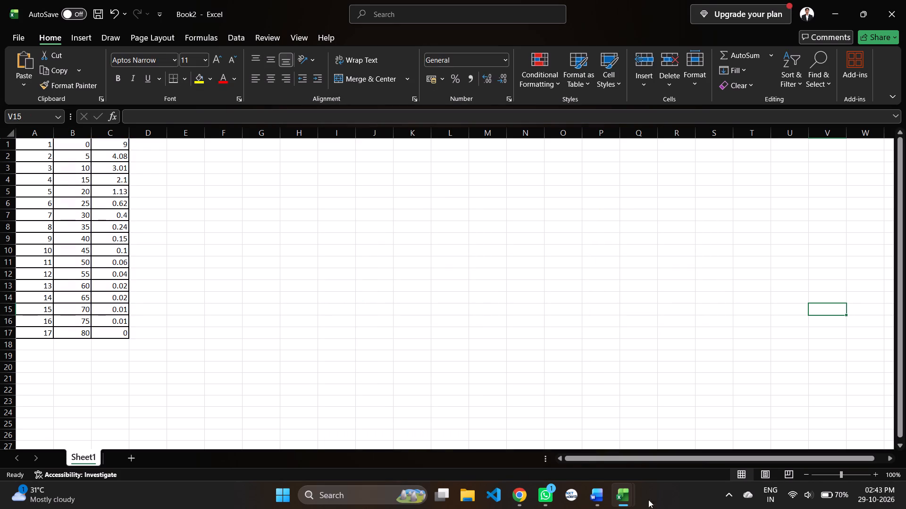
click(590, 494)
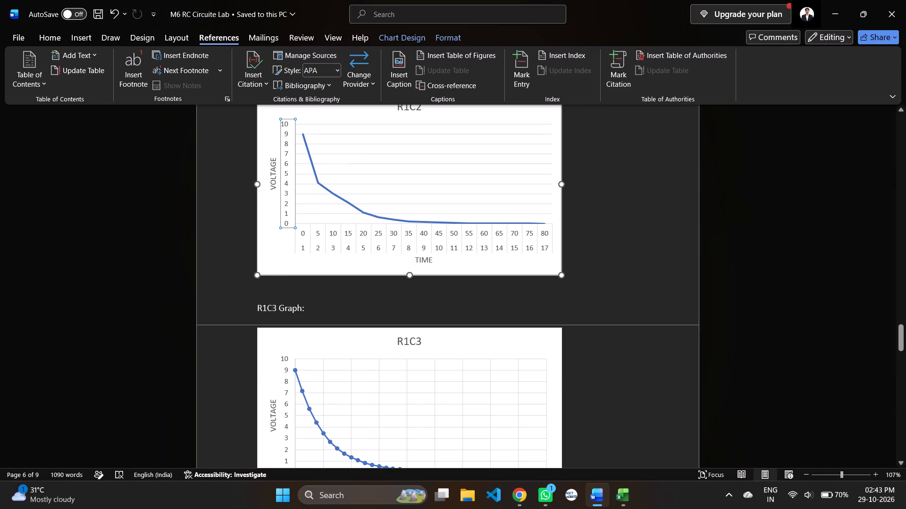
scroll(581, 297, up, 1)
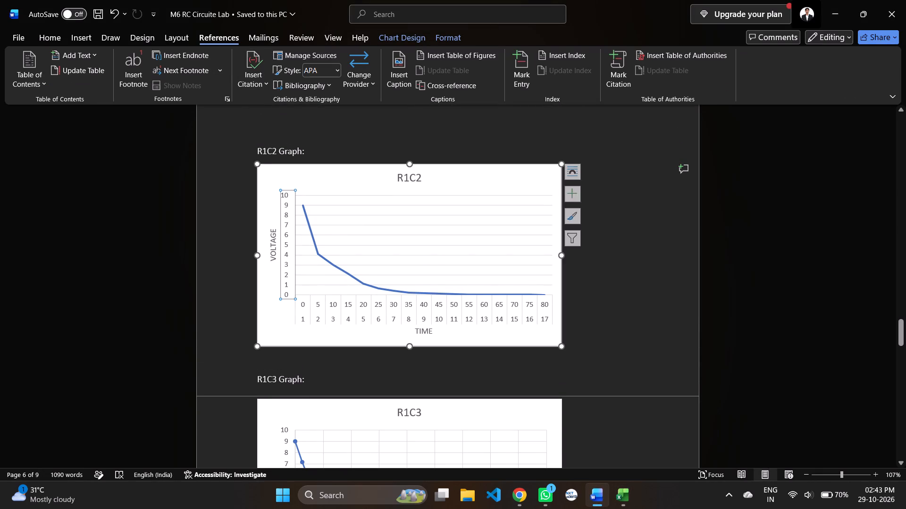
click(313, 156)
key(Return)
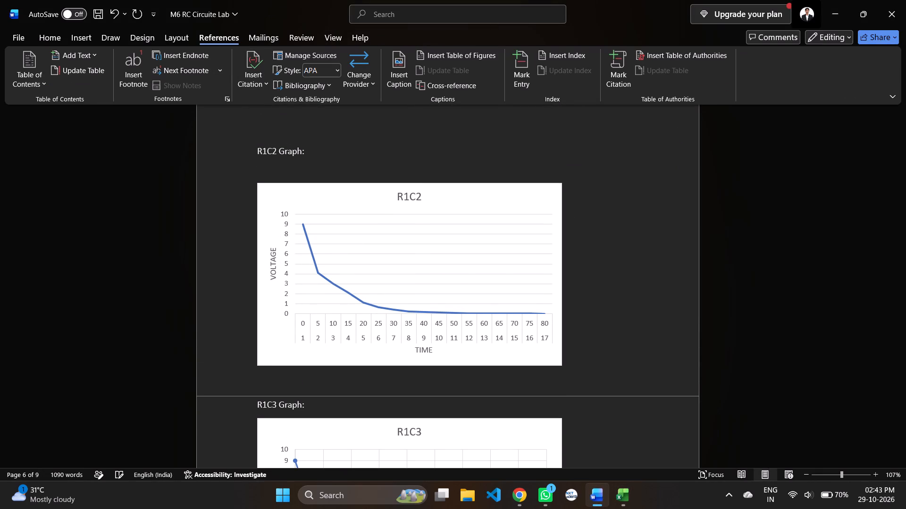
key(ctrl+v)
Remove the old R1C2 line chart beneath the newly pasted scatter chart.
scroll(313, 156, down, 3)
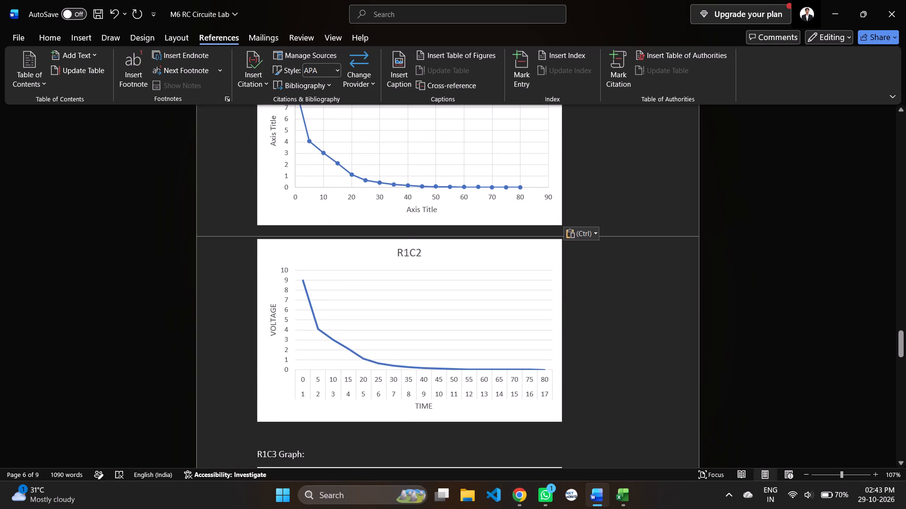
right_click(277, 384)
click(331, 91)
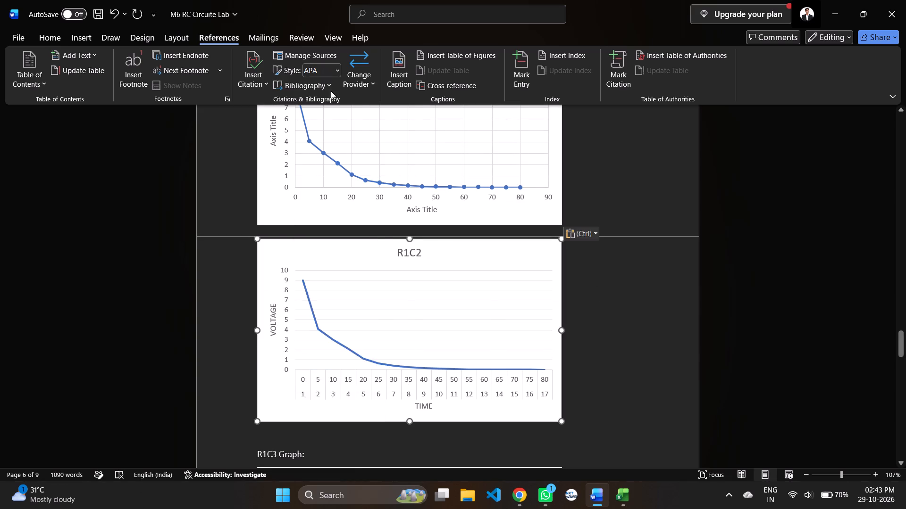
click(692, 317)
Review the report from the R1C2 and R1C3 graphs through the RESULT section to the first two viva questions and their answers.
scroll(692, 317, up, 1)
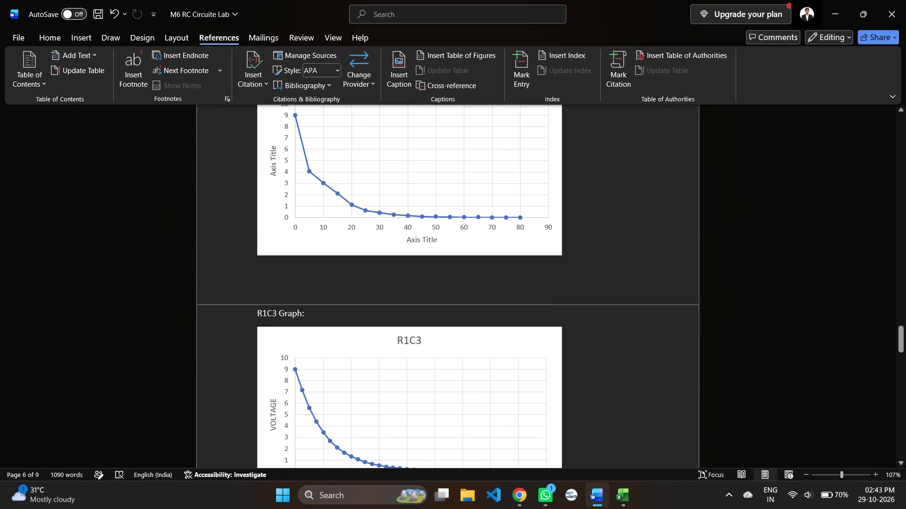
scroll(692, 317, up, 1)
scroll(692, 317, down, 2)
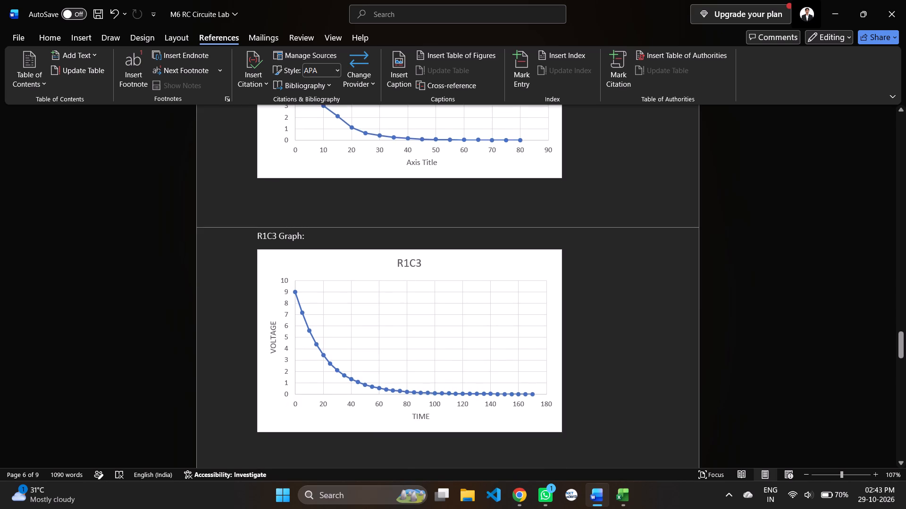
scroll(692, 317, down, 2)
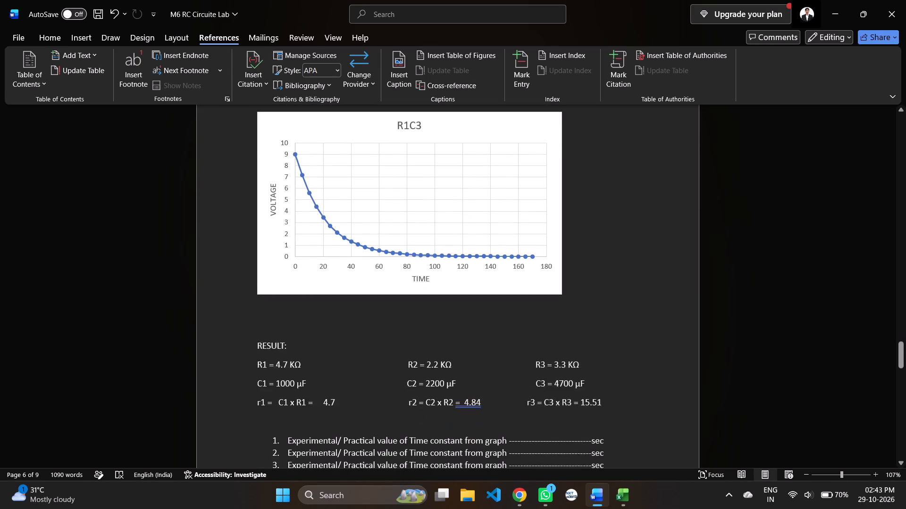
scroll(692, 317, down, 3)
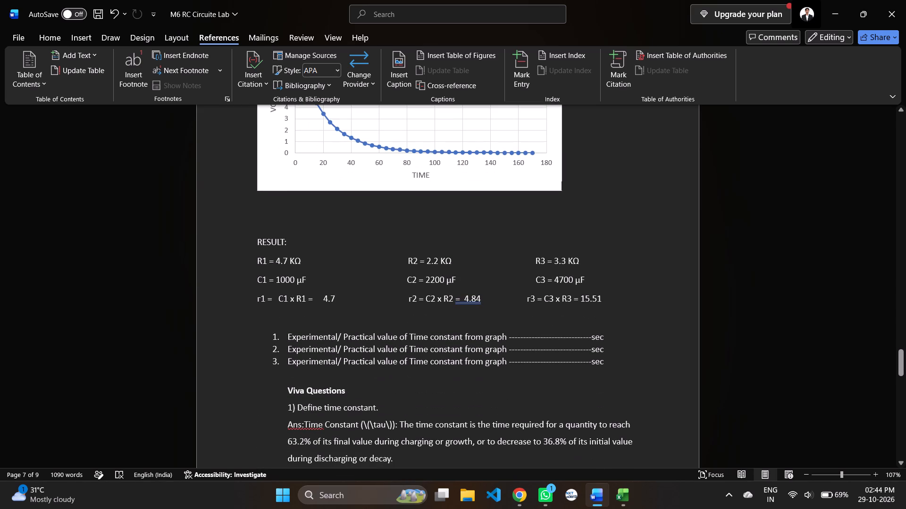
scroll(566, 382, down, 1)
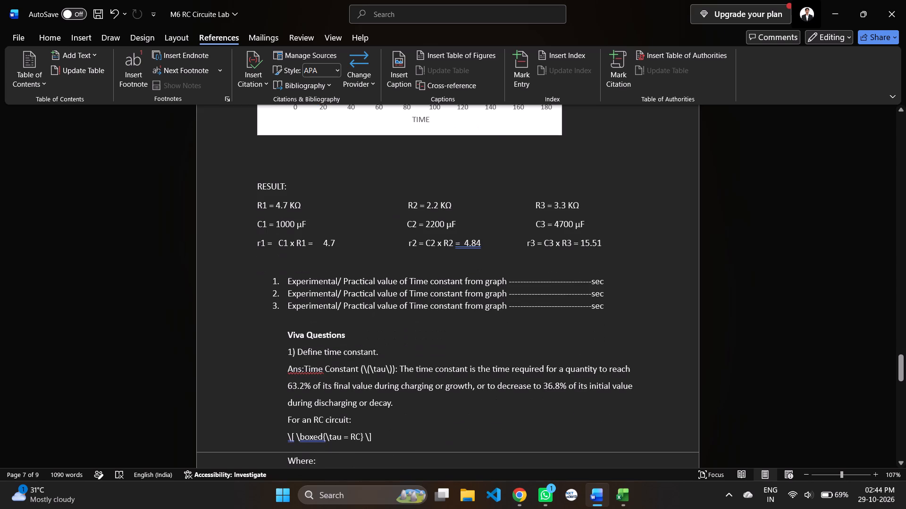
scroll(566, 382, down, 1)
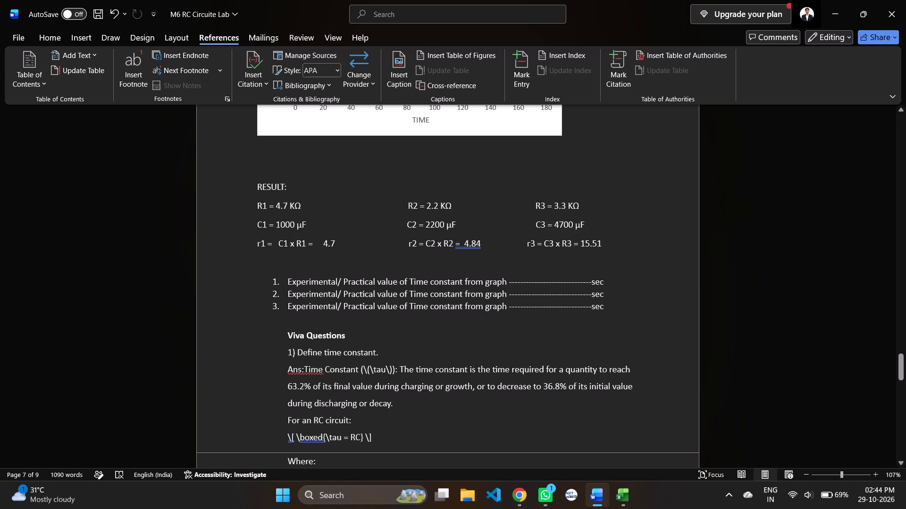
scroll(404, 172, down, 1)
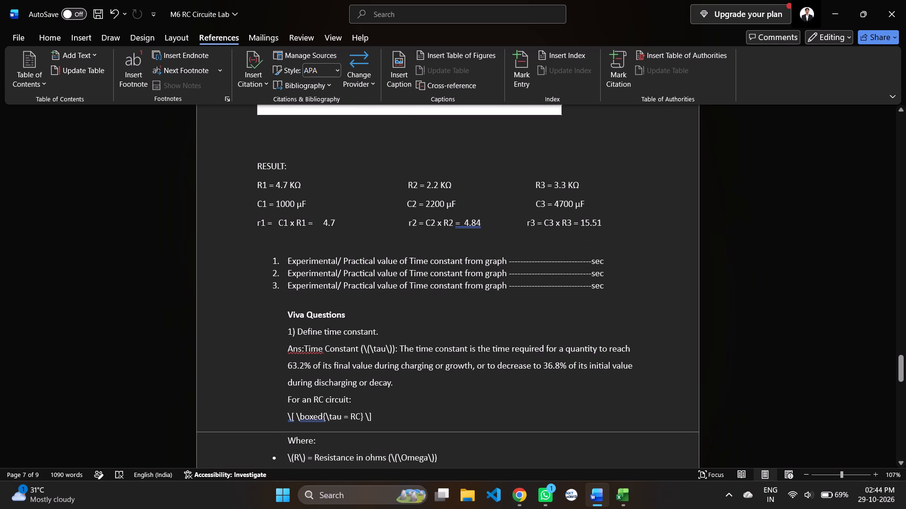
scroll(375, 350, down, 1)
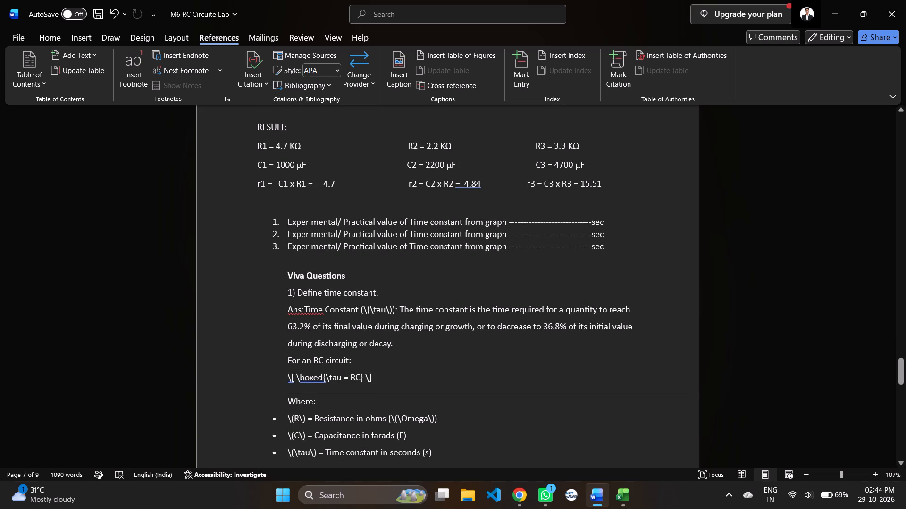
scroll(375, 350, down, 1)
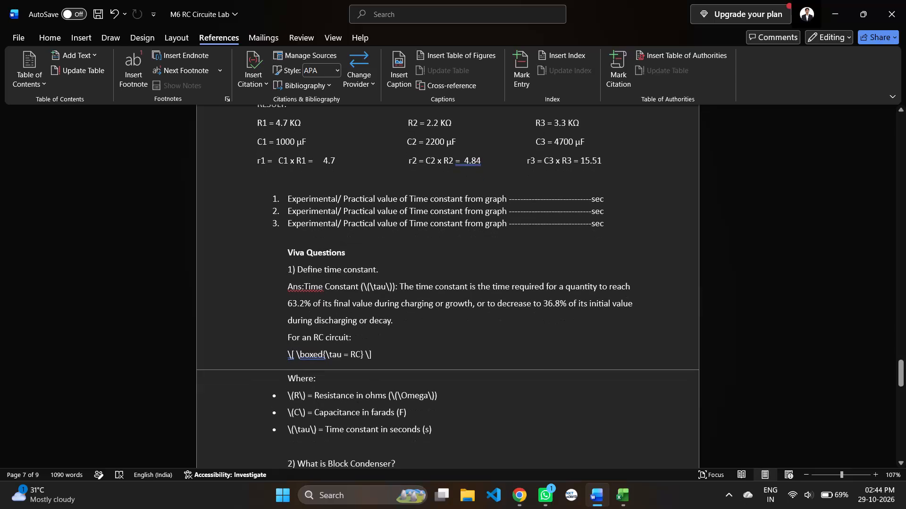
click(326, 404)
scroll(326, 404, down, 1)
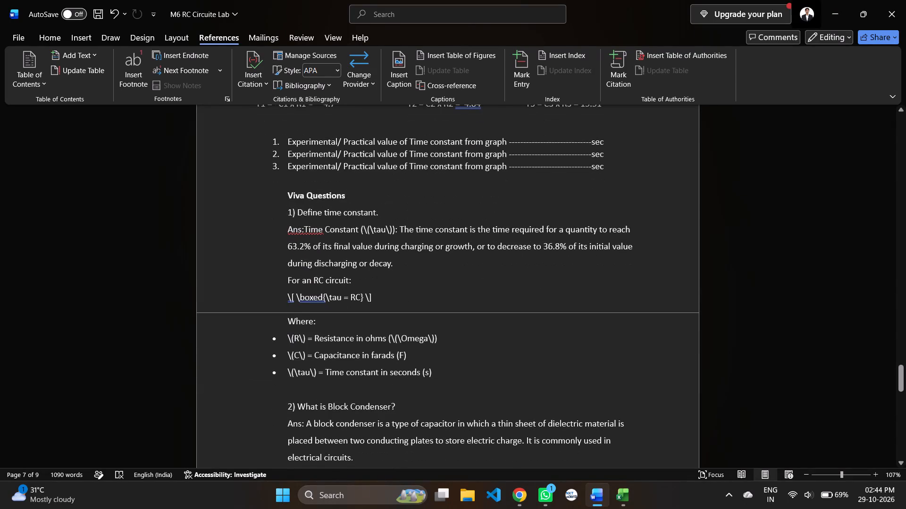
scroll(326, 404, down, 1)
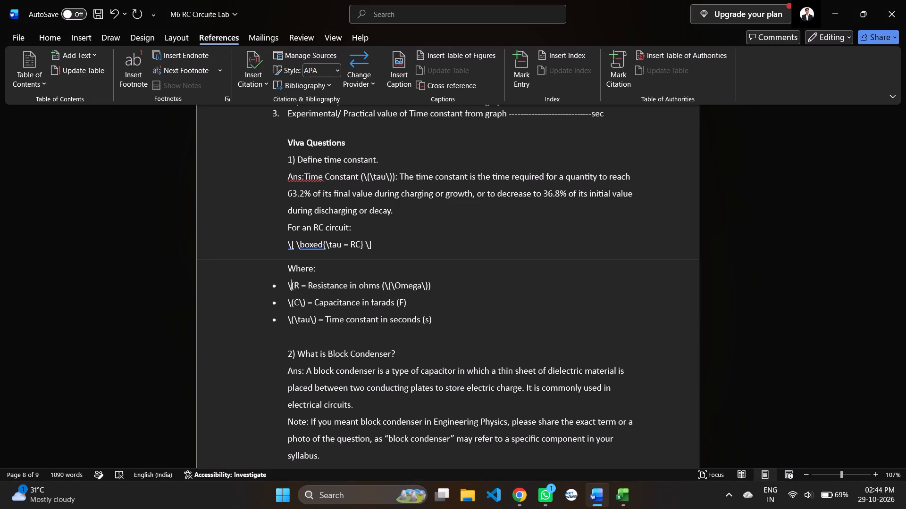
key(Delete)
key(BackSpace)
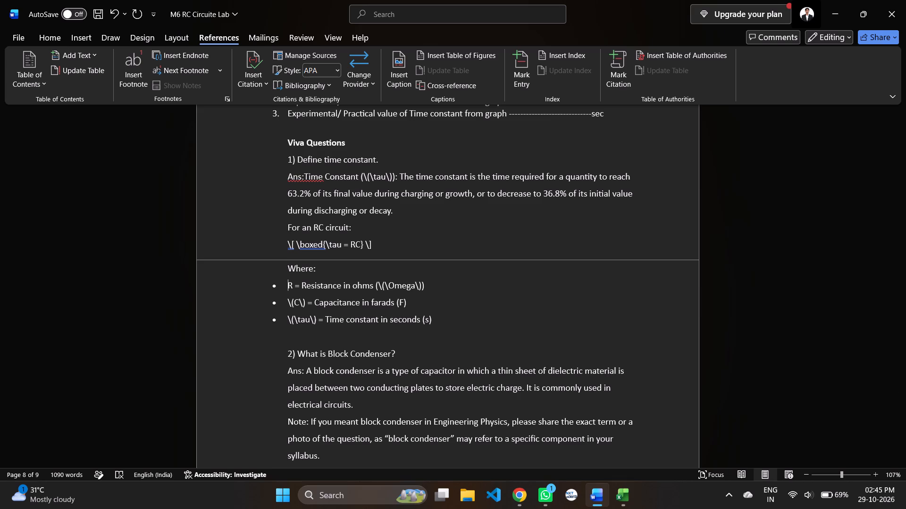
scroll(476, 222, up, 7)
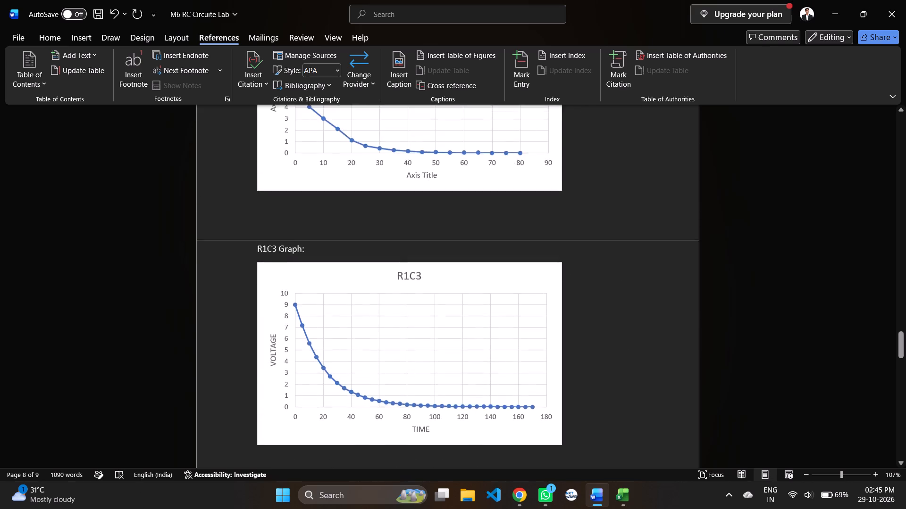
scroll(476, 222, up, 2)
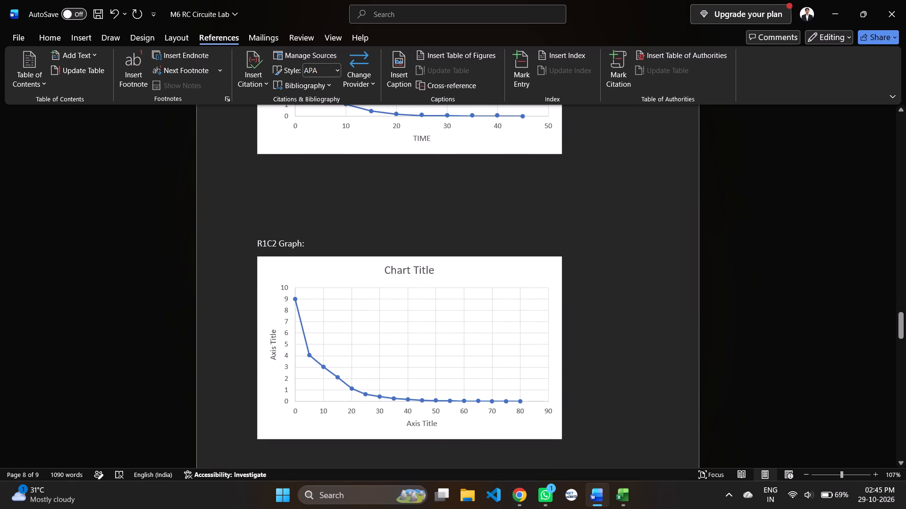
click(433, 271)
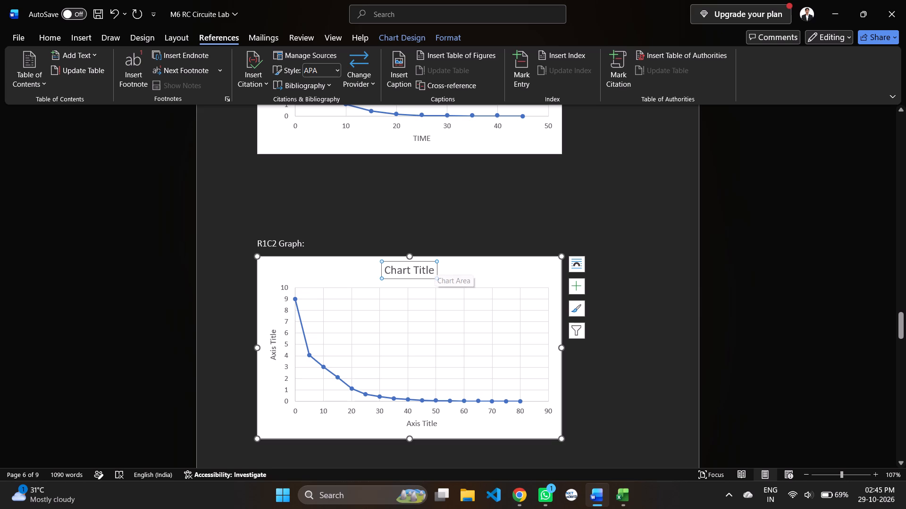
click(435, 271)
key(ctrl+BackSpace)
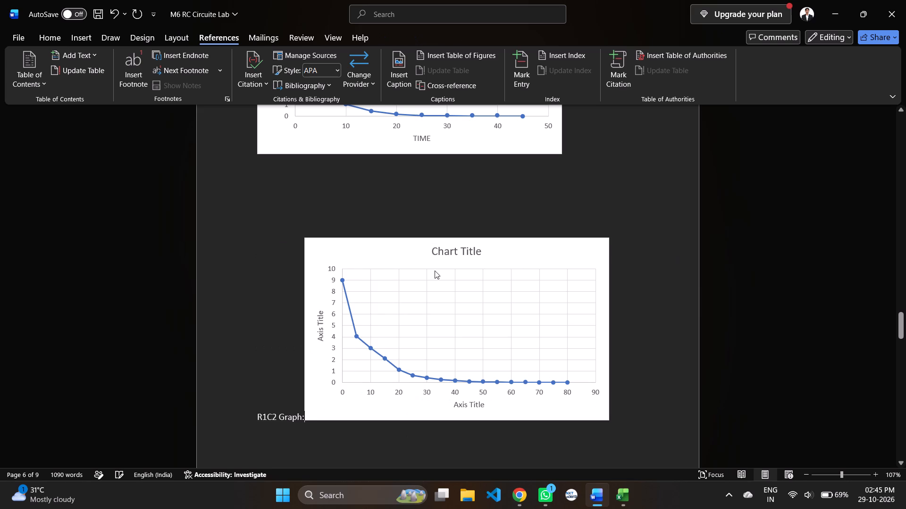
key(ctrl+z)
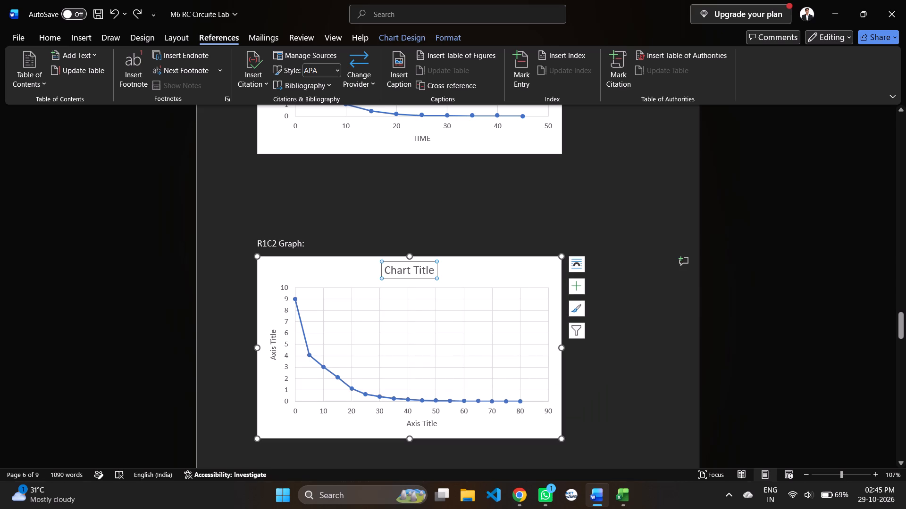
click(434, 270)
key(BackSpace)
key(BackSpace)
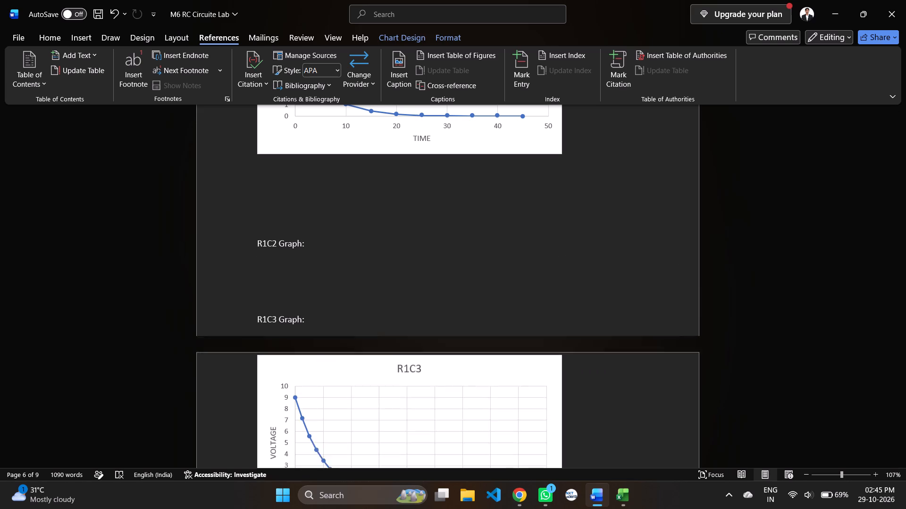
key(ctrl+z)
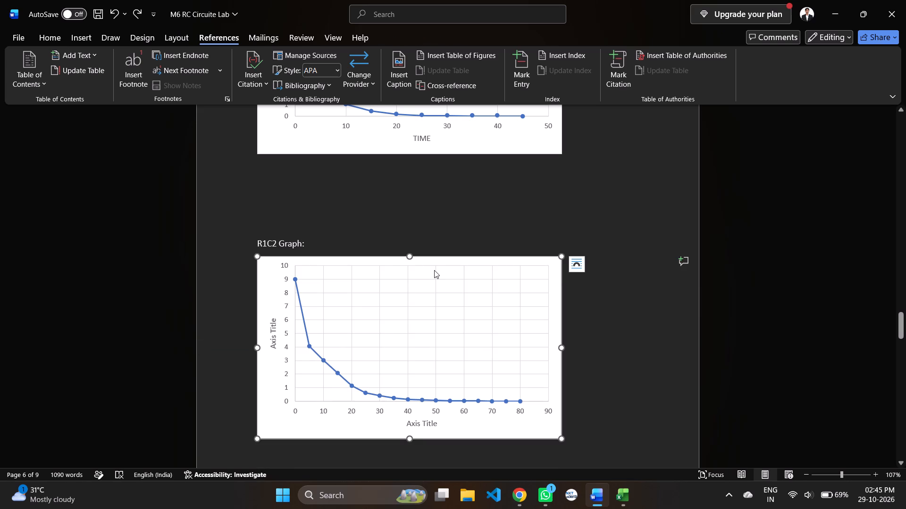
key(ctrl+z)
Replace the chart title of the scatter chart under "R1C2 Graph:" with R1C2.
click(429, 269)
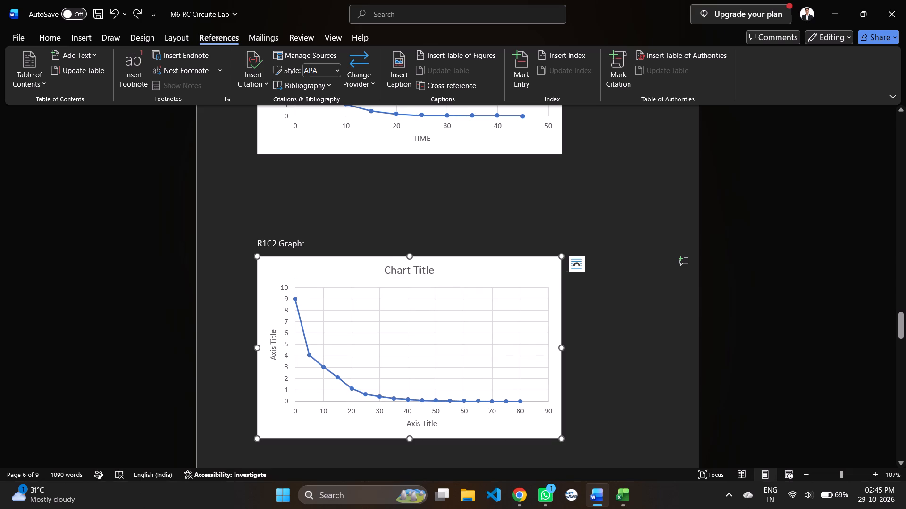
click(434, 269)
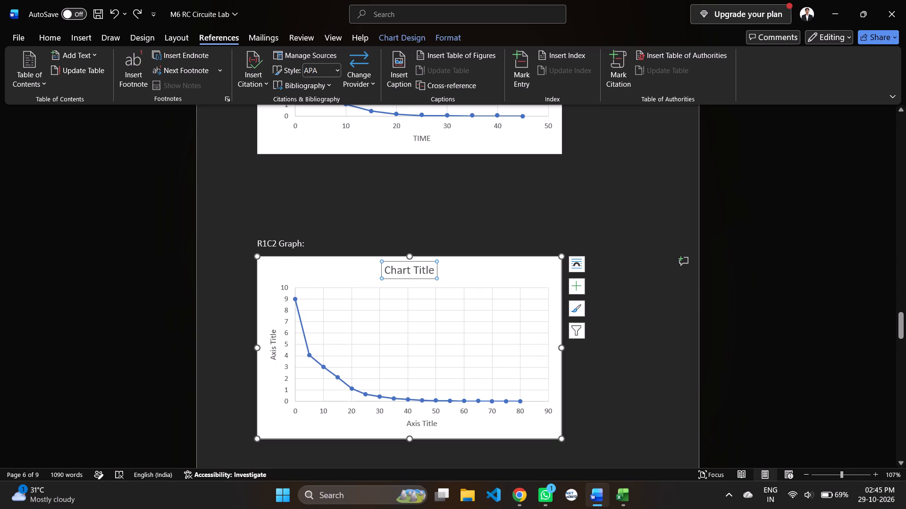
click(434, 269)
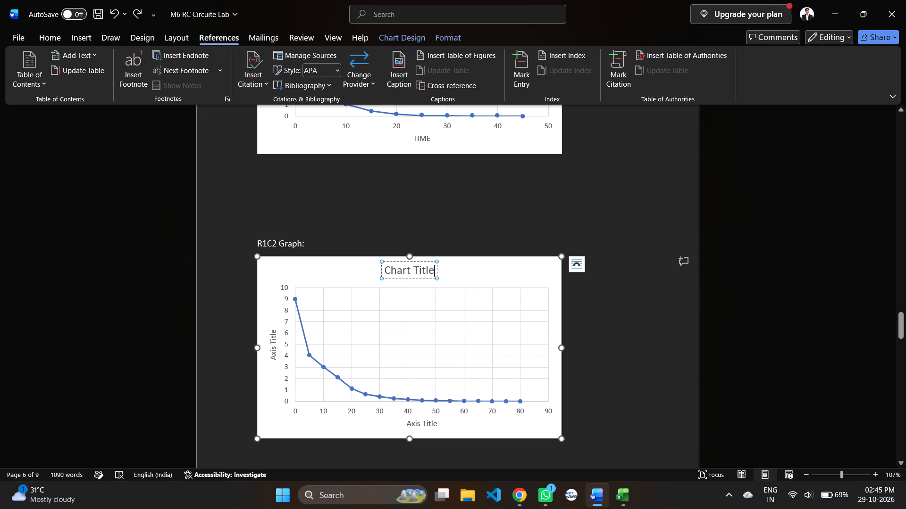
key(BackSpace)
key(BackSpace)
key(BackSpace)
key(BackSpace)
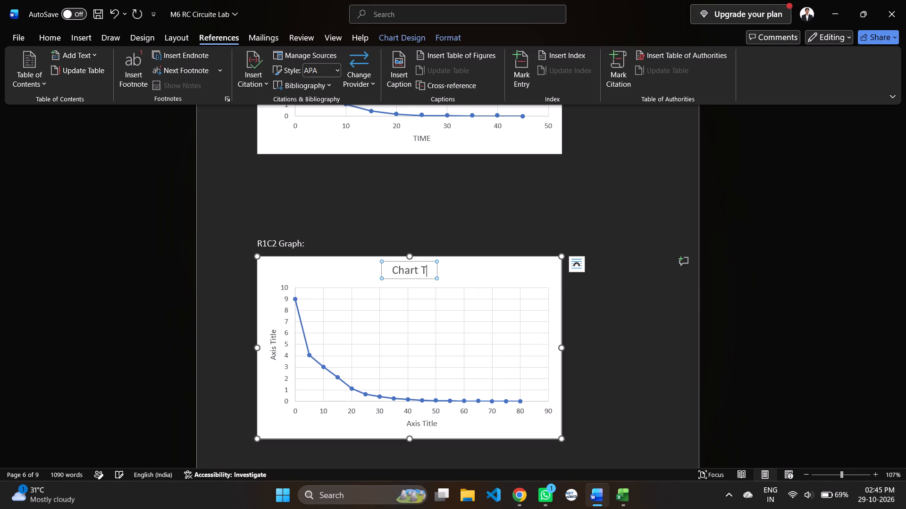
key(BackSpace)
key(BackSpace)
key(BackSpace)
key(BackSpace)
key(BackSpace)
key(BackSpace)
key(BackSpace)
text(R1C2)
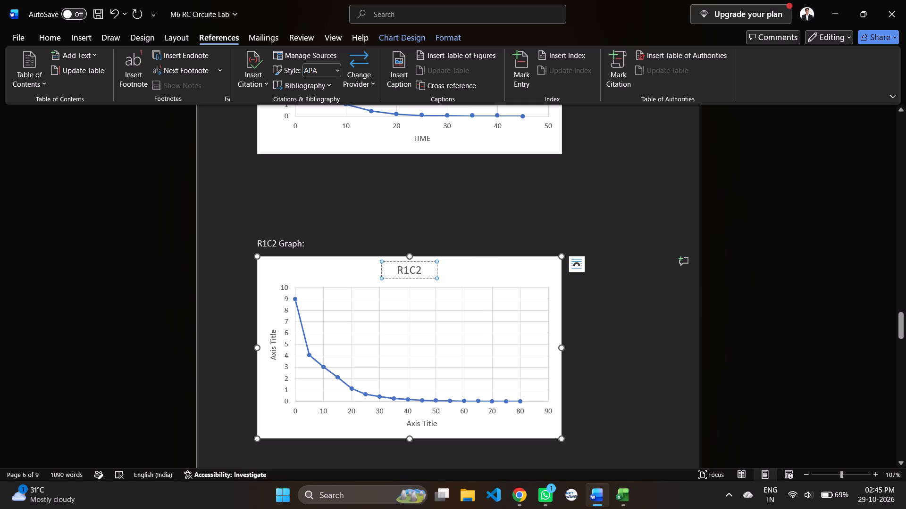
Set the R1C2 chart's vertical axis title to VOLTAGE.
double_click(271, 330)
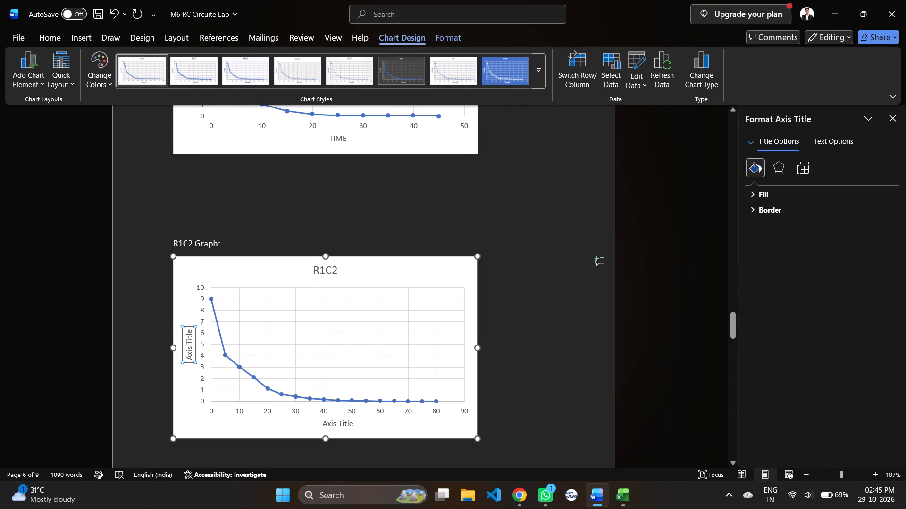
click(892, 111)
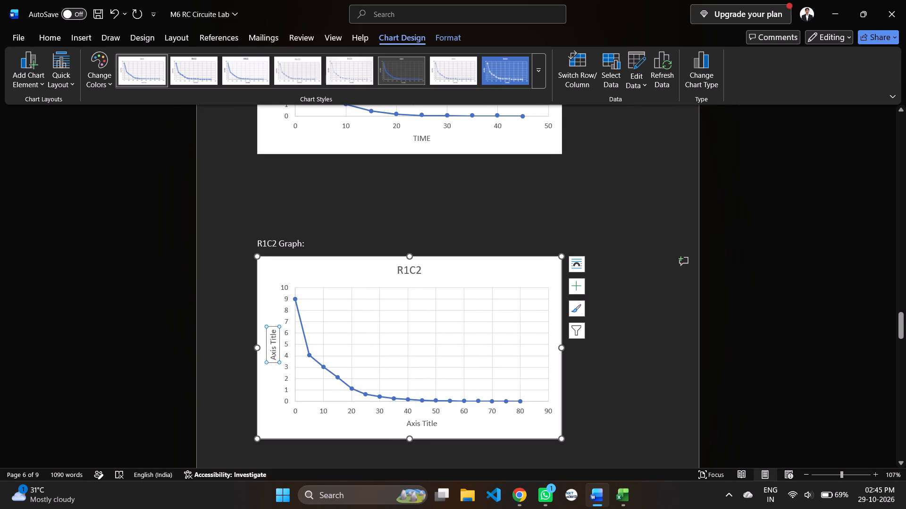
click(275, 330)
key(BackSpace)
key(BackSpace)
key(BackSpace)
key(BackSpace)
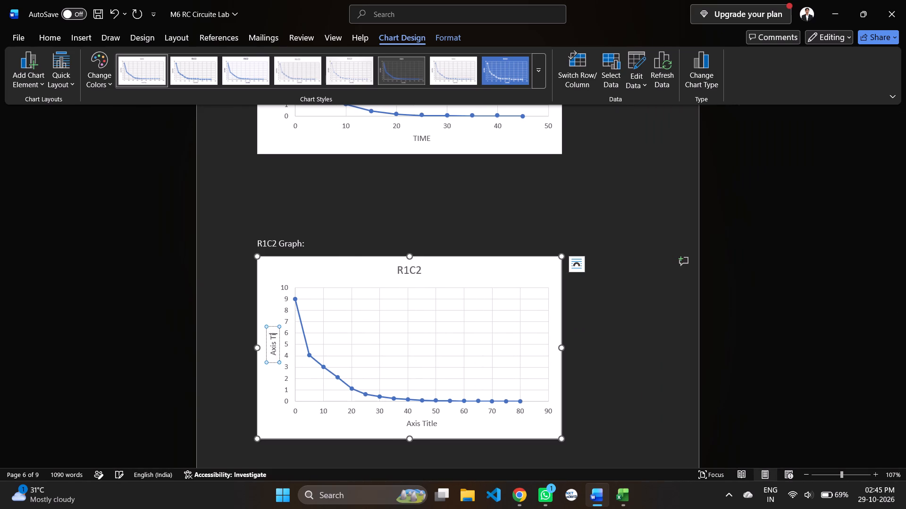
key(BackSpace)
key(BackSpace)
key(BackSpace)
key(BackSpace)
key(BackSpace)
key(BackSpace)
text(VOLTAGE)
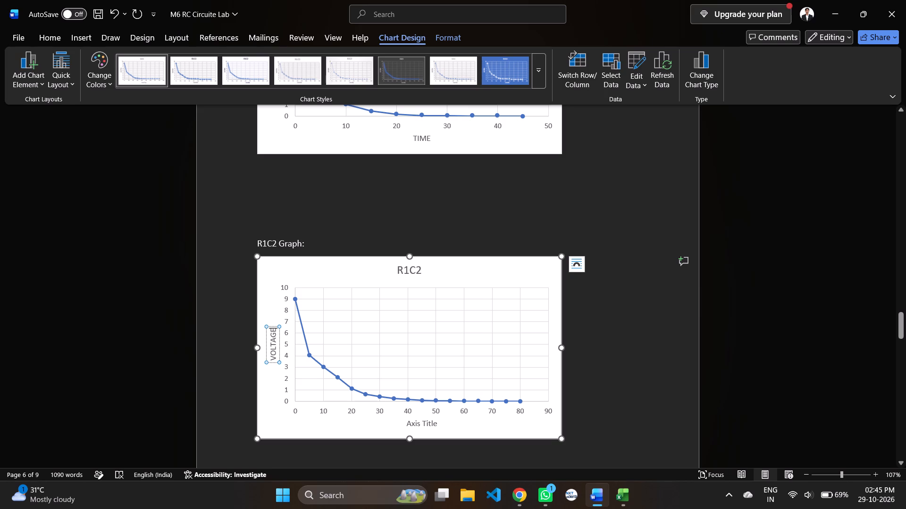
Set the R1C2 chart's horizontal axis title to TIME and deselect the chart.
click(431, 421)
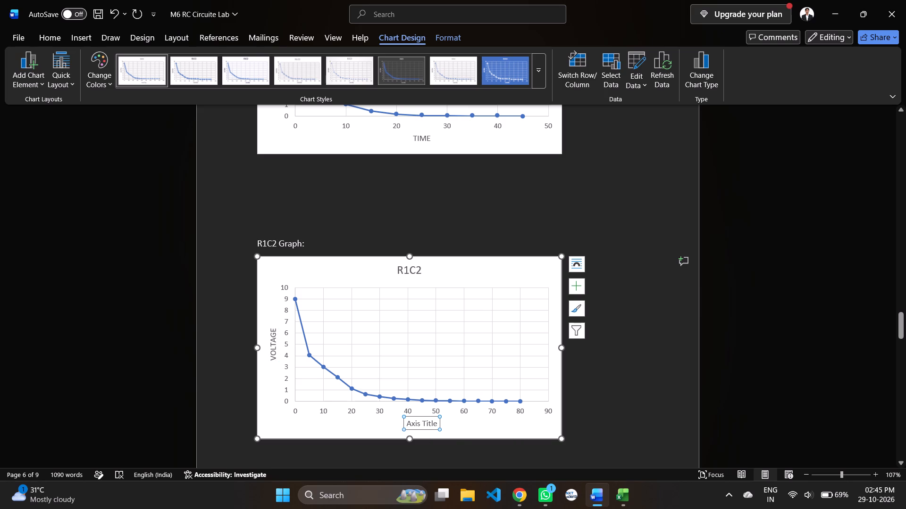
click(435, 423)
key(Right)
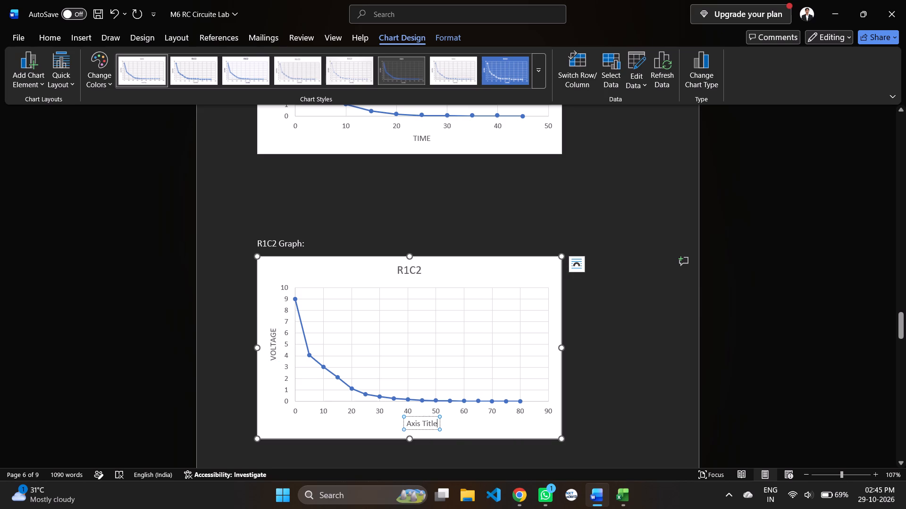
key(BackSpace)
key(BackSpace)
key(BackSpace)
key(BackSpace)
key(BackSpace)
key(BackSpace)
key(BackSpace)
key(BackSpace)
key(BackSpace)
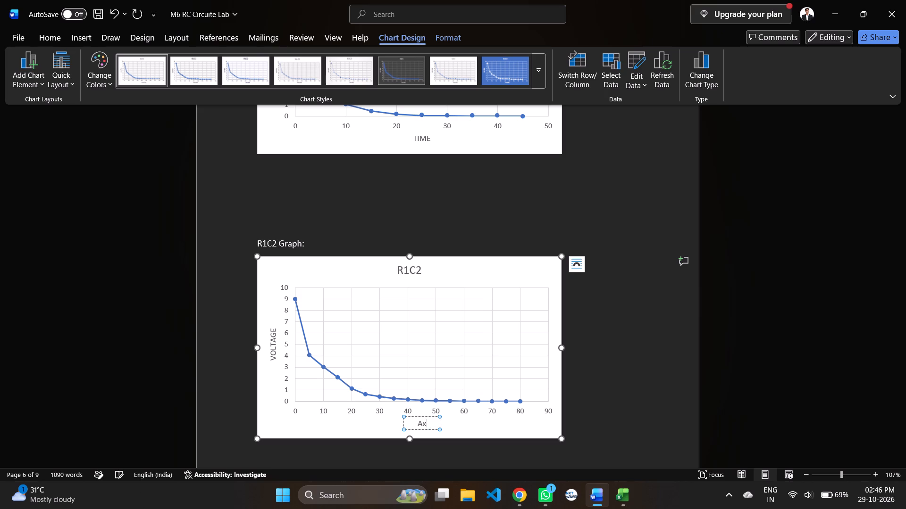
key(BackSpace)
text(TIME)
scroll(450, 436, down, 4)
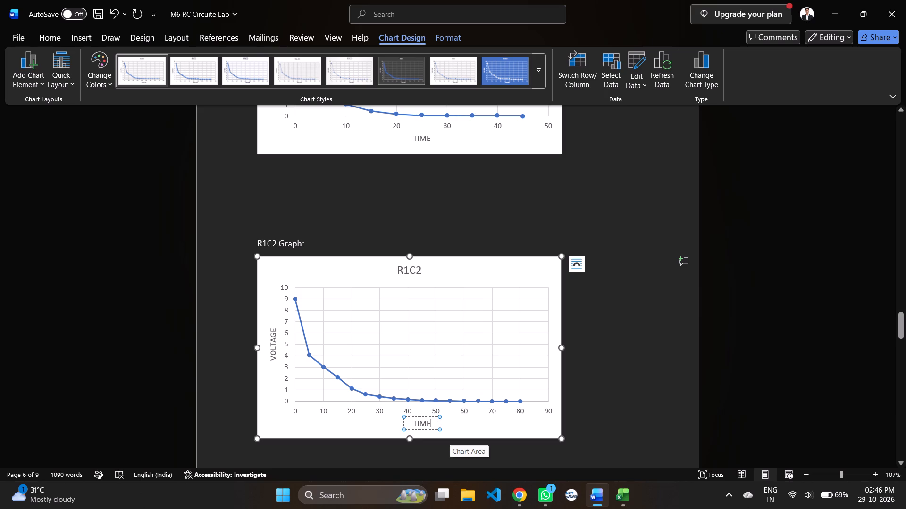
click(642, 388)
Review the report's graphs, RESULT section and first viva answers, and switch to the ChatGPT conversation in Chrome to look at its answers.
scroll(642, 388, down, 5)
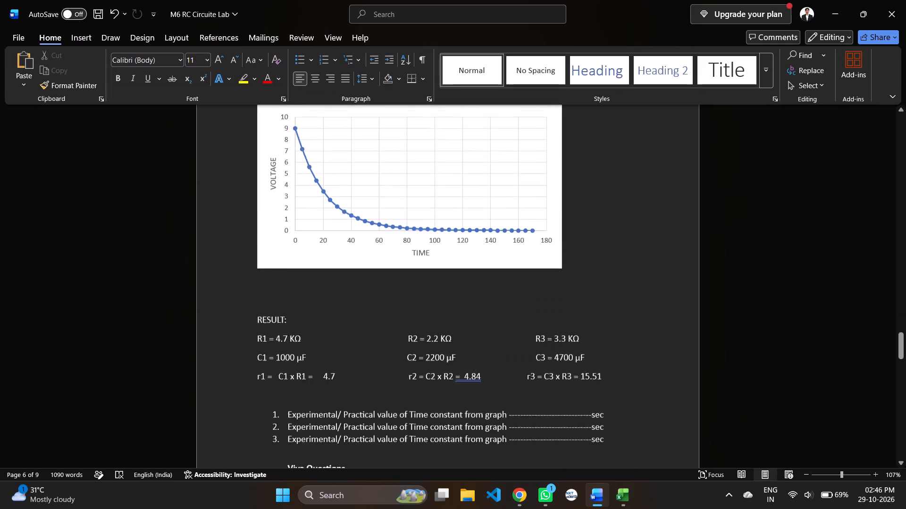
scroll(642, 388, down, 4)
scroll(642, 388, up, 1)
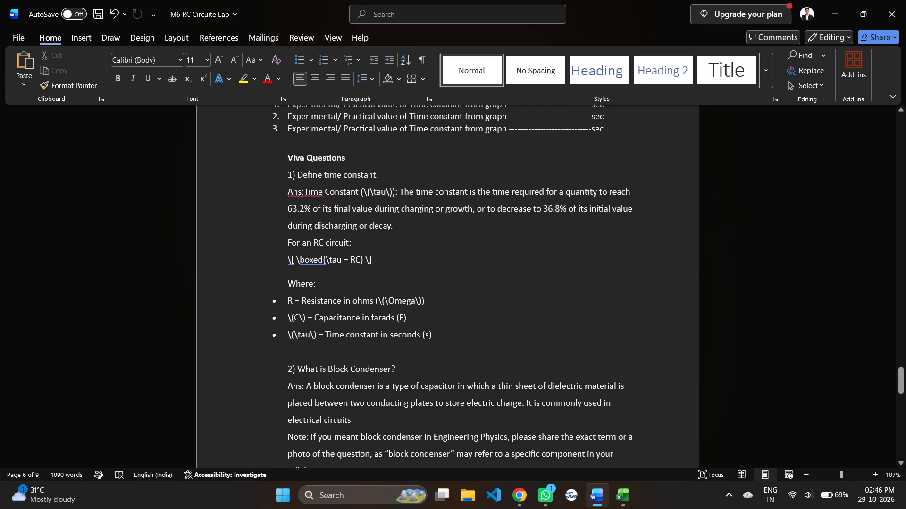
scroll(642, 388, up, 8)
scroll(642, 388, down, 1)
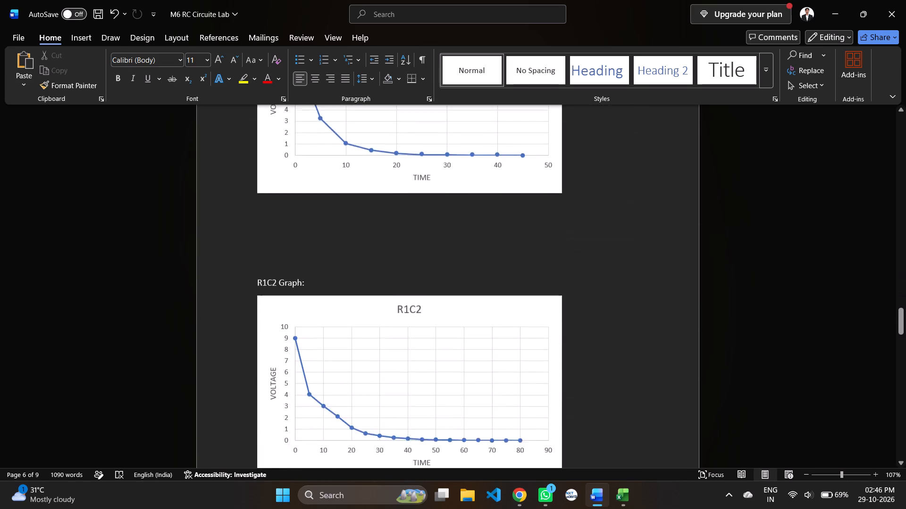
scroll(642, 388, up, 5)
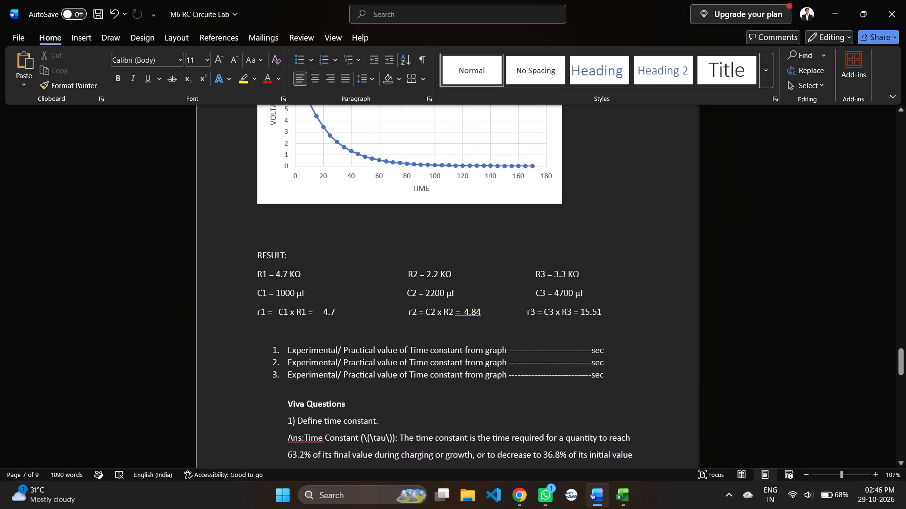
scroll(530, 434, down, 1)
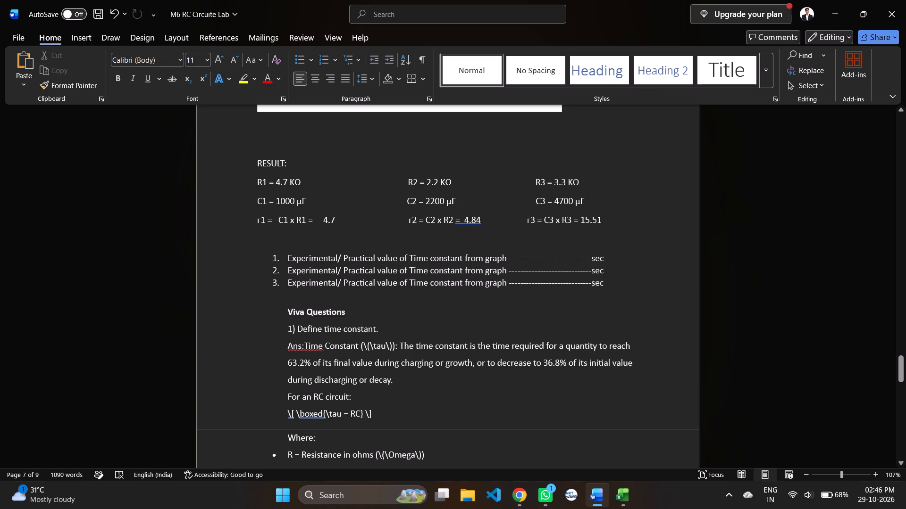
click(519, 504)
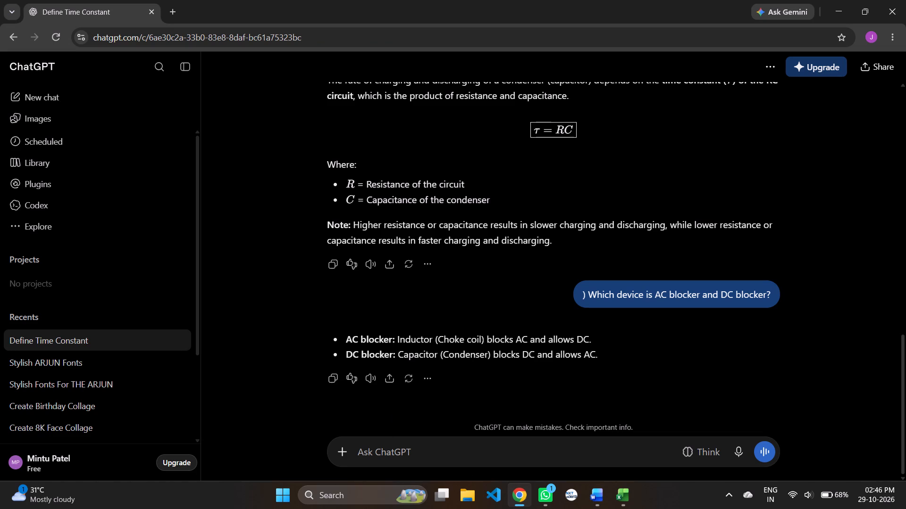
Switch to the Word report and delete the raw LaTeX boxed formula under "For an RC circuit:" in viva answer 1.
click(592, 493)
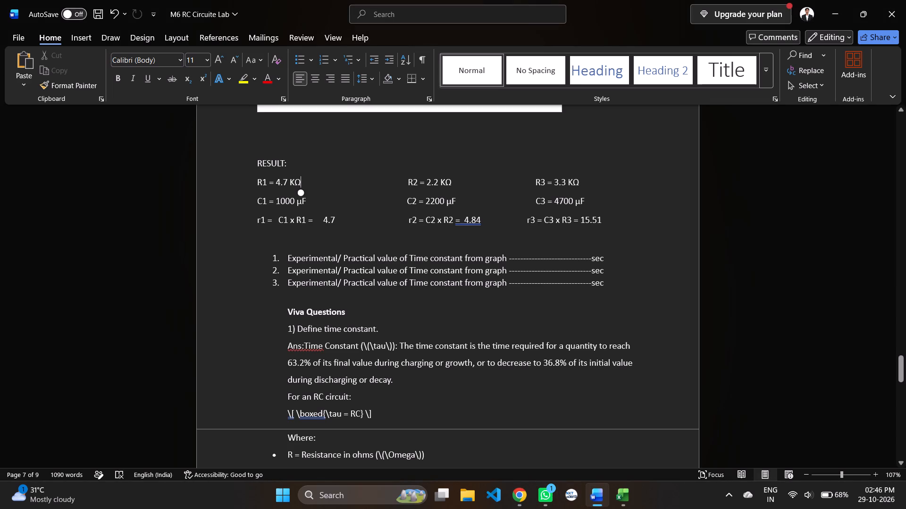
scroll(472, 378, right, 2)
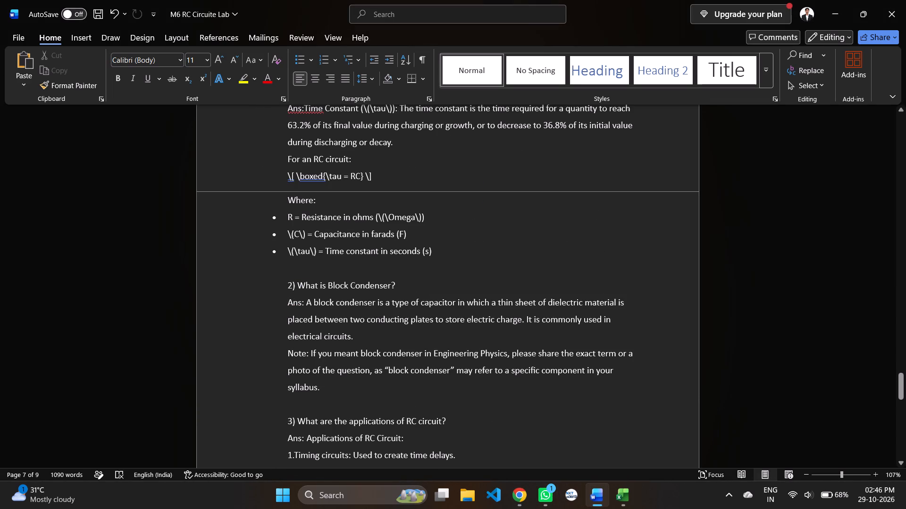
click(379, 176)
key(BackSpace)
key(BackSpace)
key(BackSpace)
key(BackSpace)
key(BackSpace)
key(BackSpace)
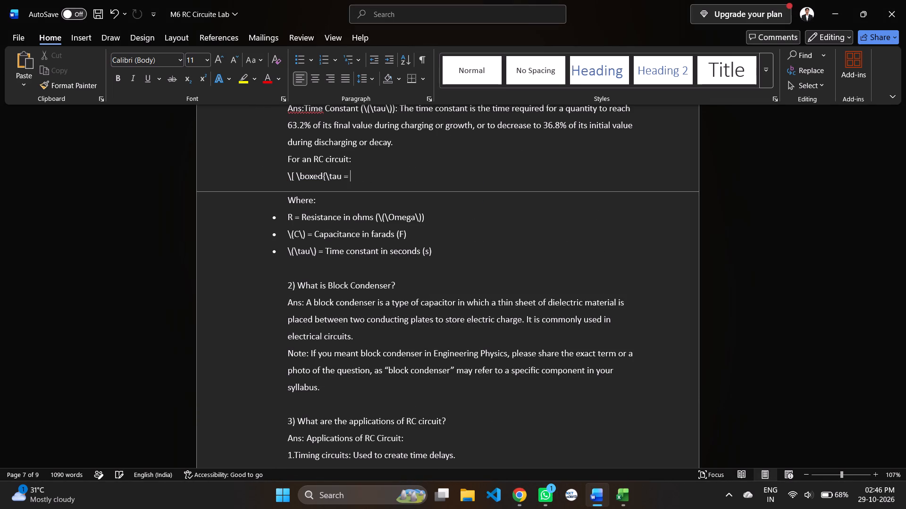
key(BackSpace)
key(BackSpace)
key(BackSpace)
key(BackSpace)
key(BackSpace)
key(BackSpace)
key(BackSpace)
key(BackSpace)
key(BackSpace)
key(BackSpace)
key(BackSpace)
key(BackSpace)
key(BackSpace)
key(BackSpace)
key(BackSpace)
key(BackSpace)
key(BackSpace)
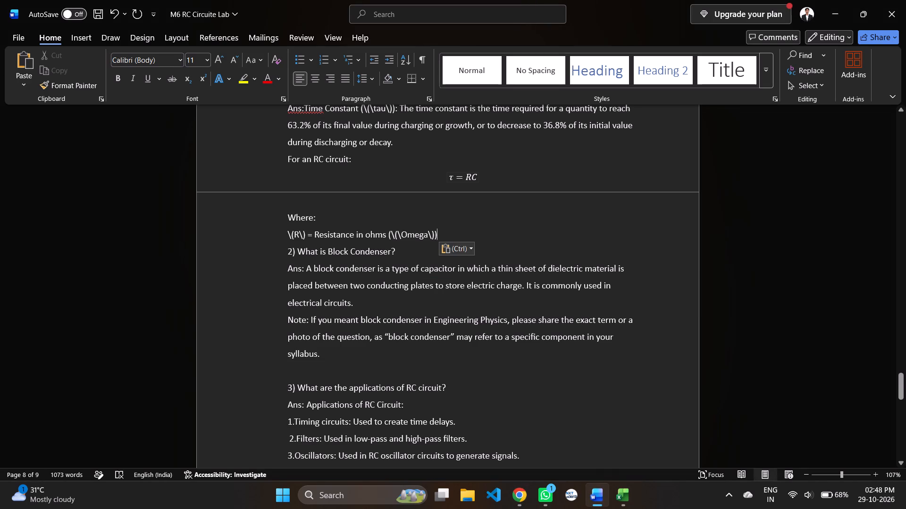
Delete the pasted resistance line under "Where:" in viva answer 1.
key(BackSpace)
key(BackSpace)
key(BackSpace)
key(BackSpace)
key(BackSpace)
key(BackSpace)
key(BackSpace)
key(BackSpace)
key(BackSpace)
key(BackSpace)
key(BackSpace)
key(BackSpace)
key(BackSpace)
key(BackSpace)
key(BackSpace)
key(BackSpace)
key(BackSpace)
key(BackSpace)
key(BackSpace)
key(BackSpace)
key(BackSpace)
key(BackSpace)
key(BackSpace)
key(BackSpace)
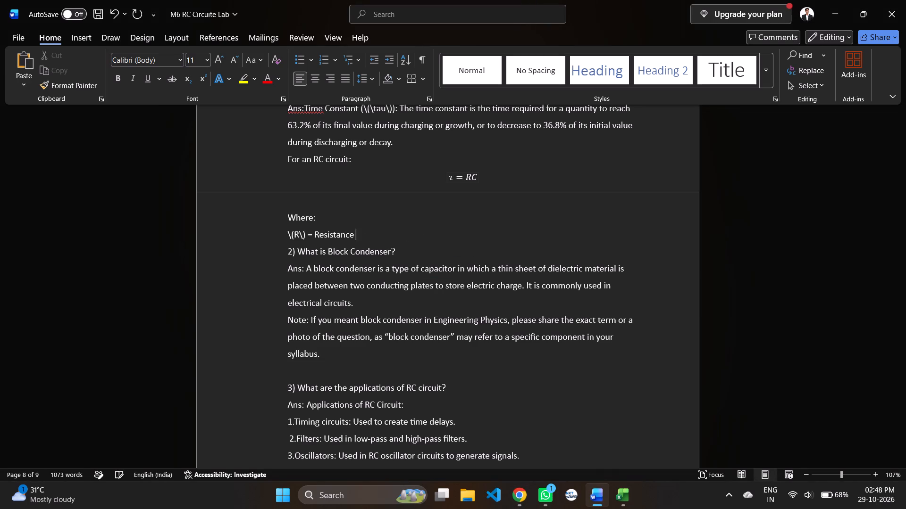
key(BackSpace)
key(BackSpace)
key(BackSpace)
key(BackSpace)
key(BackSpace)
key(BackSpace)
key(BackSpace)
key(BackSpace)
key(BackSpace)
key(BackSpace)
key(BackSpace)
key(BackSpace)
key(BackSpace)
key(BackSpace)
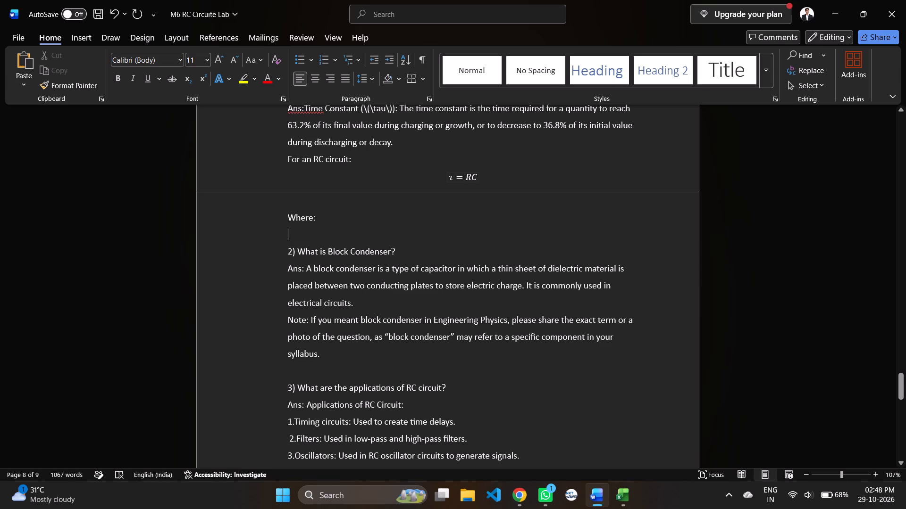
Look over the remaining viva answers, then the R1C3 graph and RESULT section.
scroll(571, 336, down, 6)
scroll(571, 336, right, 1)
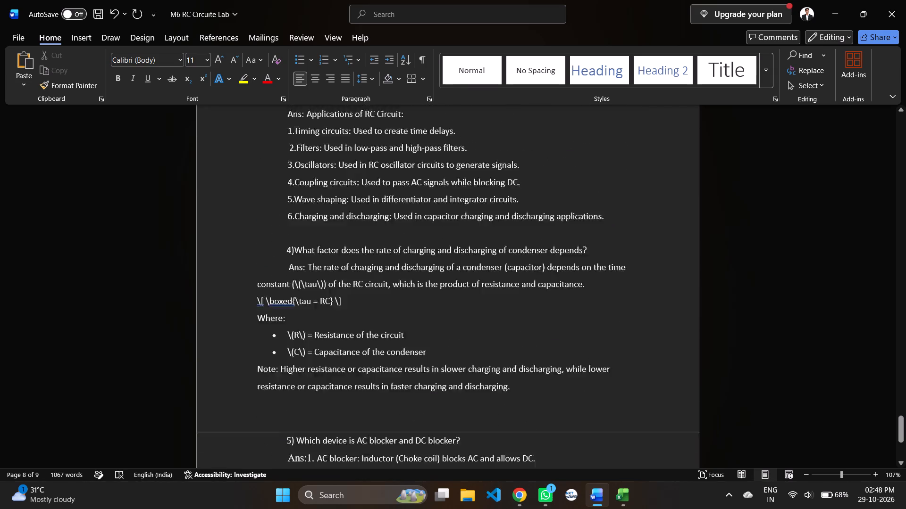
scroll(571, 336, right, 4)
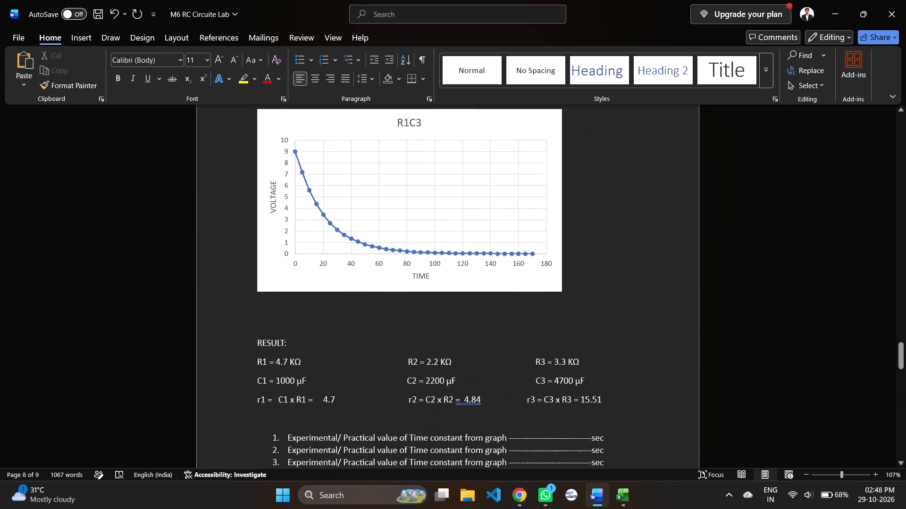
Replace the dashes in the first "Experimental/ Practical value of Time constant from graph" line under RESULT with 5 sec.
scroll(571, 336, right, 1)
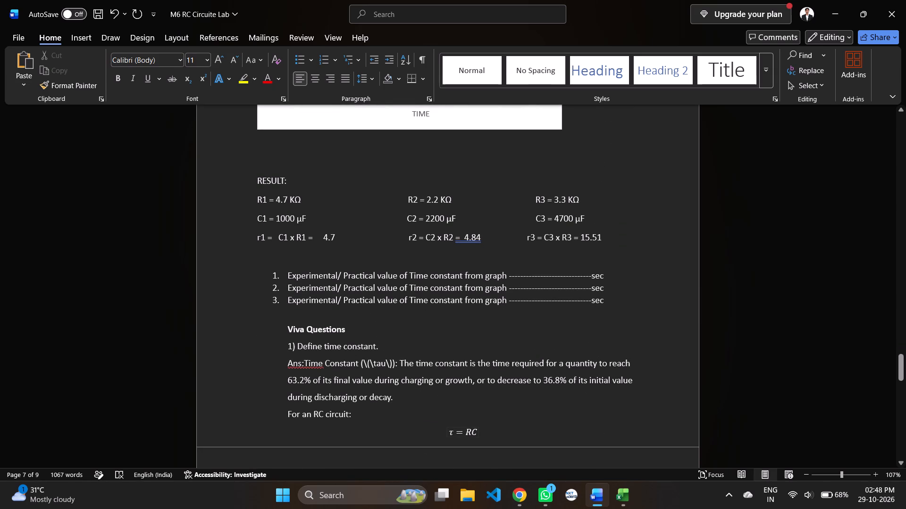
click(547, 273)
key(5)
key(BackSpace)
key(Right)
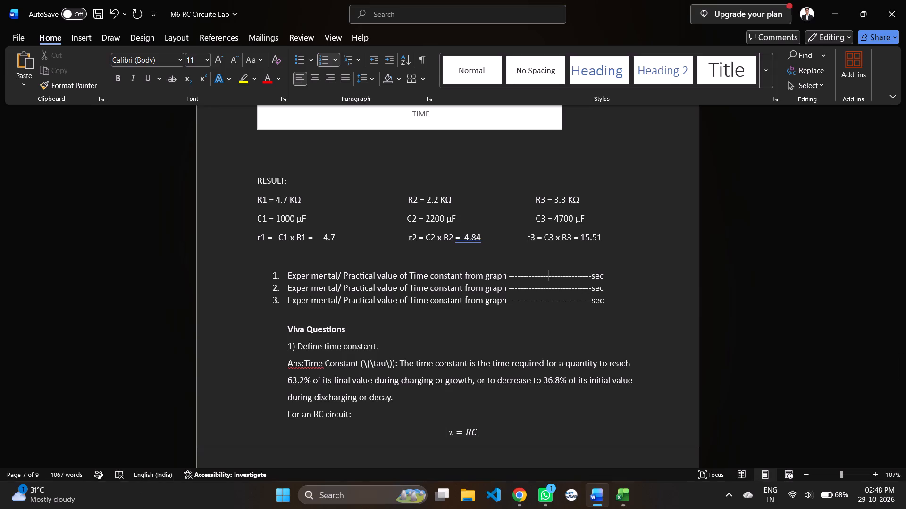
key(Right)
key(Right)
key(Right)
key(Right)
key(Right)
key(Right)
key(Right)
key(Right)
key(Right)
key(Right)
key(Right)
key(Right)
key(Right)
key(Right)
key(Right)
key(Right)
key(Left)
key(BackSpace)
key(BackSpace)
key(BackSpace)
key(BackSpace)
key(BackSpace)
key(BackSpace)
key(BackSpace)
key(BackSpace)
key(BackSpace)
key(BackSpace)
key(BackSpace)
key(BackSpace)
key(BackSpace)
key(BackSpace)
key(BackSpace)
key(BackSpace)
key(BackSpace)
key(BackSpace)
key(BackSpace)
key(BackSpace)
key(BackSpace)
key(BackSpace)
key(BackSpace)
key(BackSpace)
key(BackSpace)
key(BackSpace)
key(BackSpace)
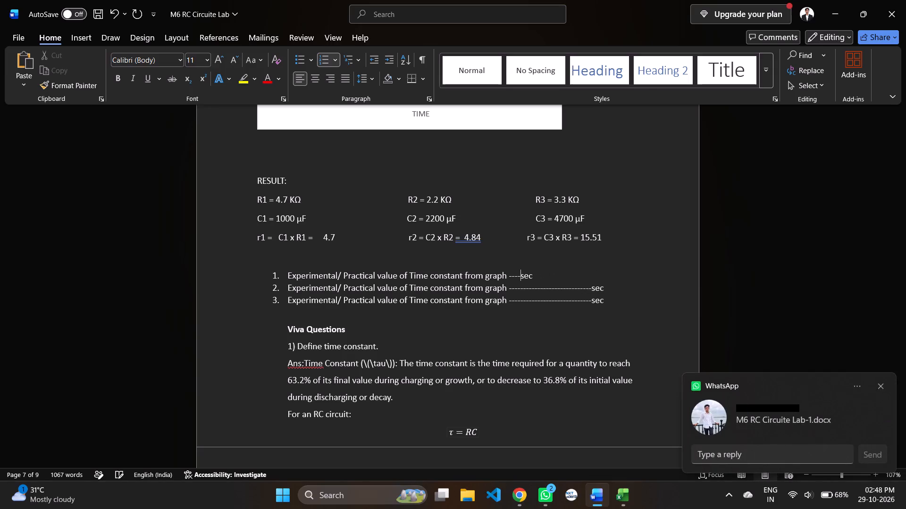
key(BackSpace)
key(BackSpace)
key(BackSpace)
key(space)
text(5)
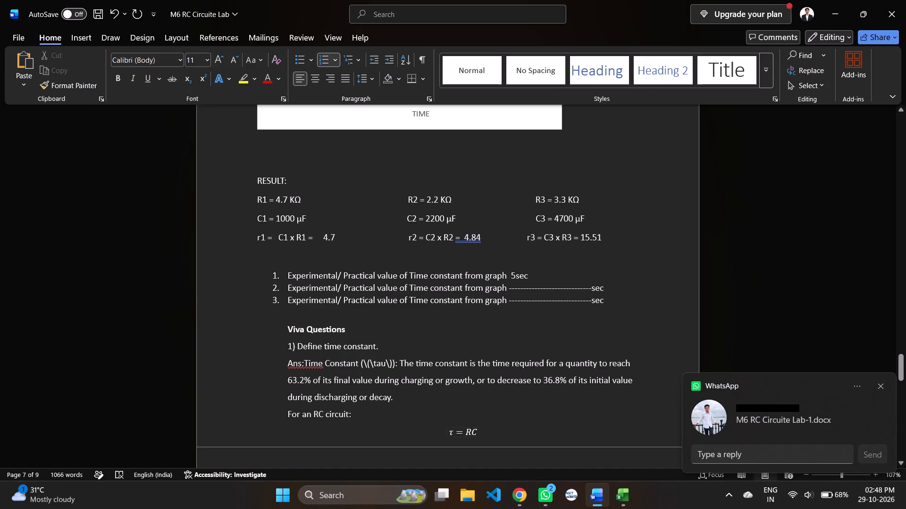
Replace the dashes in the second experimental time constant line under RESULT with 10 sec.
click(593, 287)
key(BackSpace)
key(BackSpace)
key(BackSpace)
key(BackSpace)
key(BackSpace)
key(BackSpace)
key(BackSpace)
key(BackSpace)
key(BackSpace)
key(BackSpace)
key(BackSpace)
key(BackSpace)
key(BackSpace)
key(BackSpace)
key(BackSpace)
key(BackSpace)
key(BackSpace)
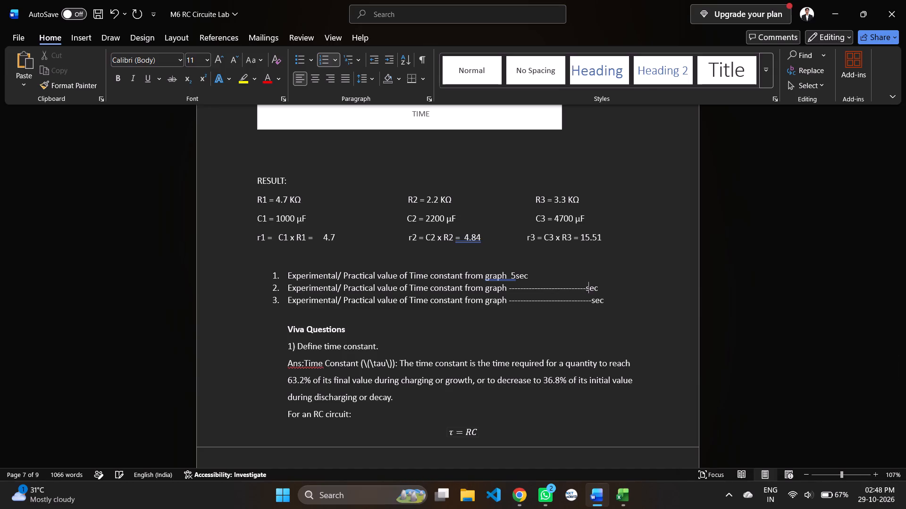
key(BackSpace)
key(BackSpace)
key(BackSpace)
key(BackSpace)
key(BackSpace)
key(BackSpace)
key(BackSpace)
key(BackSpace)
key(BackSpace)
key(BackSpace)
key(BackSpace)
key(BackSpace)
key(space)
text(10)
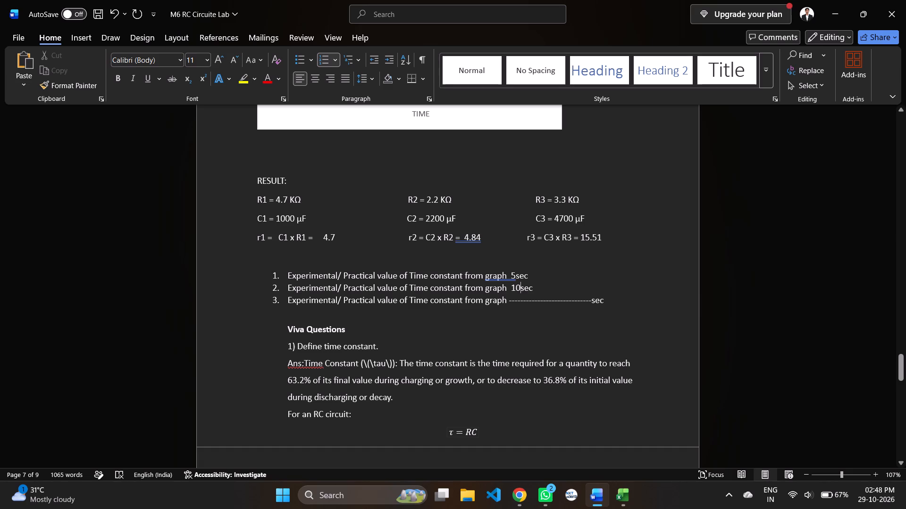
Replace the dashes in the third experimental time constant line under RESULT with 20 sec.
click(592, 301)
key(BackSpace)
key(BackSpace)
key(BackSpace)
key(BackSpace)
key(BackSpace)
key(BackSpace)
key(BackSpace)
key(BackSpace)
key(BackSpace)
key(BackSpace)
key(BackSpace)
key(BackSpace)
key(BackSpace)
key(BackSpace)
key(BackSpace)
key(BackSpace)
key(BackSpace)
key(BackSpace)
key(BackSpace)
key(BackSpace)
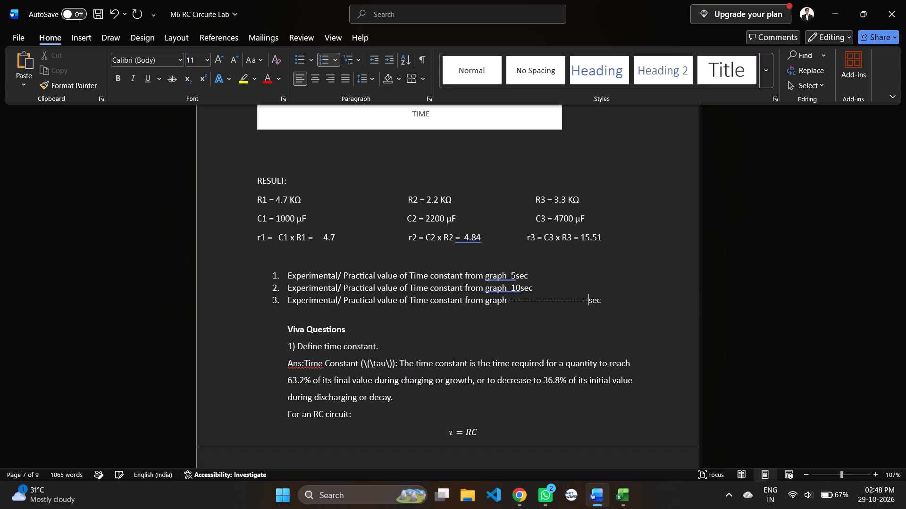
key(BackSpace)
key(BackSpace)
key(BackSpace)
key(BackSpace)
key(BackSpace)
key(BackSpace)
key(BackSpace)
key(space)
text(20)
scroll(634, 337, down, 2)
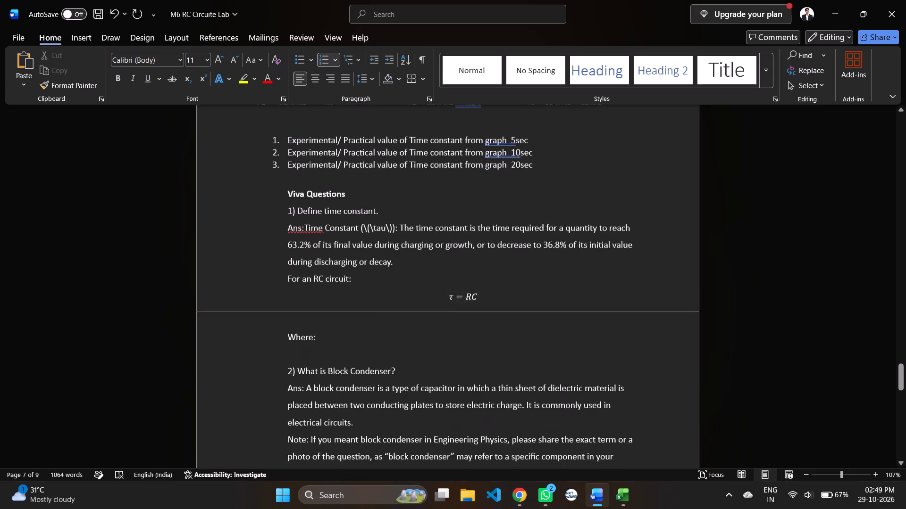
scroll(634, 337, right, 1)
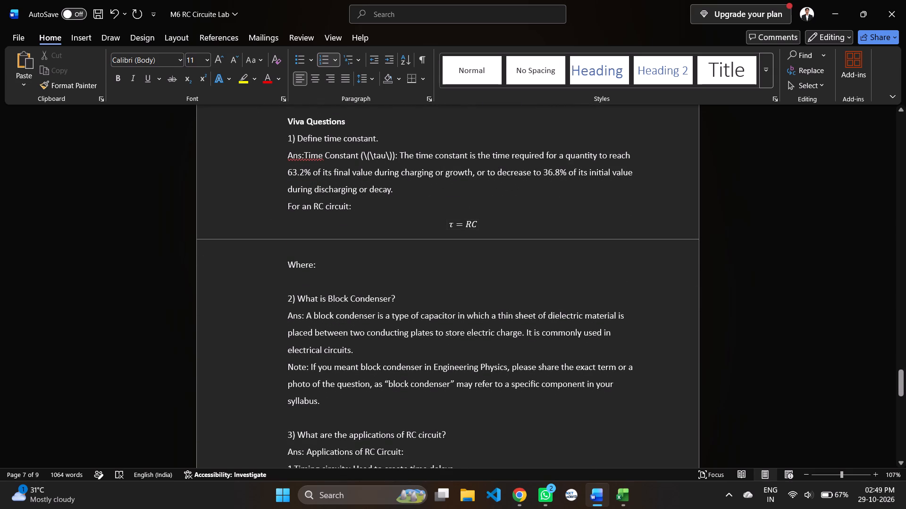
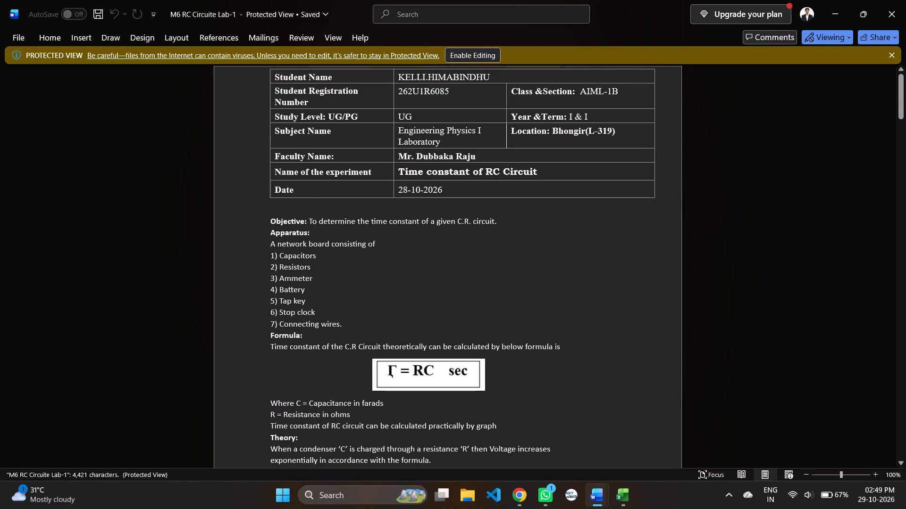
Copy all five viva questions with their answers from the M6 RC Circuite Lab-1 document and switch back to the M6 RC Circuite Lab report.
scroll(518, 186, down, 16)
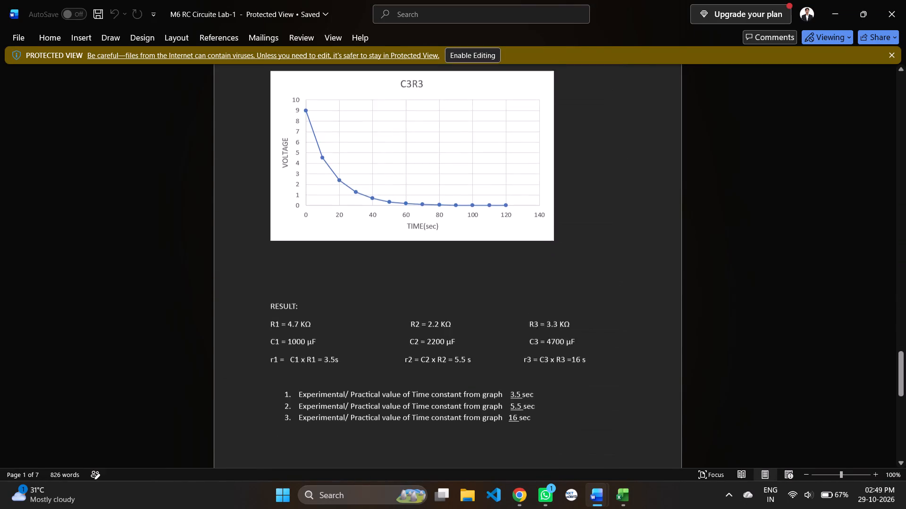
scroll(518, 186, down, 4)
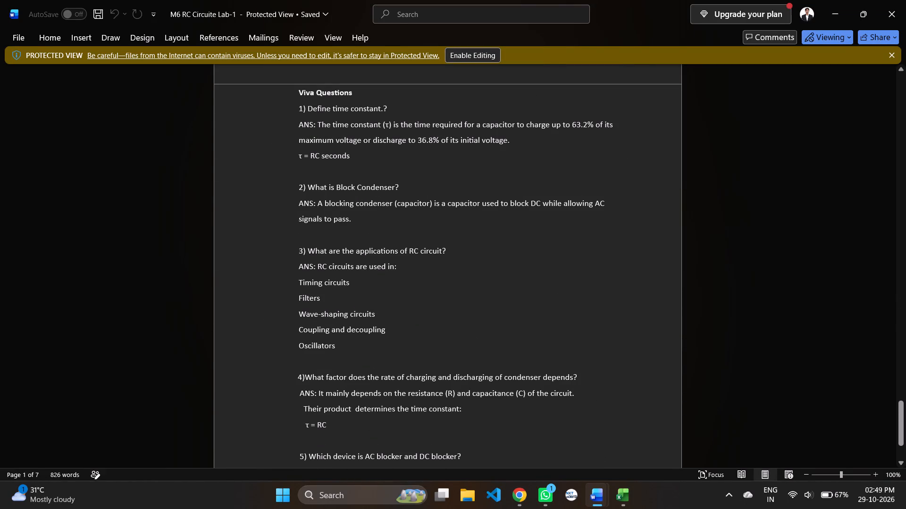
drag(319, 126, 489, 164)
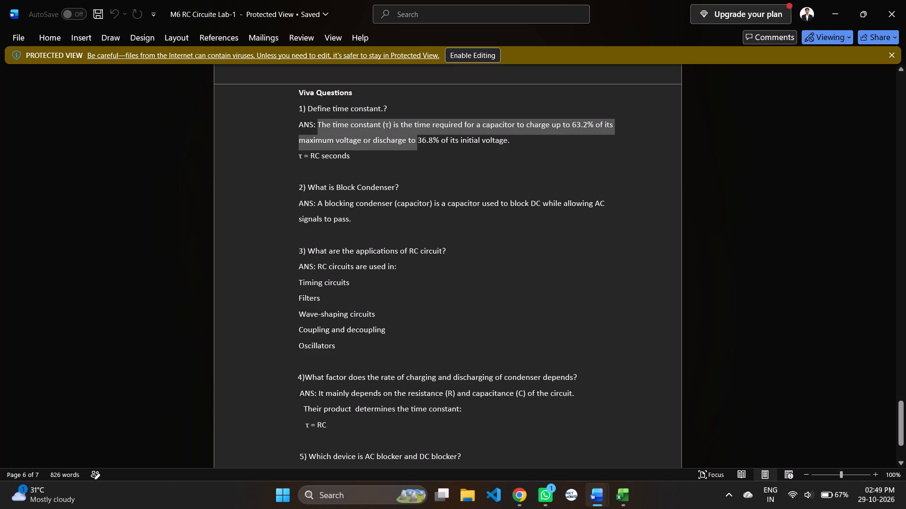
drag(489, 164, 526, 164)
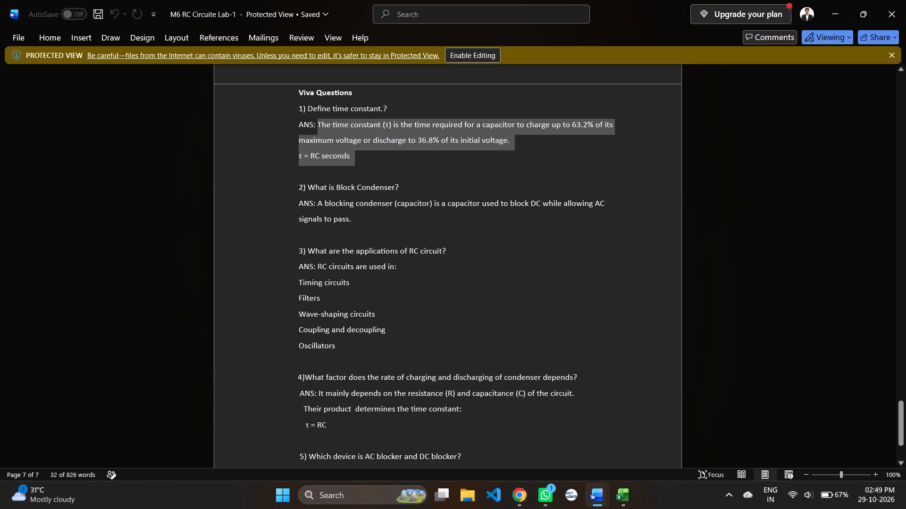
drag(298, 107, 696, 508)
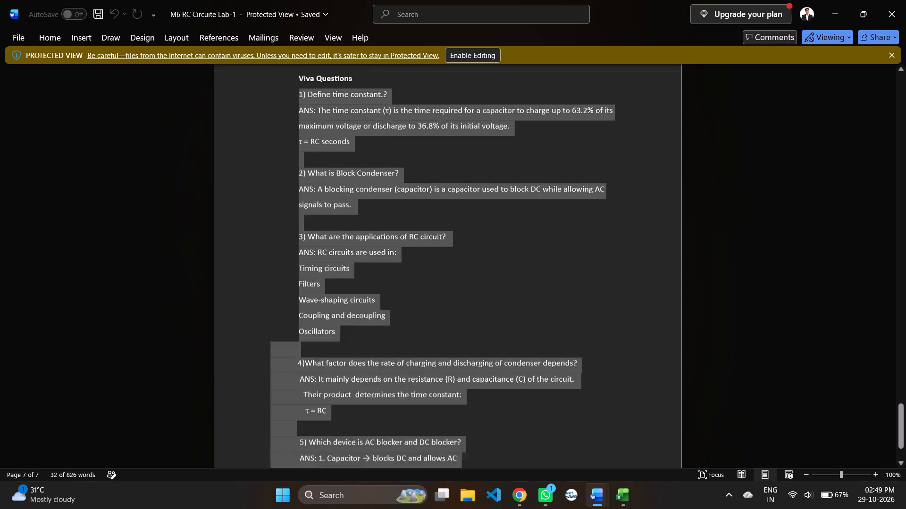
drag(696, 508, 698, 508)
key(ctrl+c)
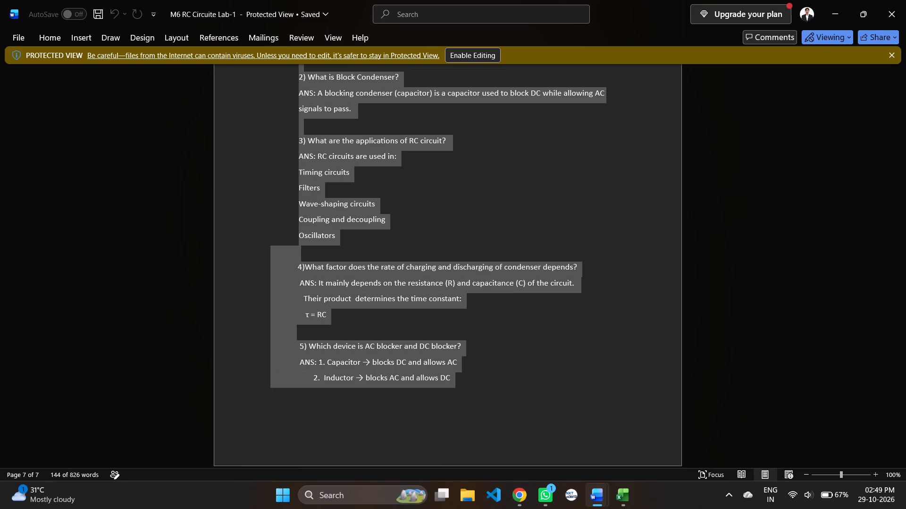
click(601, 492)
click(568, 440)
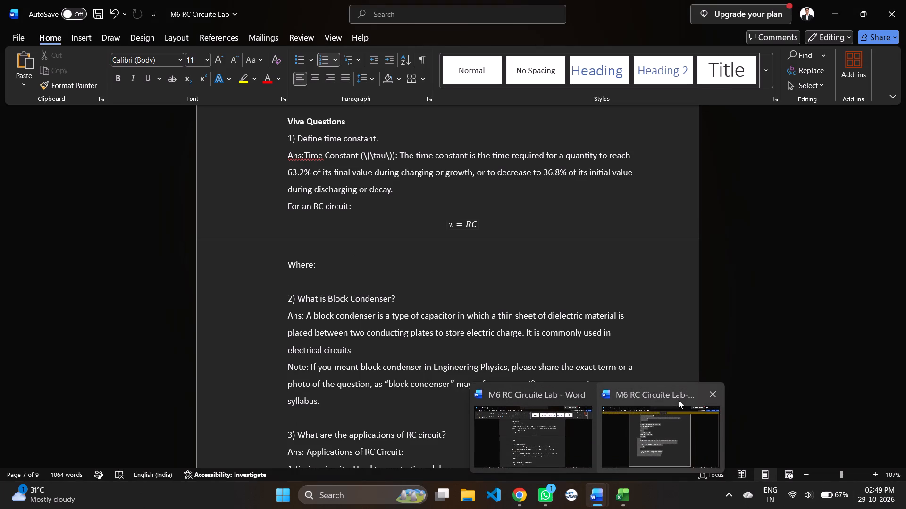
Replace everything below the Viva Questions heading in M6 RC Circuite Lab with the viva questions and answers copied from M6 RC Circuite Lab-1.
click(673, 419)
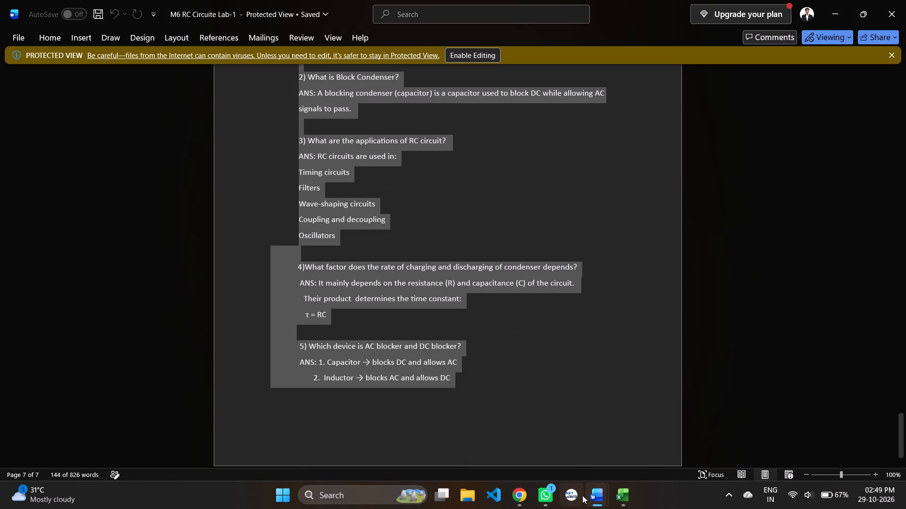
click(589, 500)
click(548, 452)
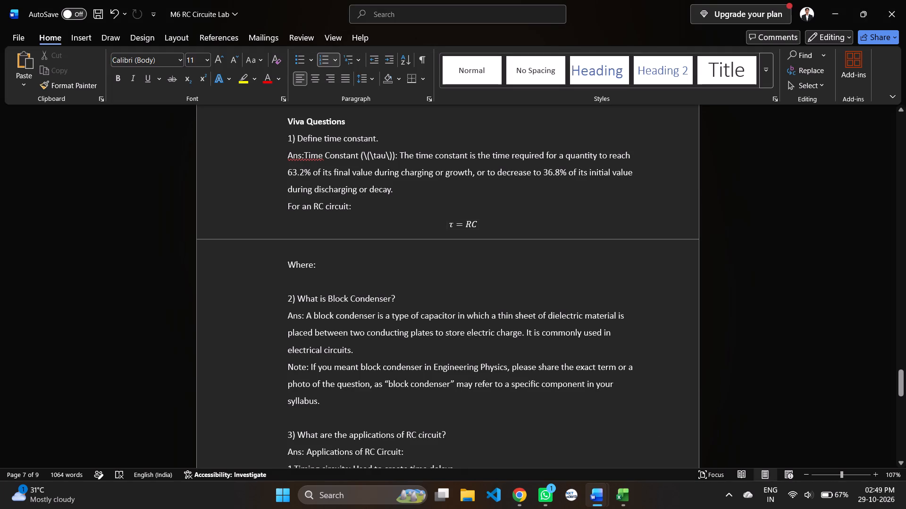
drag(287, 140, 782, 508)
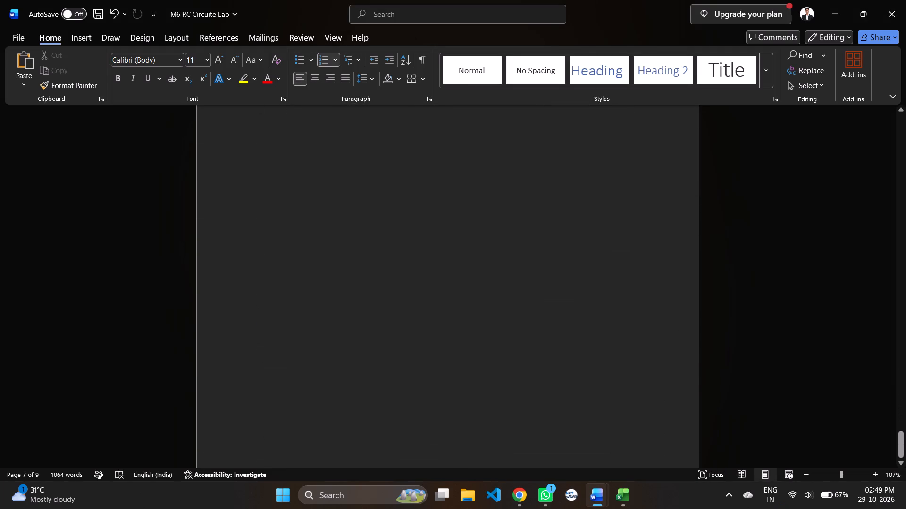
drag(782, 508, 818, 122)
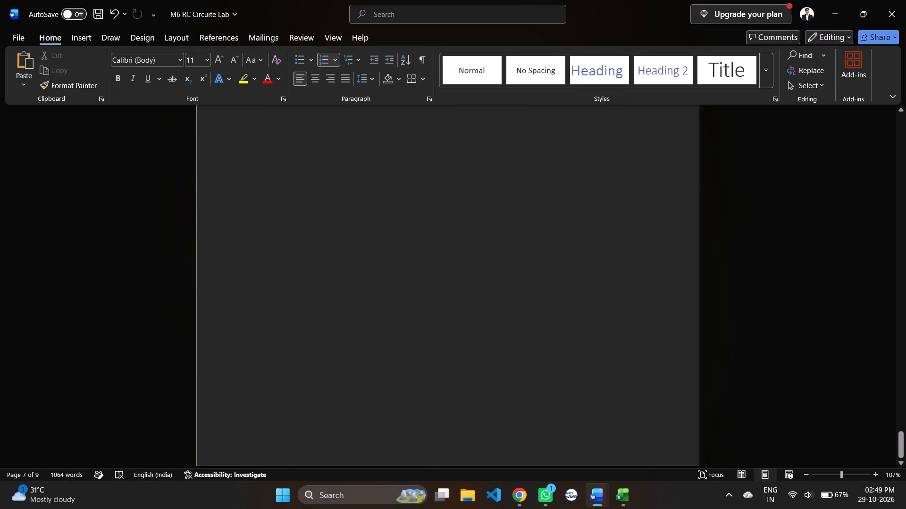
drag(818, 122, 905, 372)
key(BackSpace)
key(Delete)
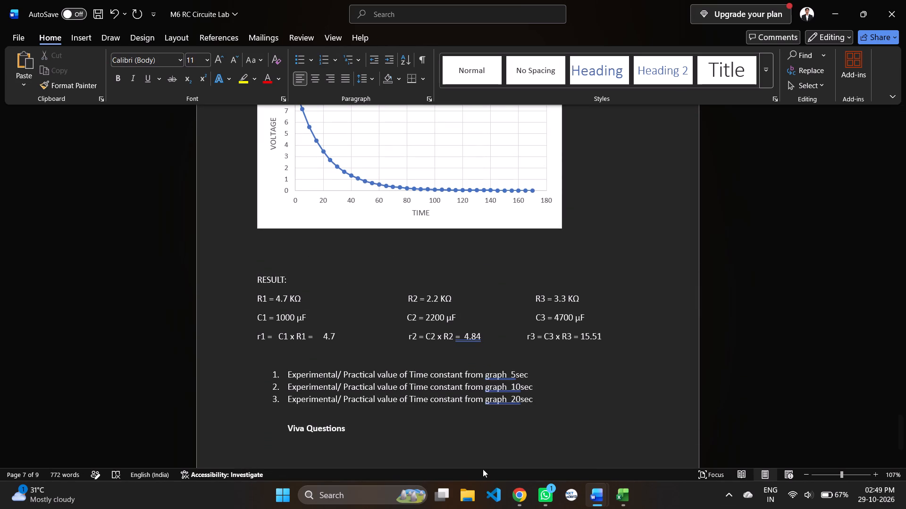
key(ctrl+v)
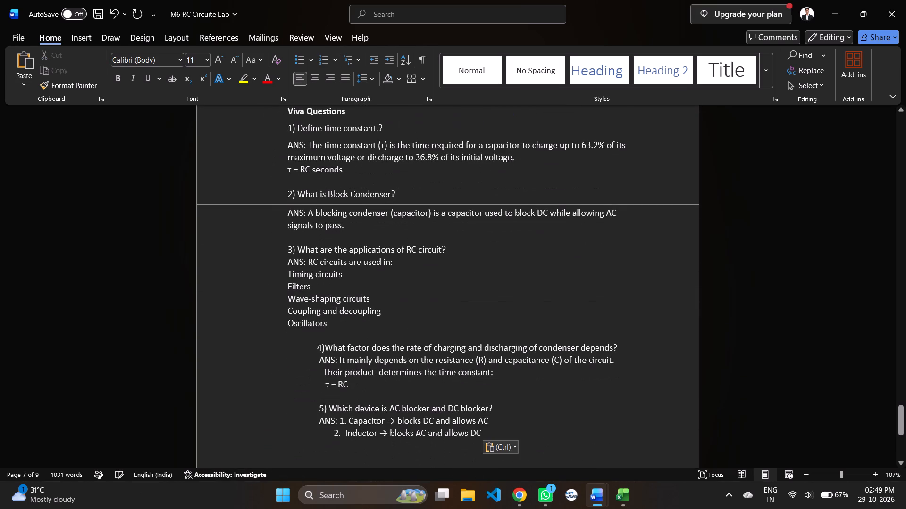
Remove the extra indentation in front of viva question 4, undoing the excess deletions.
scroll(531, 388, down, 5)
scroll(531, 388, up, 3)
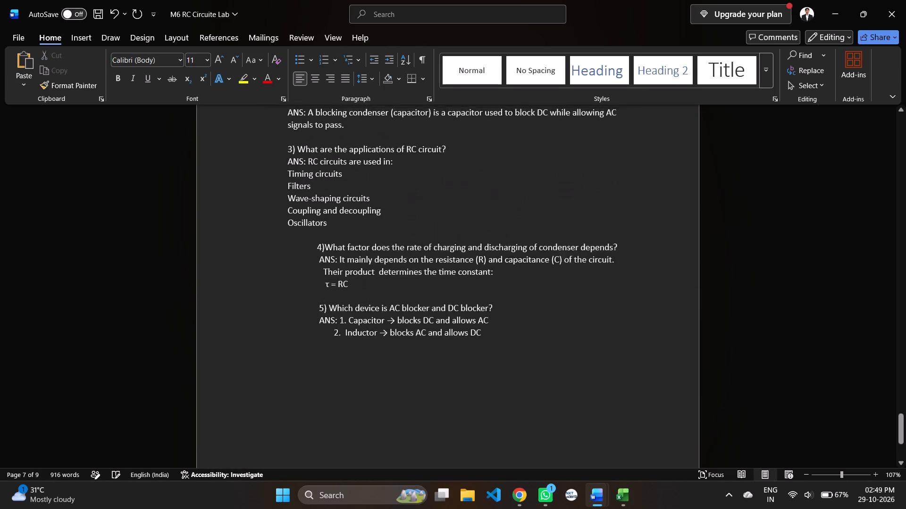
scroll(531, 388, up, 2)
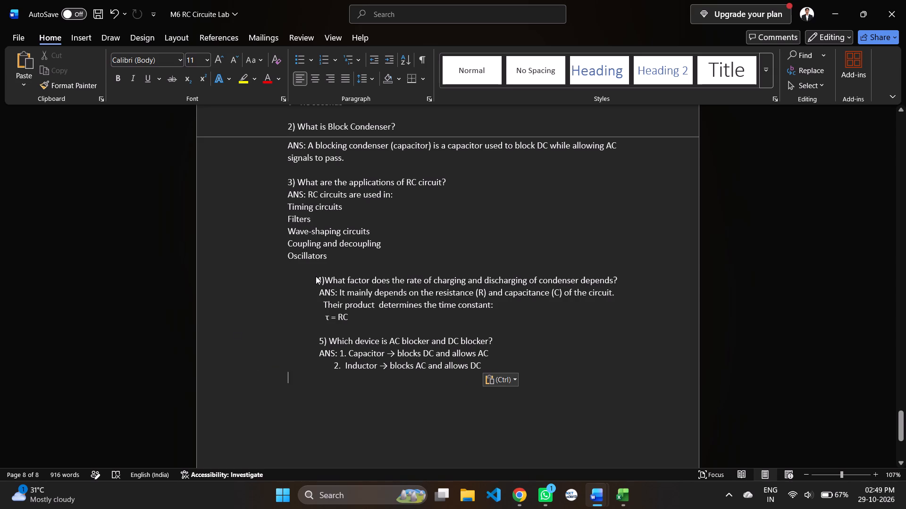
click(316, 276)
key(BackSpace)
key(BackSpace)
key(BackSpace)
key(BackSpace)
key(BackSpace)
key(BackSpace)
key(BackSpace)
key(BackSpace)
key(BackSpace)
key(BackSpace)
key(BackSpace)
key(BackSpace)
key(BackSpace)
key(BackSpace)
key(BackSpace)
key(BackSpace)
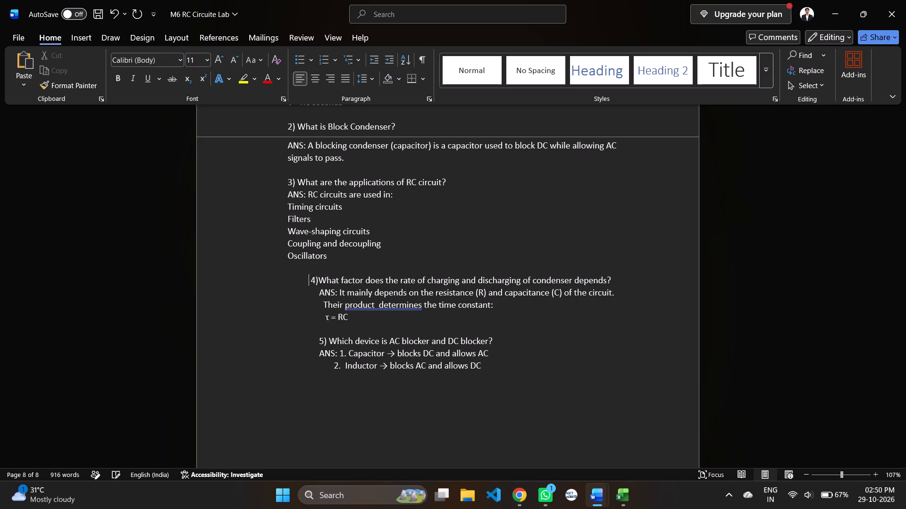
key(ctrl+z)
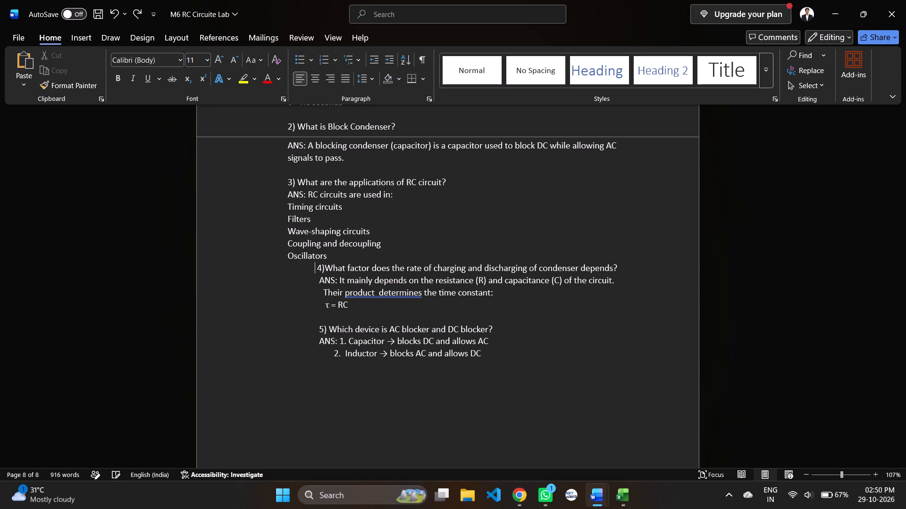
key(ctrl+z)
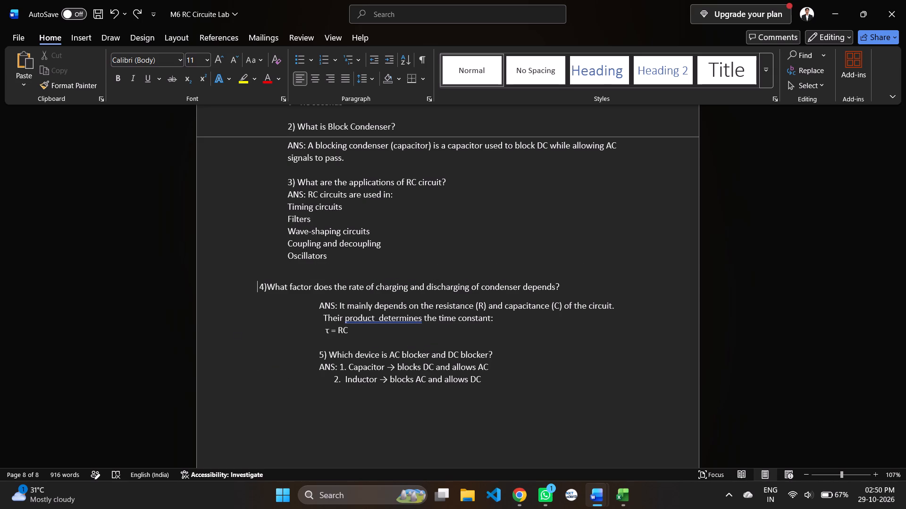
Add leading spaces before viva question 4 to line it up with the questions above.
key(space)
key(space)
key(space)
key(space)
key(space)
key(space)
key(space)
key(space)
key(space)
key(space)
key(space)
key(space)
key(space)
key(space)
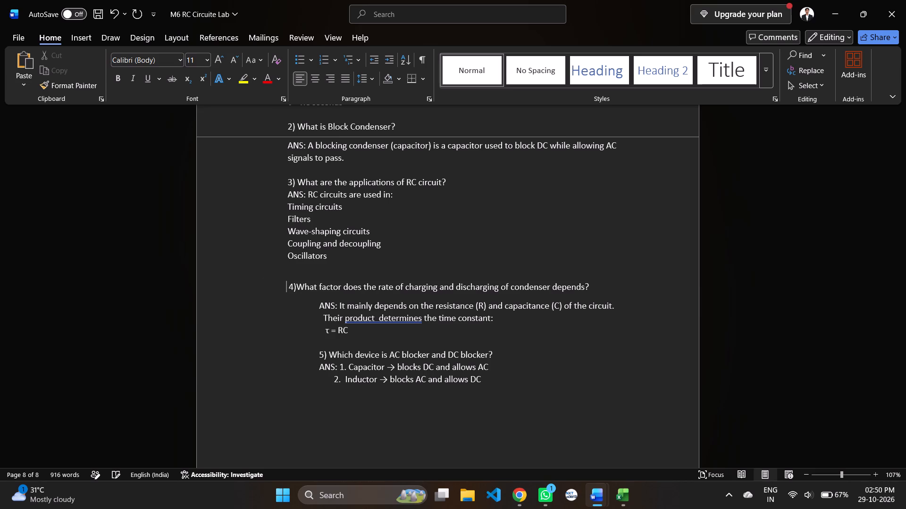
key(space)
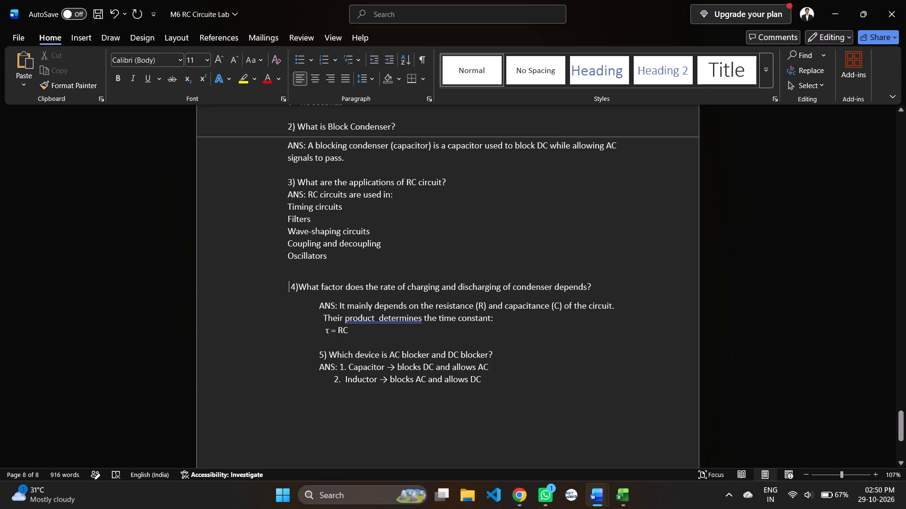
Delete the leading spaces before question 4's ANS line to line it up under the question.
click(319, 307)
key(BackSpace)
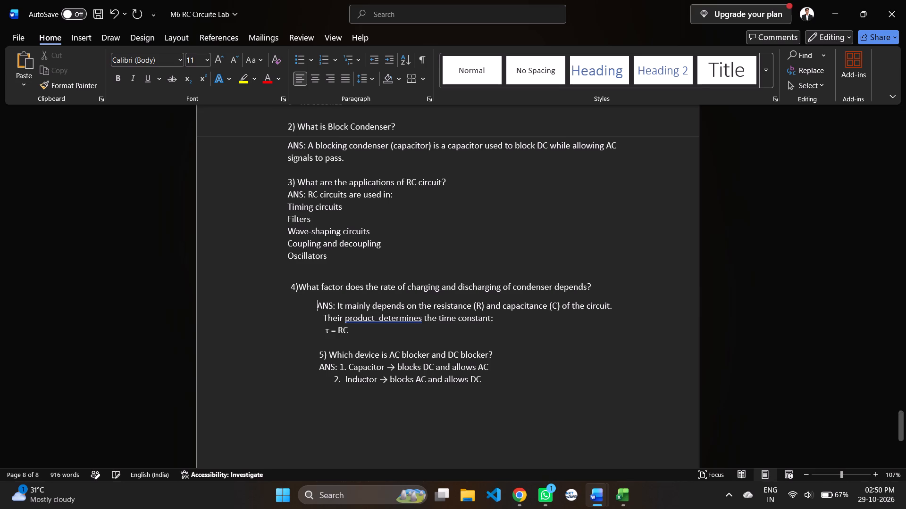
key(BackSpace)
key(BackSpace)
key(BackSpace)
key(BackSpace)
key(BackSpace)
key(BackSpace)
key(BackSpace)
key(BackSpace)
key(BackSpace)
key(BackSpace)
key(BackSpace)
key(BackSpace)
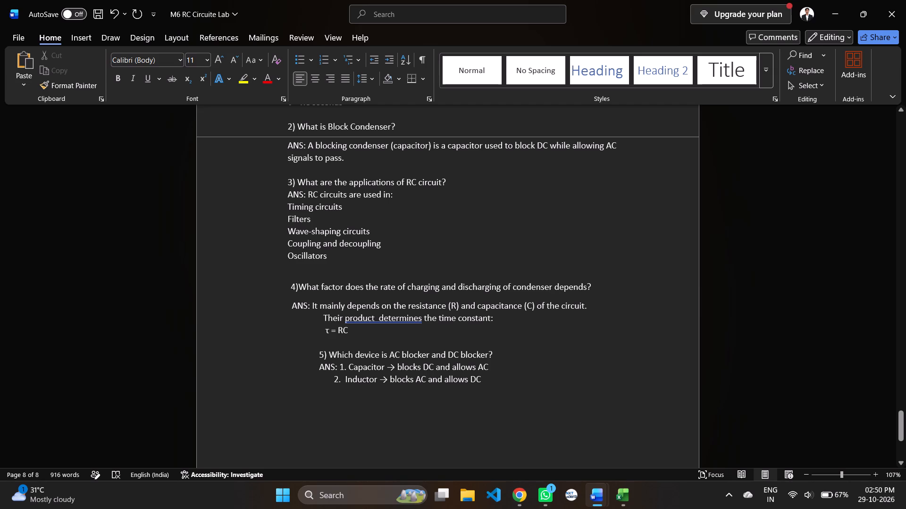
click(363, 66)
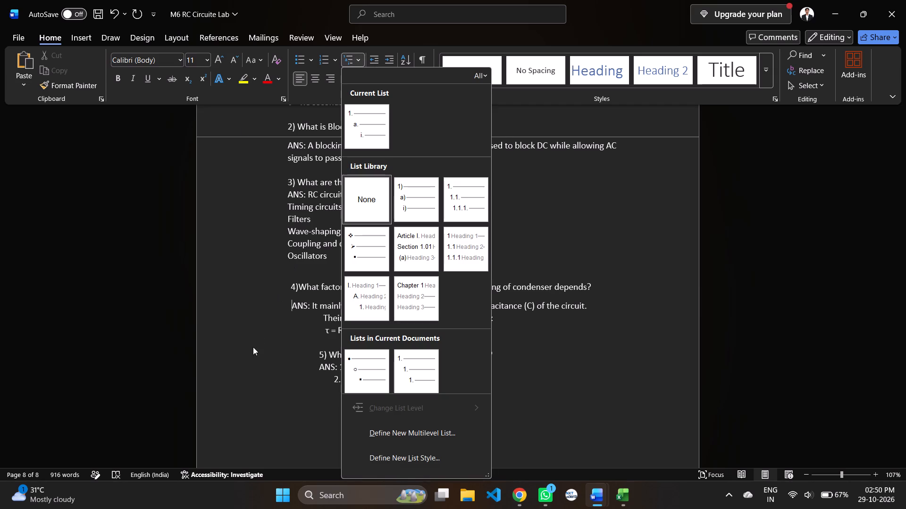
click(247, 372)
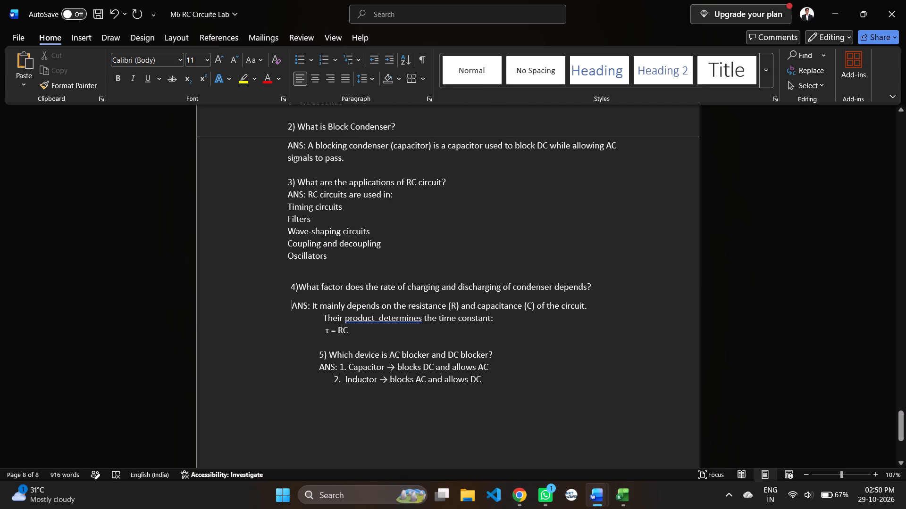
Delete the leading spaces before the line "Their product determines the time constant" to line it up with the answer above.
click(321, 314)
key(BackSpace)
key(BackSpace)
key(BackSpace)
key(BackSpace)
key(BackSpace)
key(BackSpace)
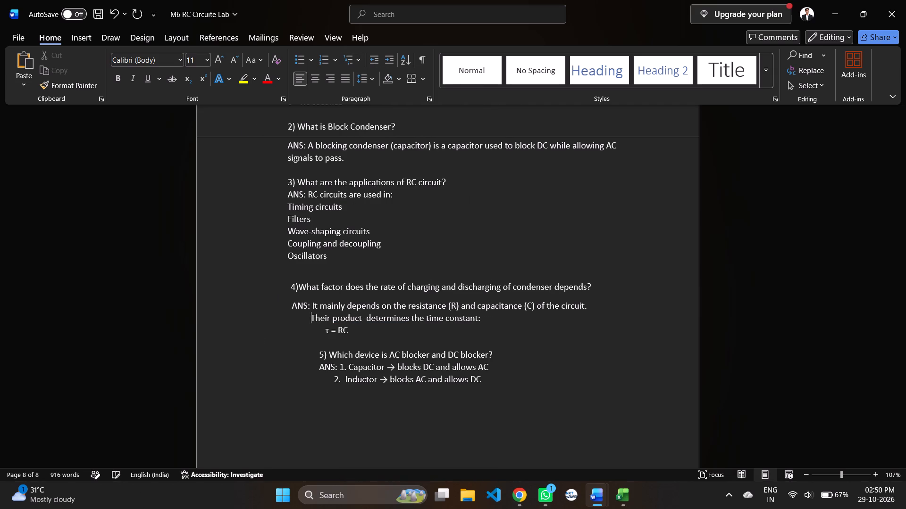
key(BackSpace)
key(BackSpace)
key(BackSpace)
key(BackSpace)
key(BackSpace)
key(BackSpace)
key(BackSpace)
key(BackSpace)
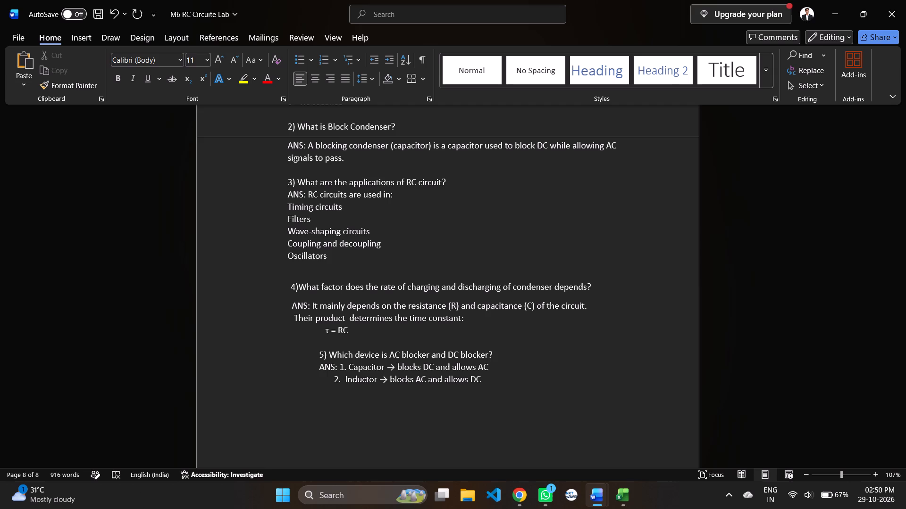
Select all the viva questions and answers, try centre and left alignment, and settle on justified text.
scroll(301, 239, up, 2)
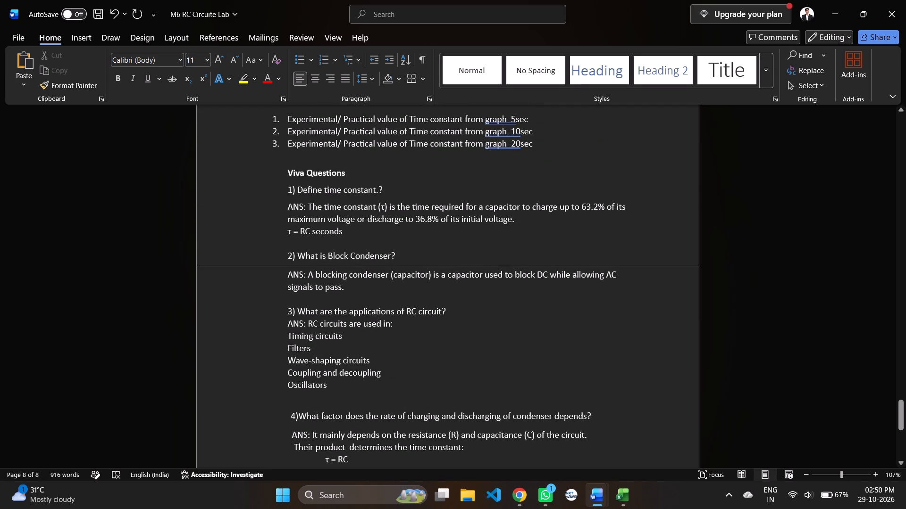
drag(277, 188, 352, 464)
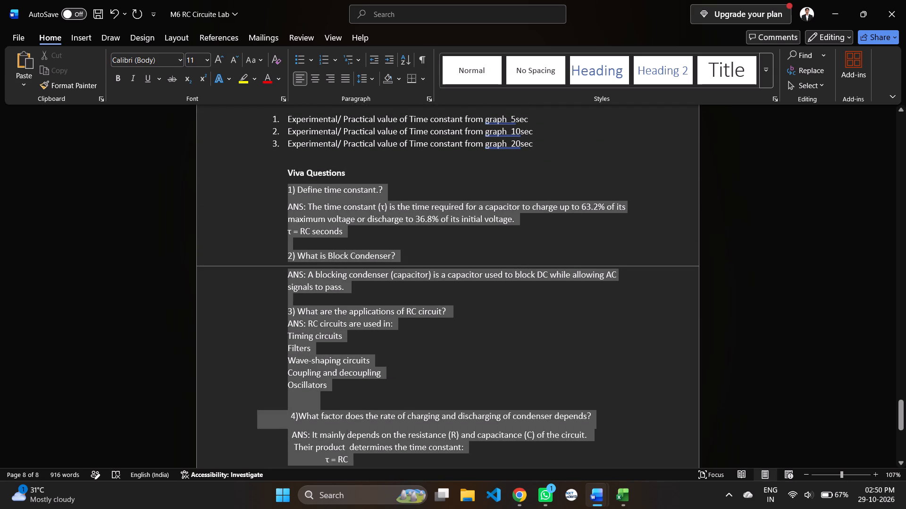
drag(352, 464, 386, 395)
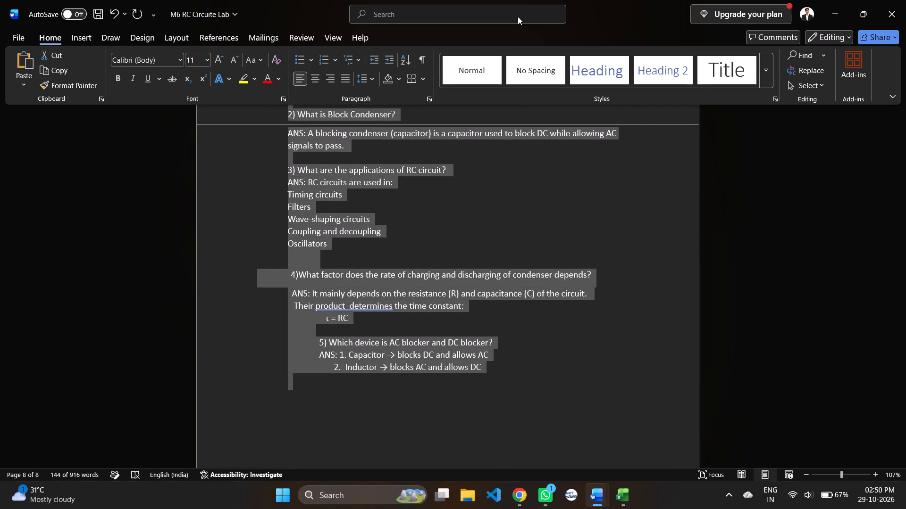
click(315, 77)
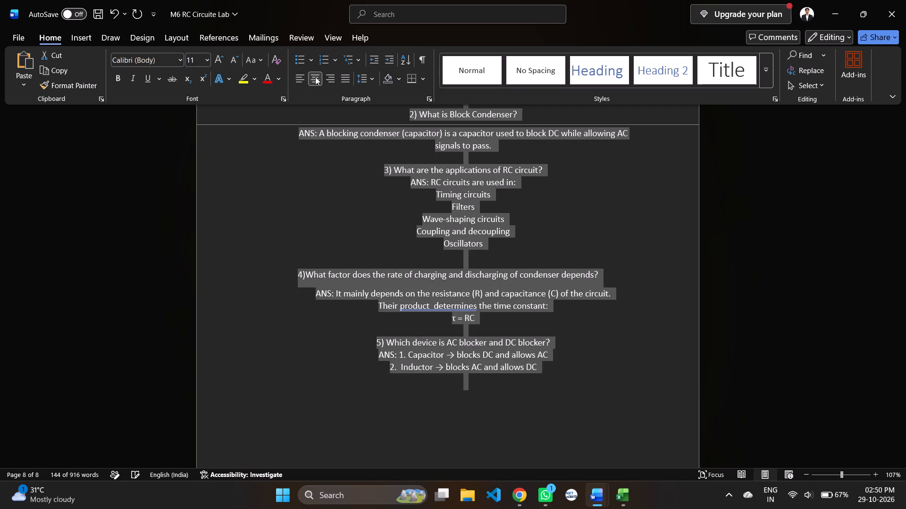
click(296, 82)
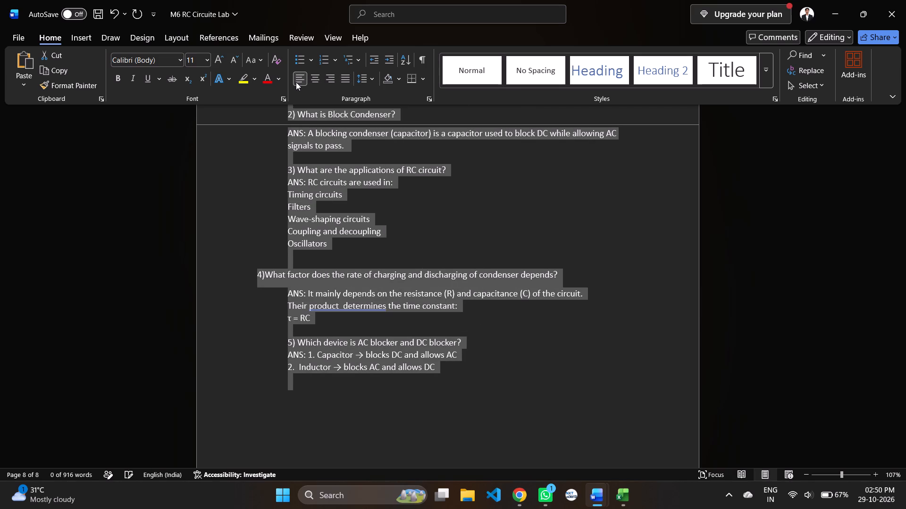
click(343, 80)
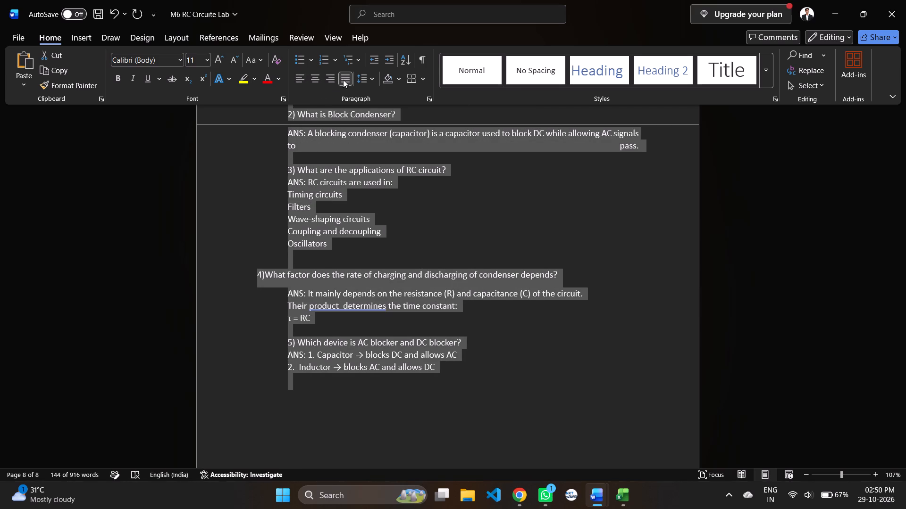
click(457, 249)
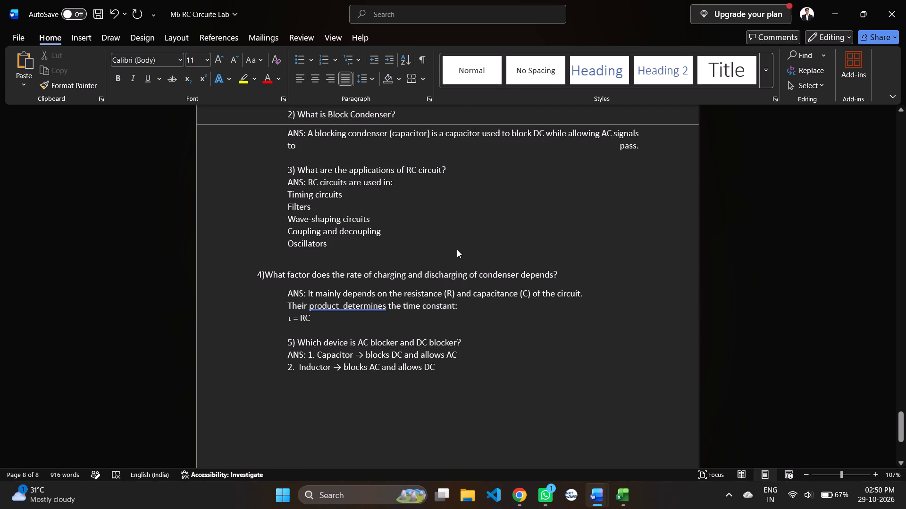
Add 14 leading spaces before viva question 4 to line it up with the other questions.
click(254, 272)
key(space)
key(space)
key(space)
key(space)
key(space)
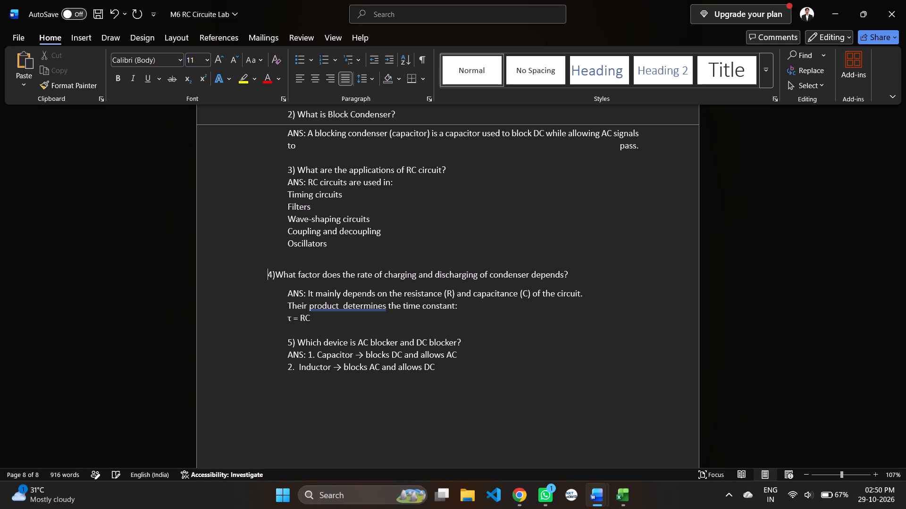
key(space)
key(space)
key(space)
key(space)
key(space)
key(space)
key(space)
key(space)
key(space)
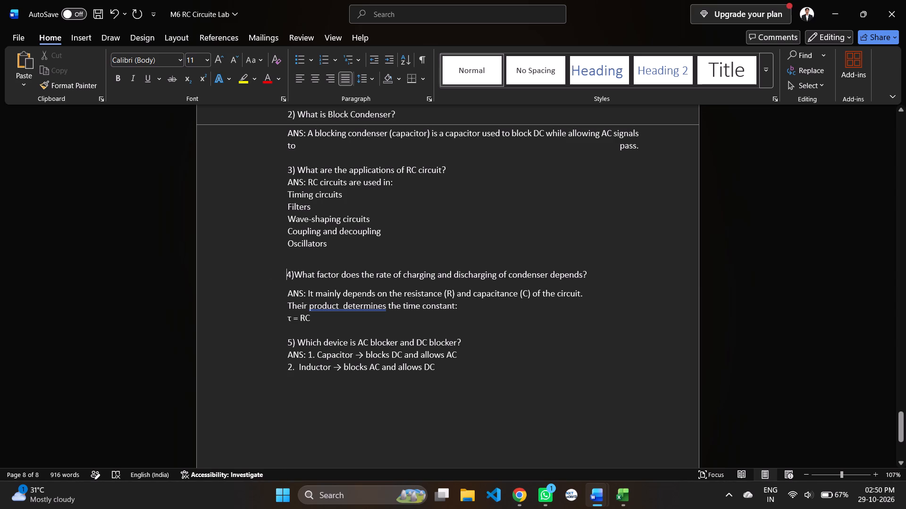
Return to the student details table at the start of the report and save the document.
scroll(359, 358, up, 16)
scroll(359, 358, up, 7)
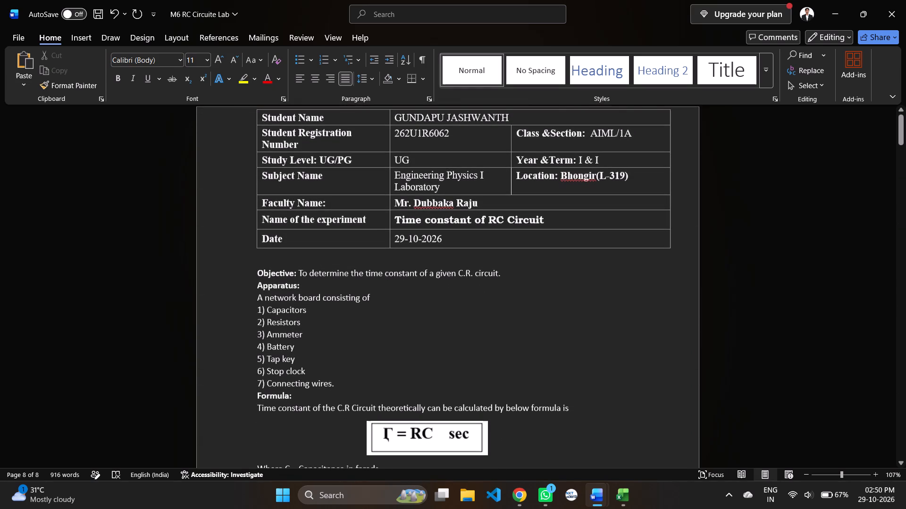
key(ctrl+s)
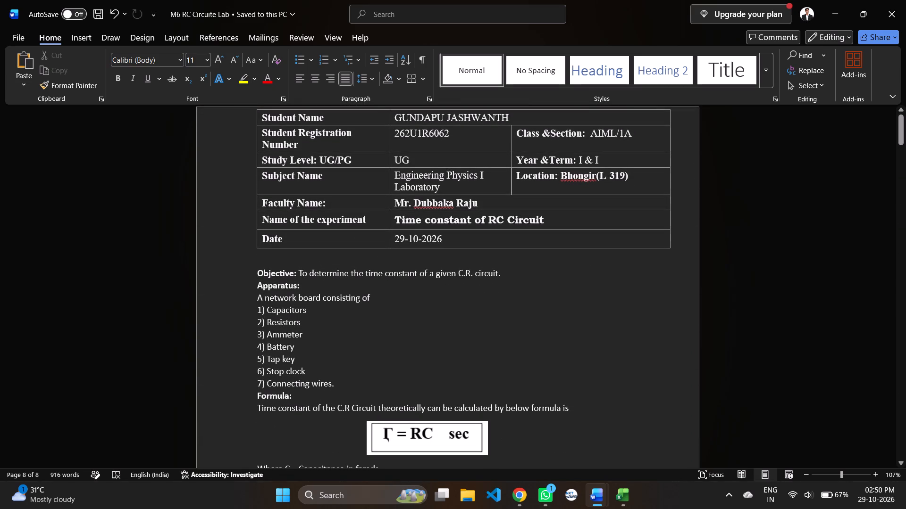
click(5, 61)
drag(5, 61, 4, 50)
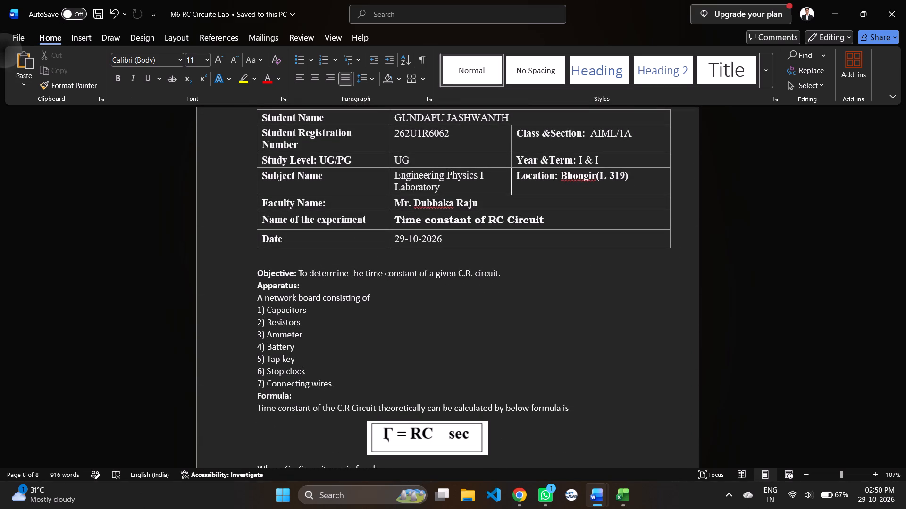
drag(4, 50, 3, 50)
Open M6 RC Circuite Lab from the recent files in File Explorer and look through the report to the viva answers.
click(467, 495)
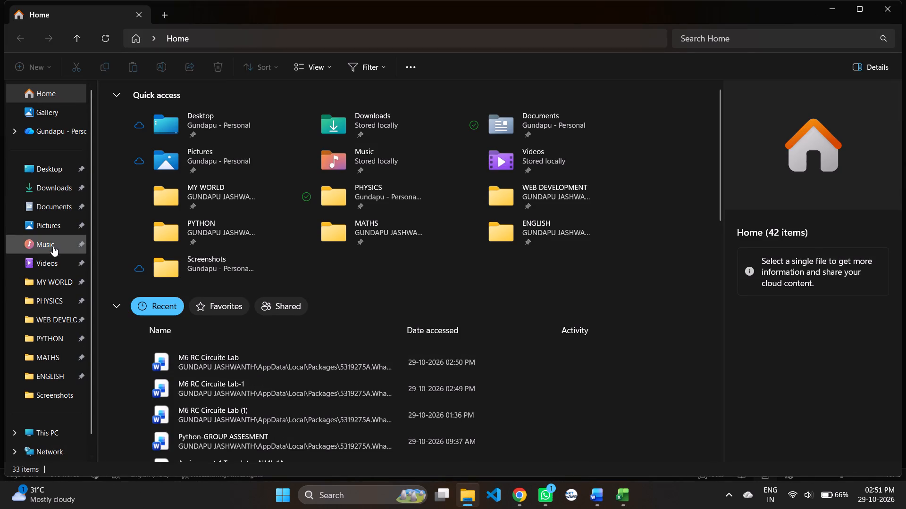
double_click(224, 368)
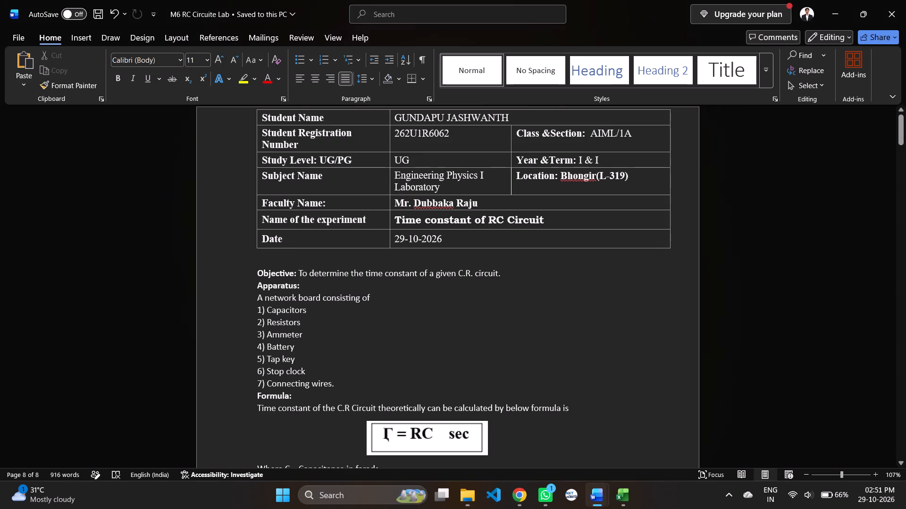
scroll(516, 358, up, 2)
scroll(516, 358, down, 4)
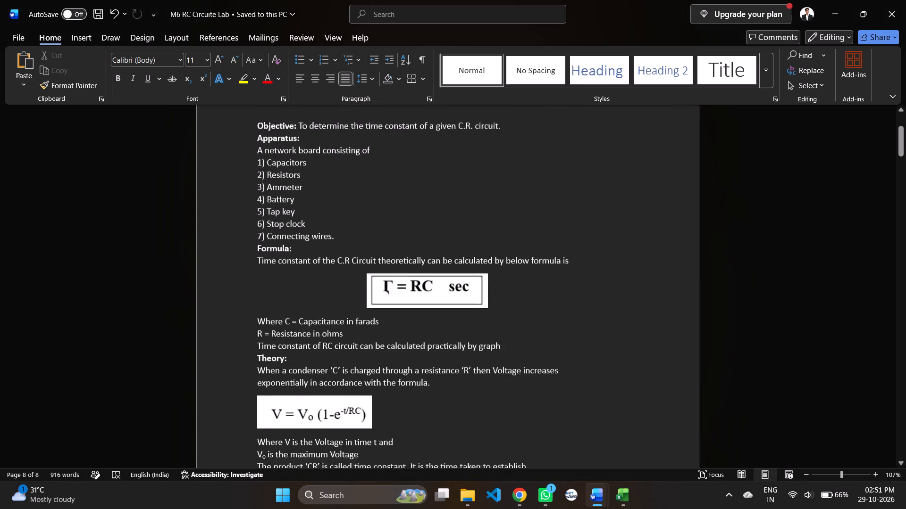
scroll(516, 358, down, 14)
scroll(516, 358, up, 4)
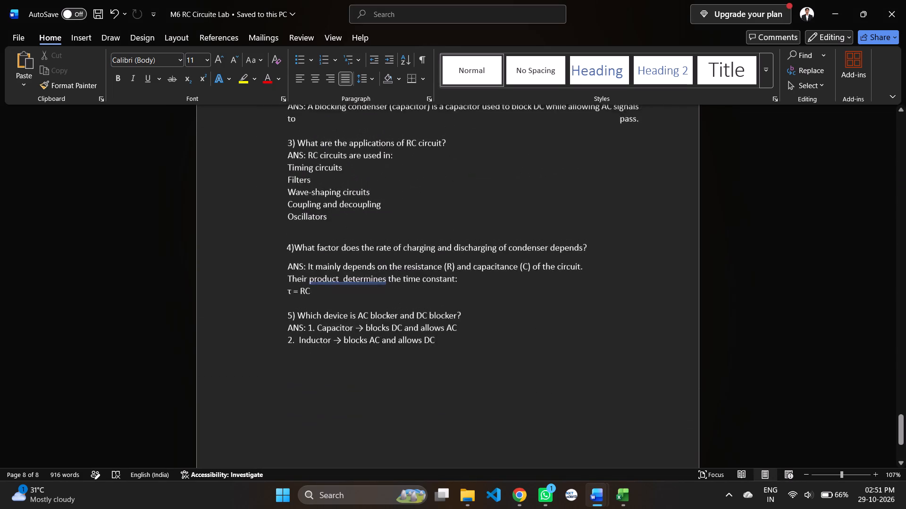
Switch from the report to File Explorer and start sharing the recent file M6 RC Circuite Lab.
scroll(516, 358, up, 4)
click(831, 8)
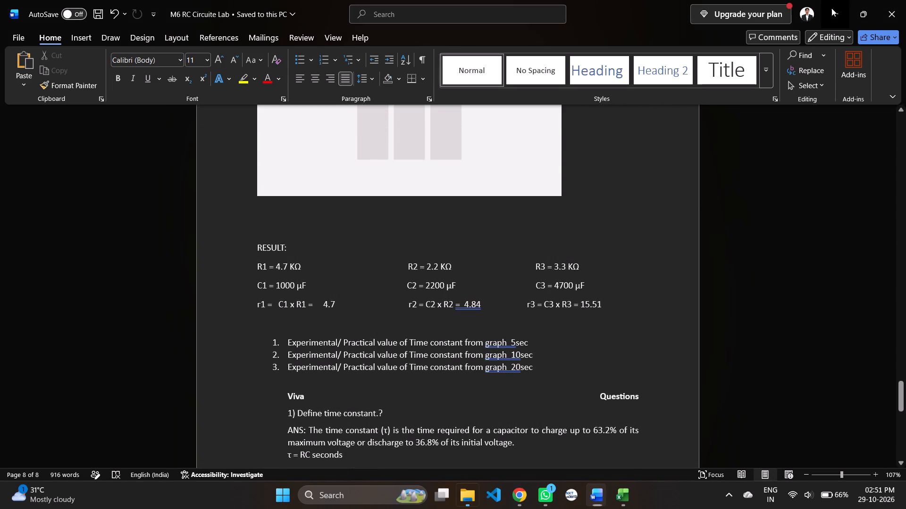
click(390, 364)
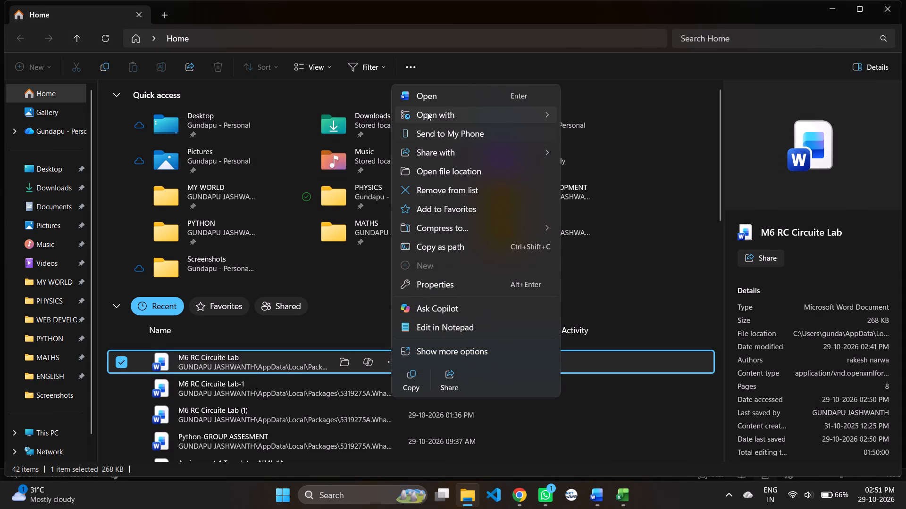
click(445, 392)
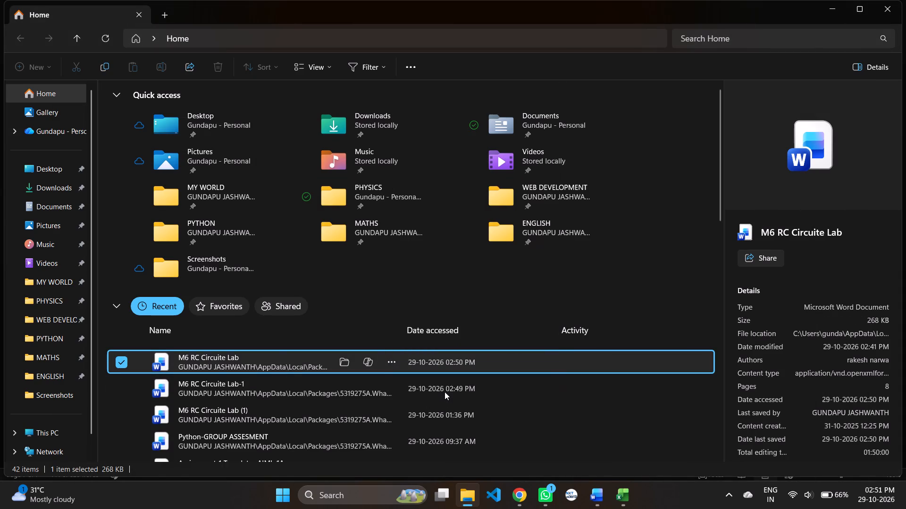
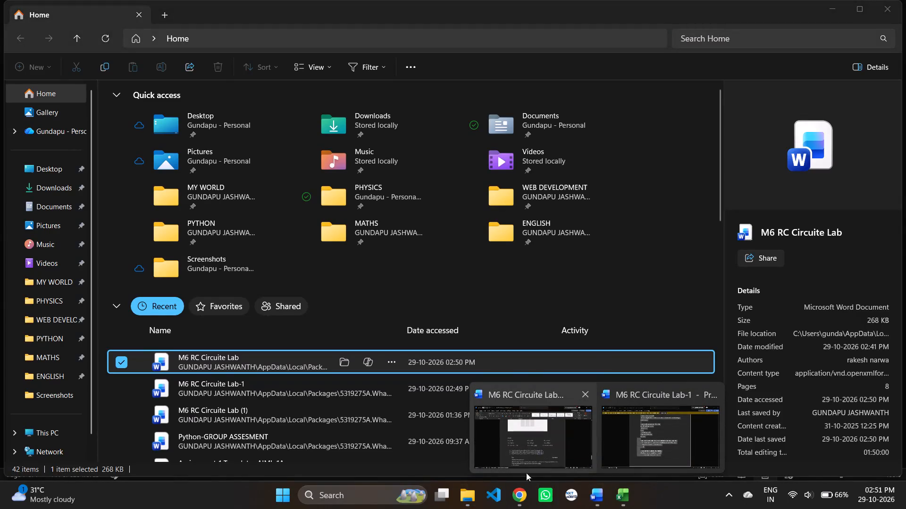
Switch to the M6 RC Circuite Lab report in Word and print all its pages with Microsoft Print to PDF.
click(585, 442)
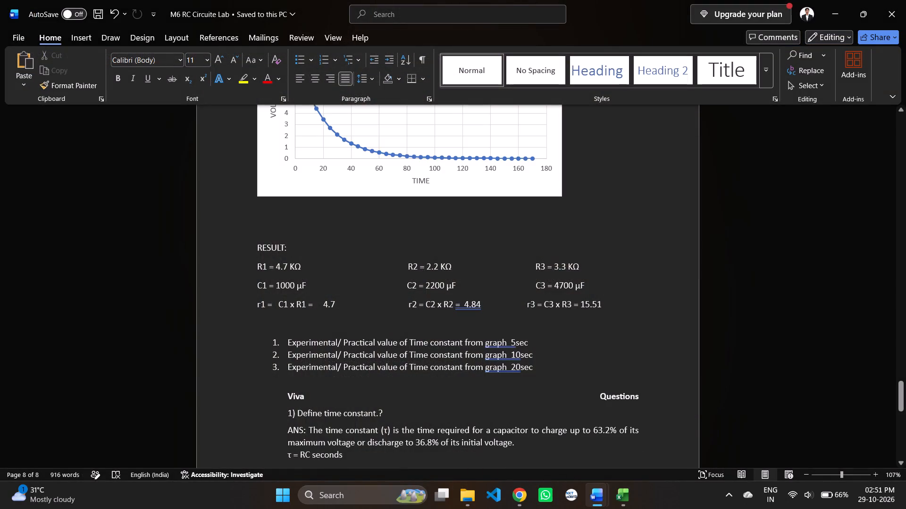
scroll(610, 299, up, 13)
scroll(610, 299, up, 10)
scroll(610, 299, up, 13)
scroll(610, 299, up, 8)
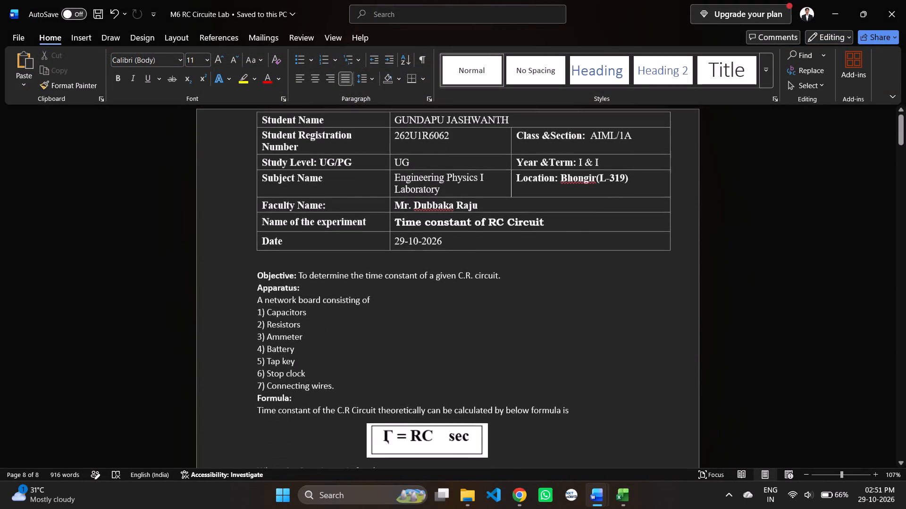
scroll(610, 299, up, 3)
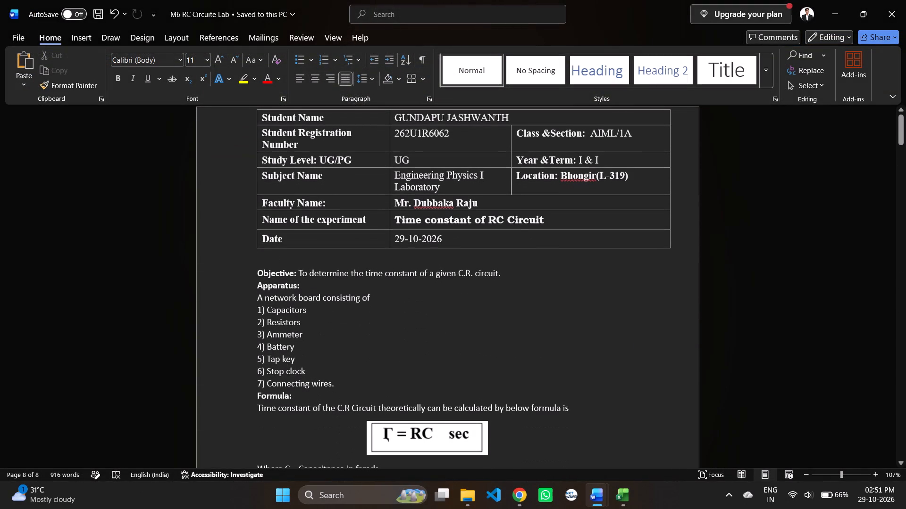
key(ctrl+p)
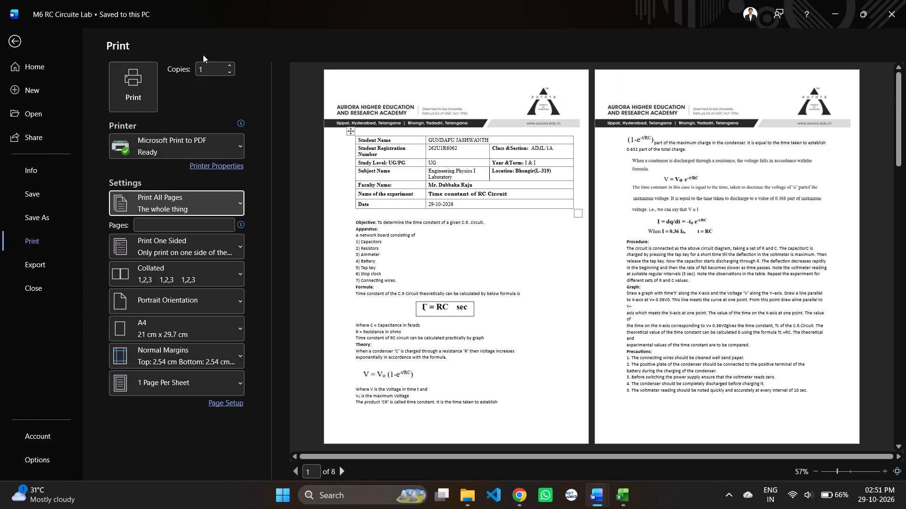
click(134, 80)
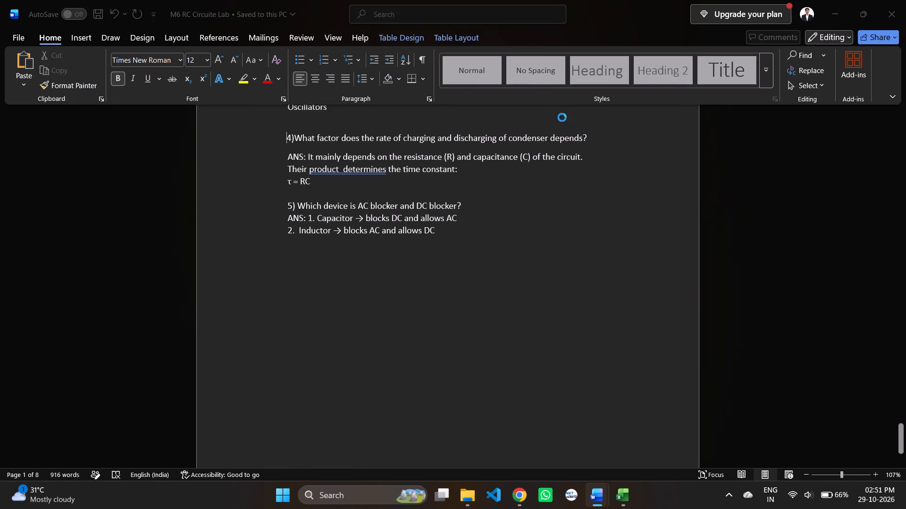
Save the report's PDF print output as PHY LAB 6 in the PHYSICS folder under Documents.
scroll(22, 147, right, 1)
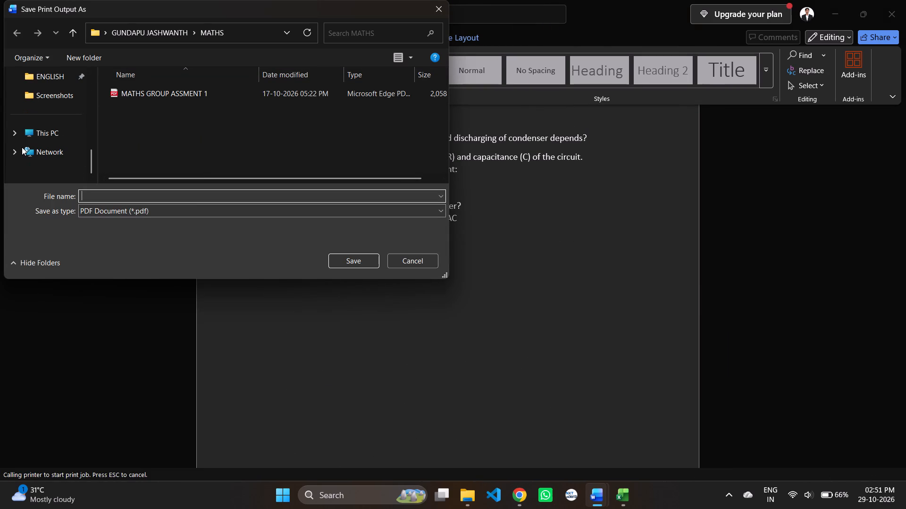
scroll(22, 147, right, 3)
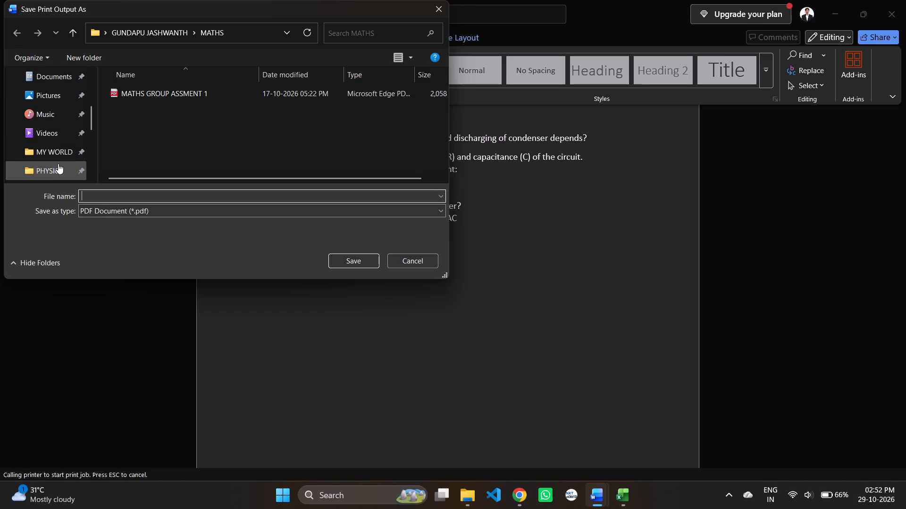
click(58, 164)
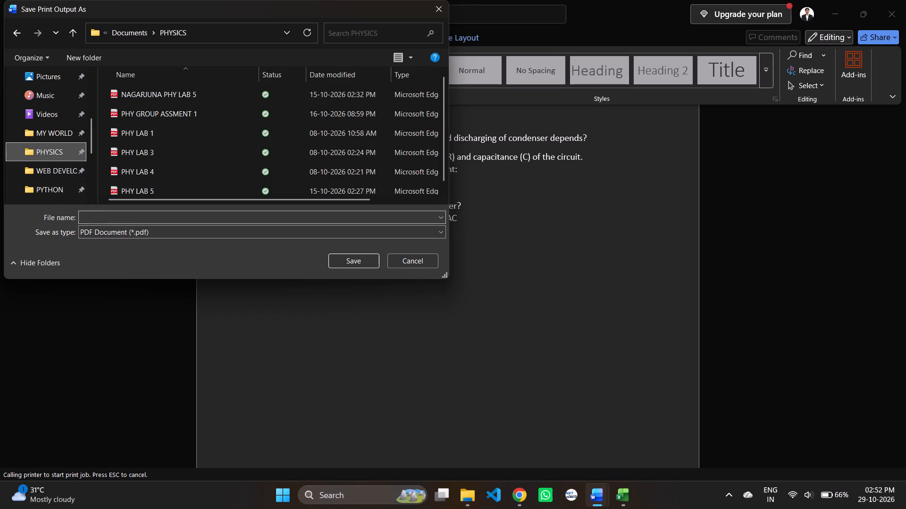
click(116, 216)
text(PHY LAB 6)
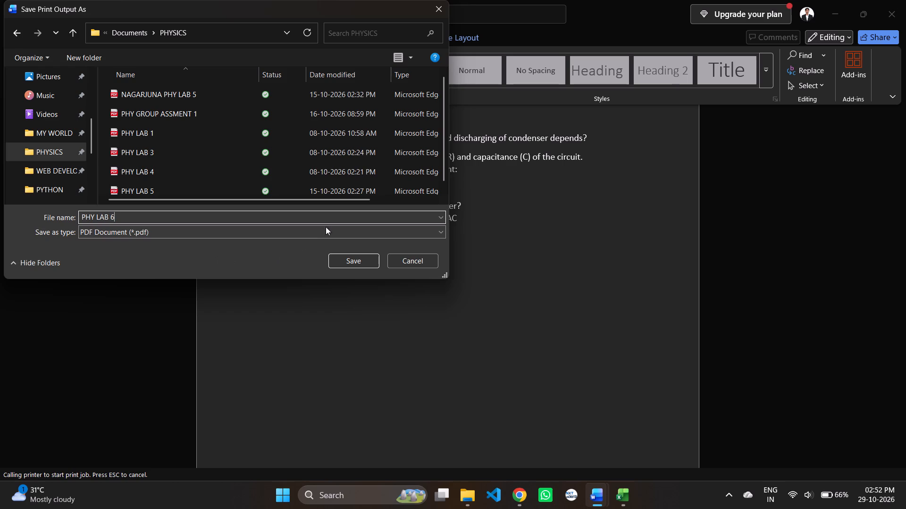
click(357, 258)
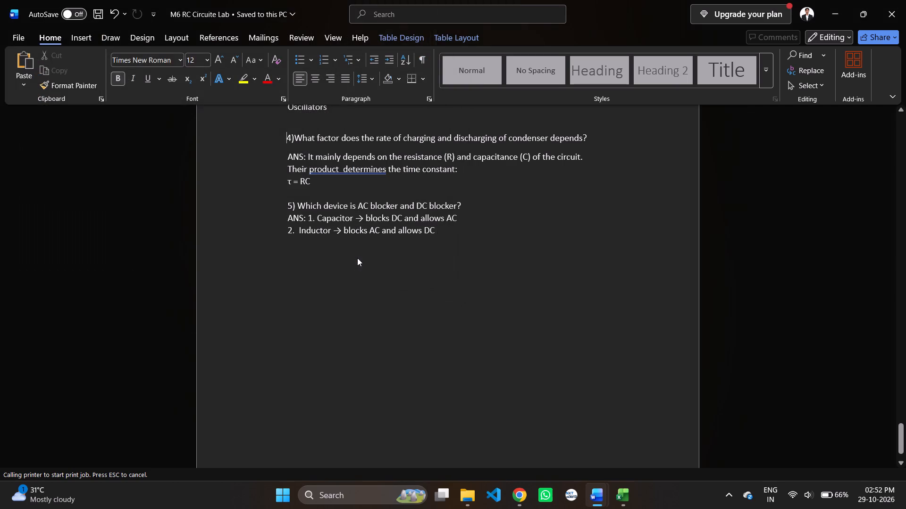
Close both RC Circuite Lab documents, File Explorer, the ChatGPT browser window and the Book2 workbook, leaving Book2 unsaved.
click(896, 4)
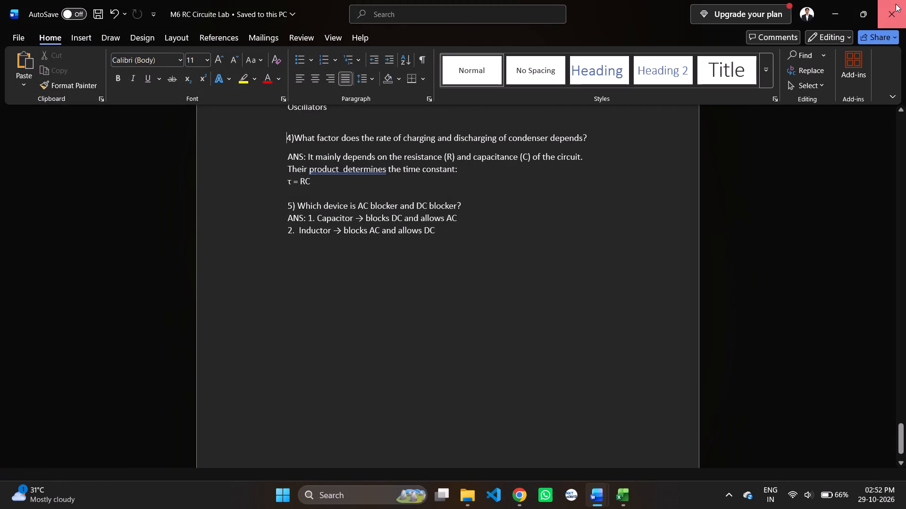
click(886, 14)
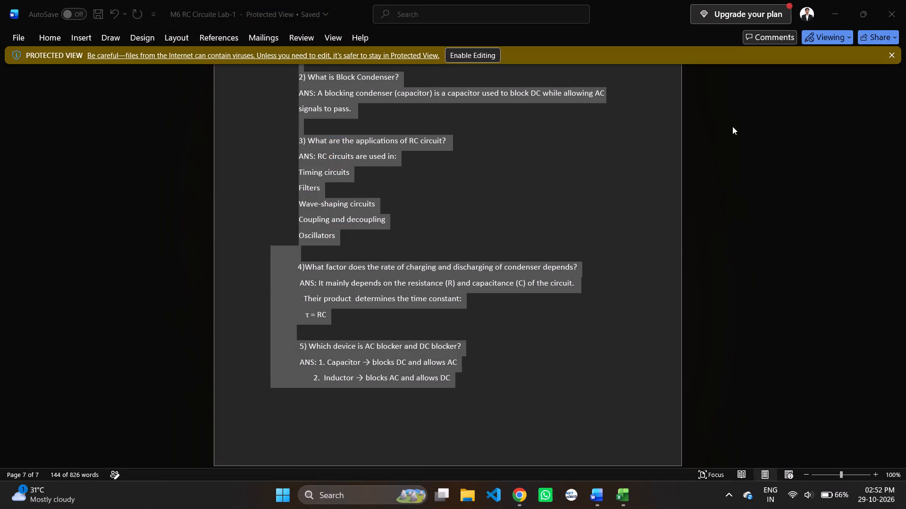
click(893, 11)
triple_click(893, 11)
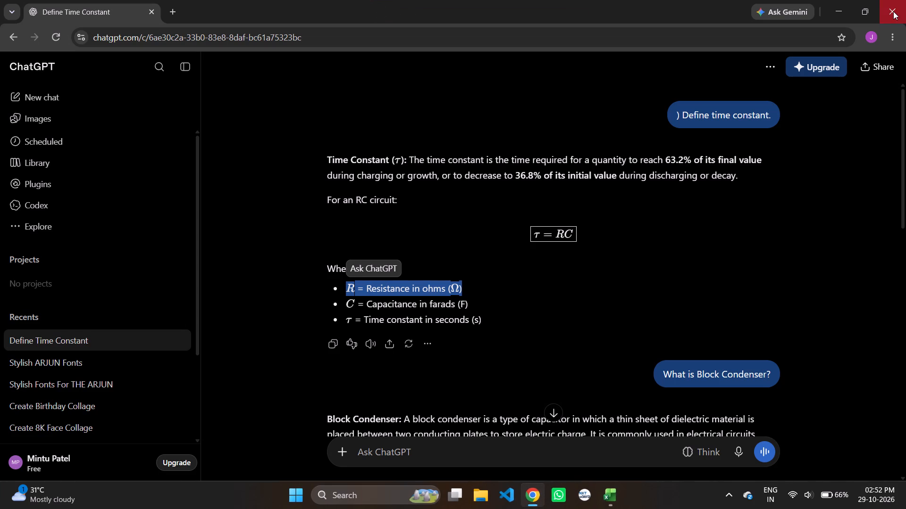
triple_click(893, 11)
click(893, 11)
drag(893, 11, 508, 308)
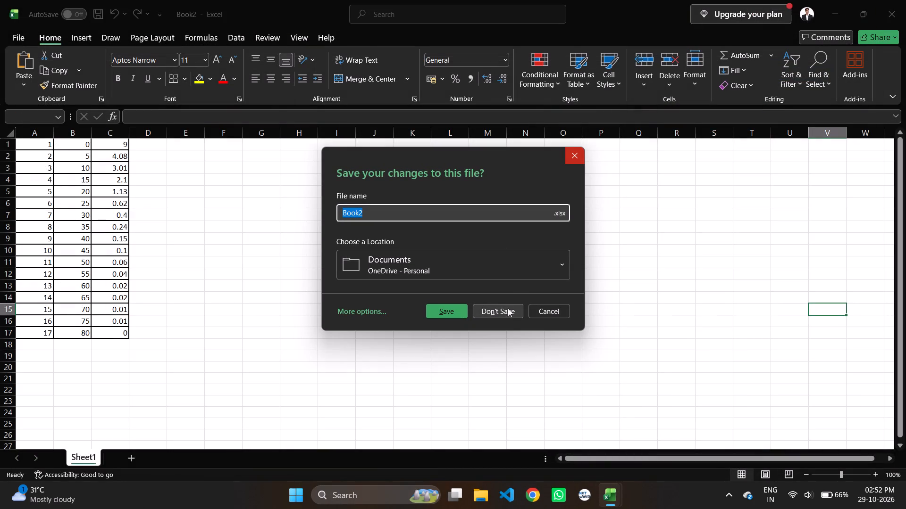
Close the Book2, Book3 and Book1 workbooks without saving their changes.
drag(508, 308, 508, 310)
click(508, 310)
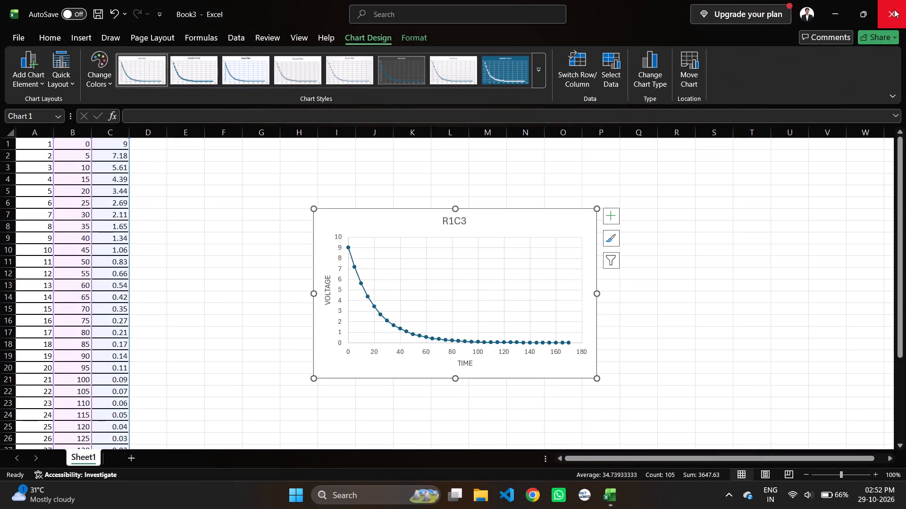
click(894, 9)
click(495, 312)
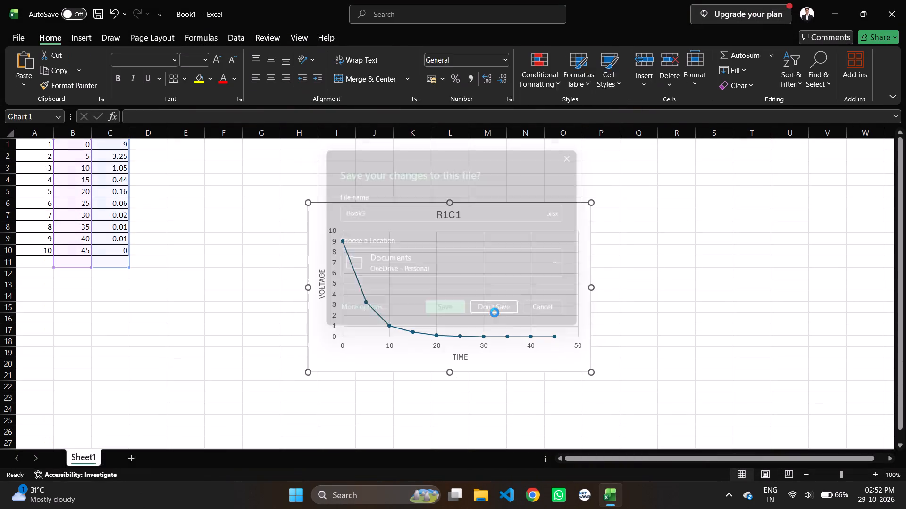
click(900, 12)
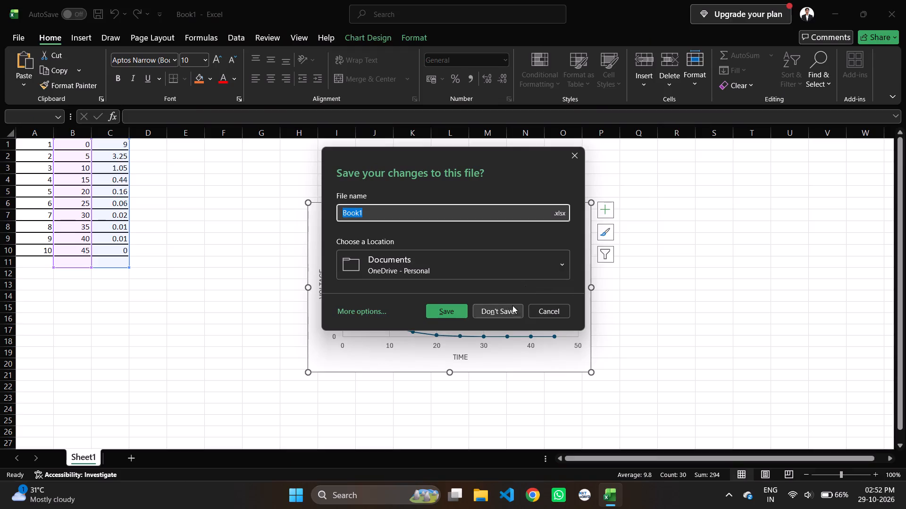
click(512, 308)
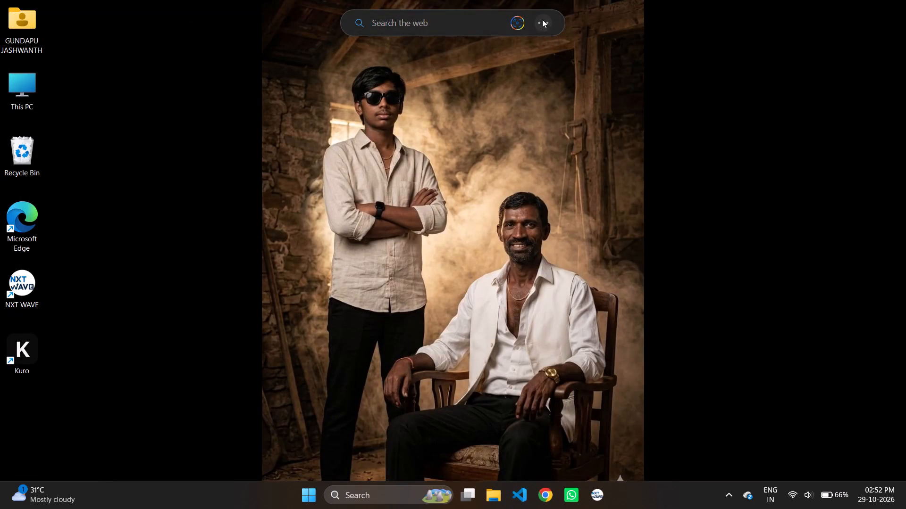
Remove the web search bar from the desktop.
click(542, 21)
click(561, 259)
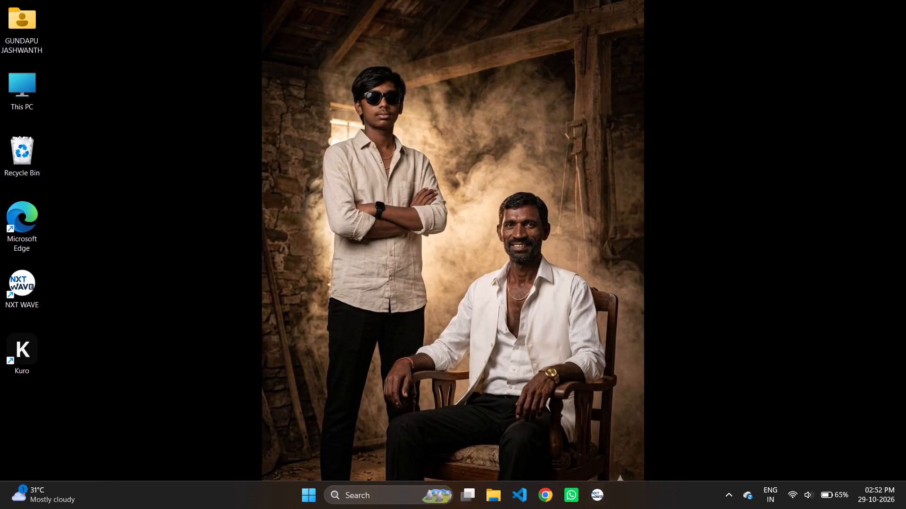
Open PHY LAB 6 from the PHYSICS folder in File Explorer, look through the PDF's first pages and close it.
click(487, 505)
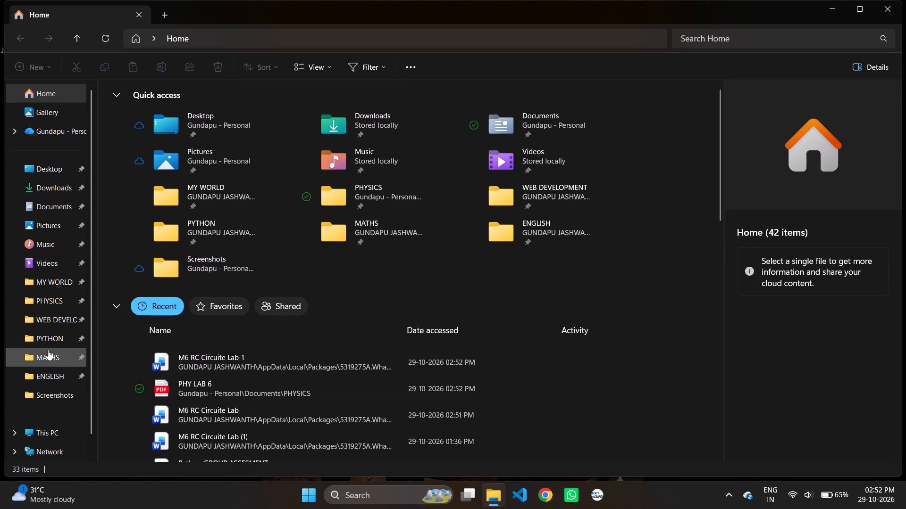
click(54, 308)
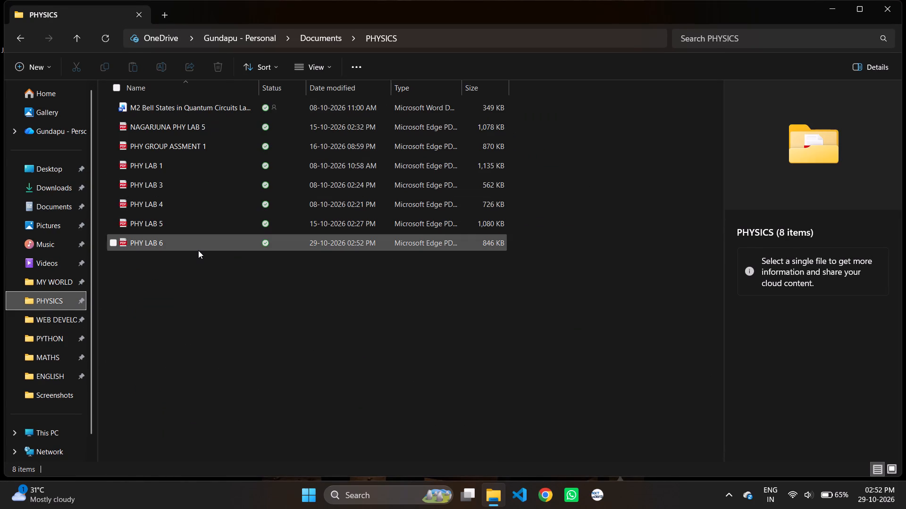
triple_click(198, 250)
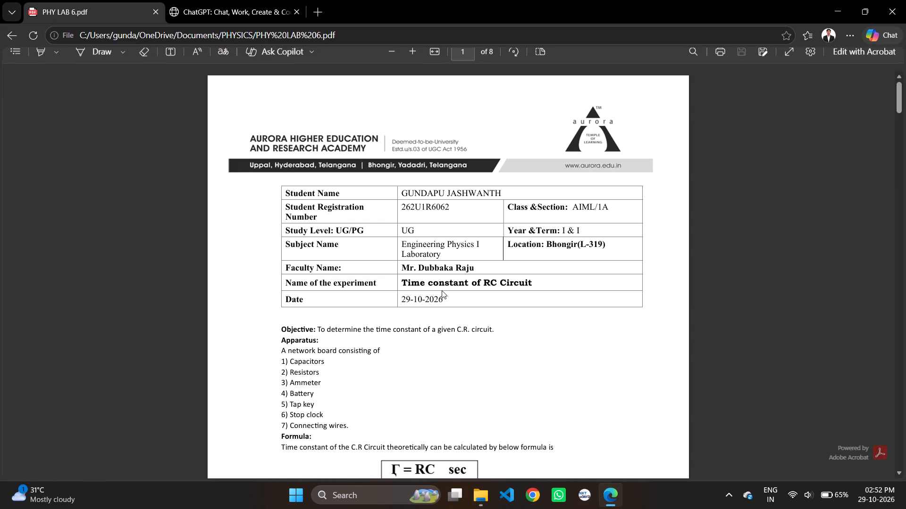
scroll(442, 290, down, 12)
click(904, 0)
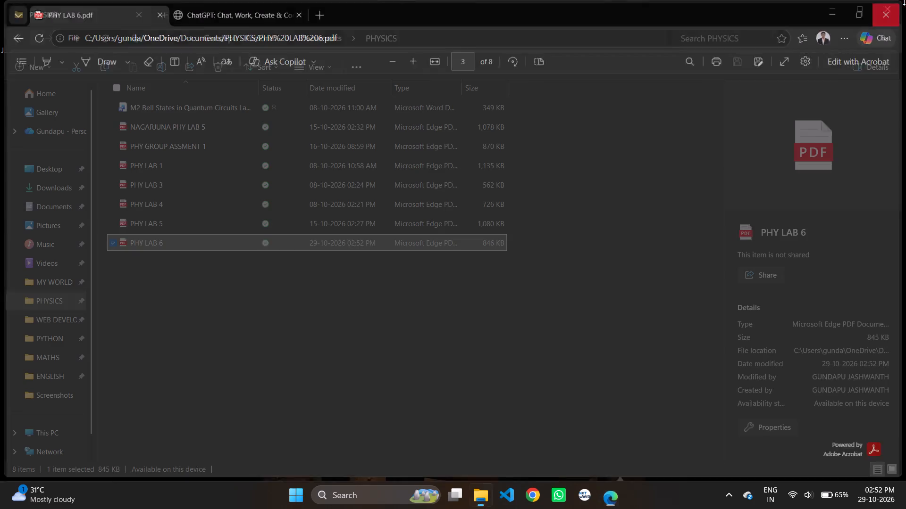